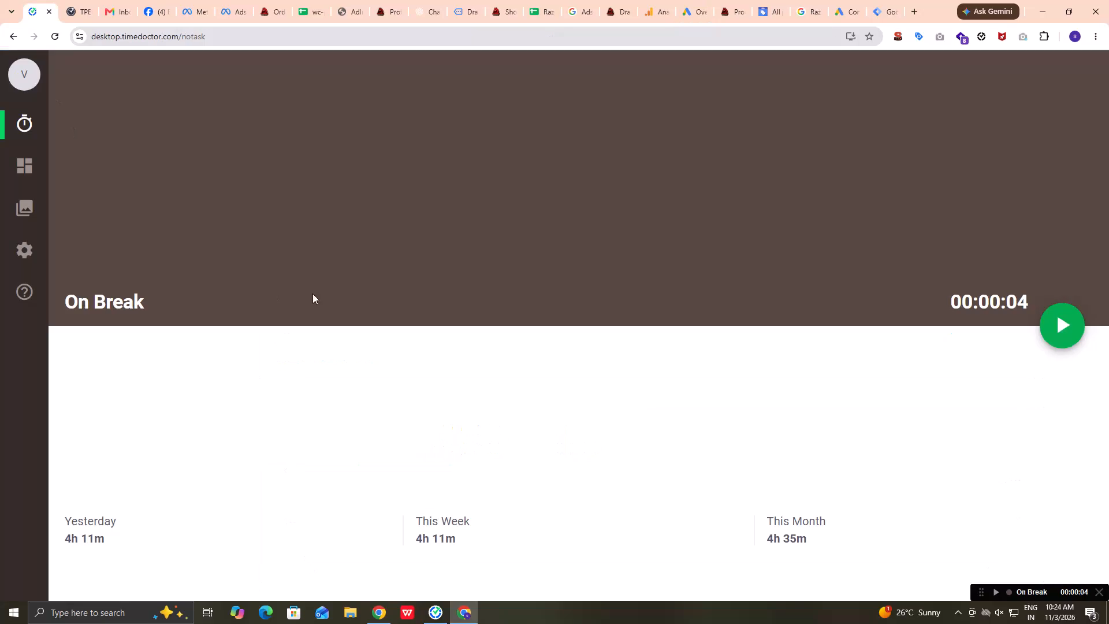
End the current break and resume time tracking in Time Doctor.
{"action": "left_click", "coordinate": [820, 262]}
{"action": "left_click", "coordinate": [1074, 326]}
Switch to the already open Google Ads conversions page.
{"action": "left_click", "coordinate": [847, 2]}
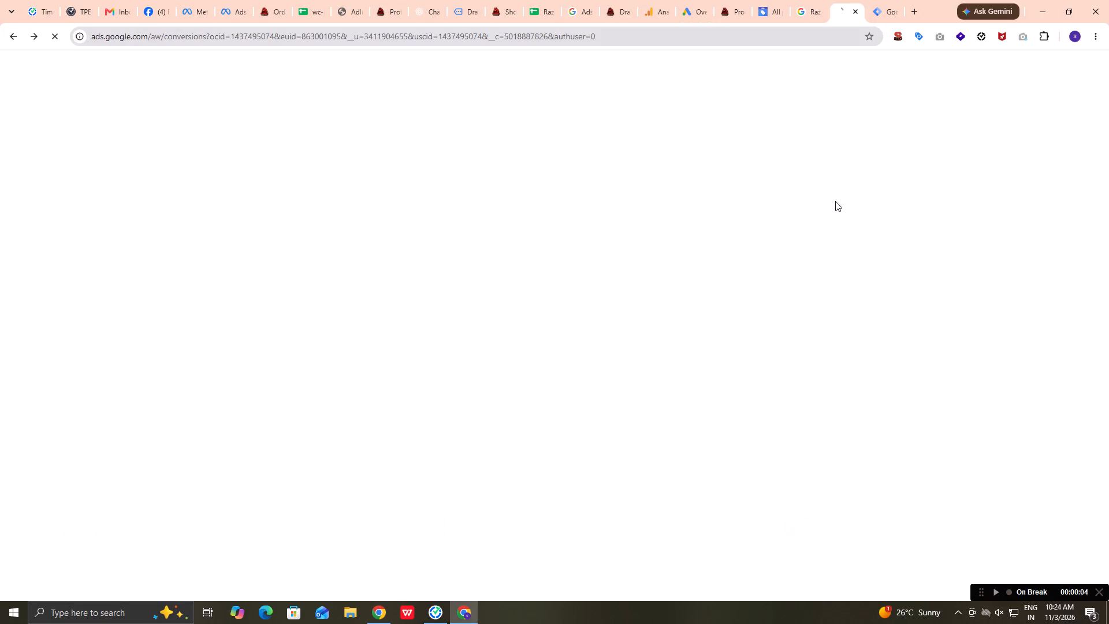
Resume time tracking from the floating Time Doctor timer, which is on break.
{"action": "left_click", "coordinate": [994, 593]}
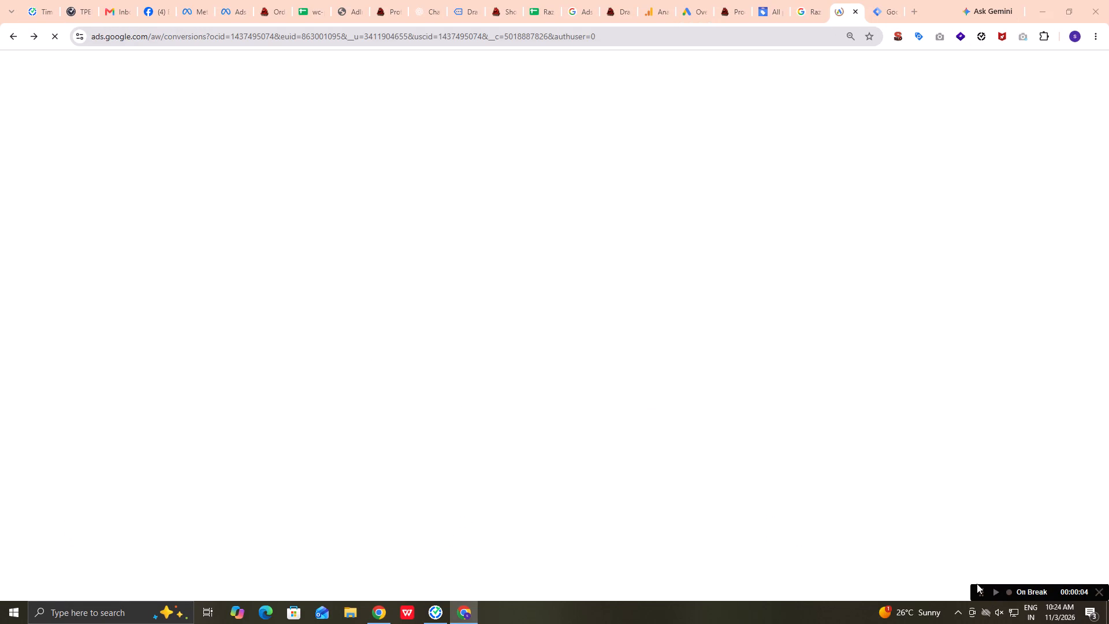
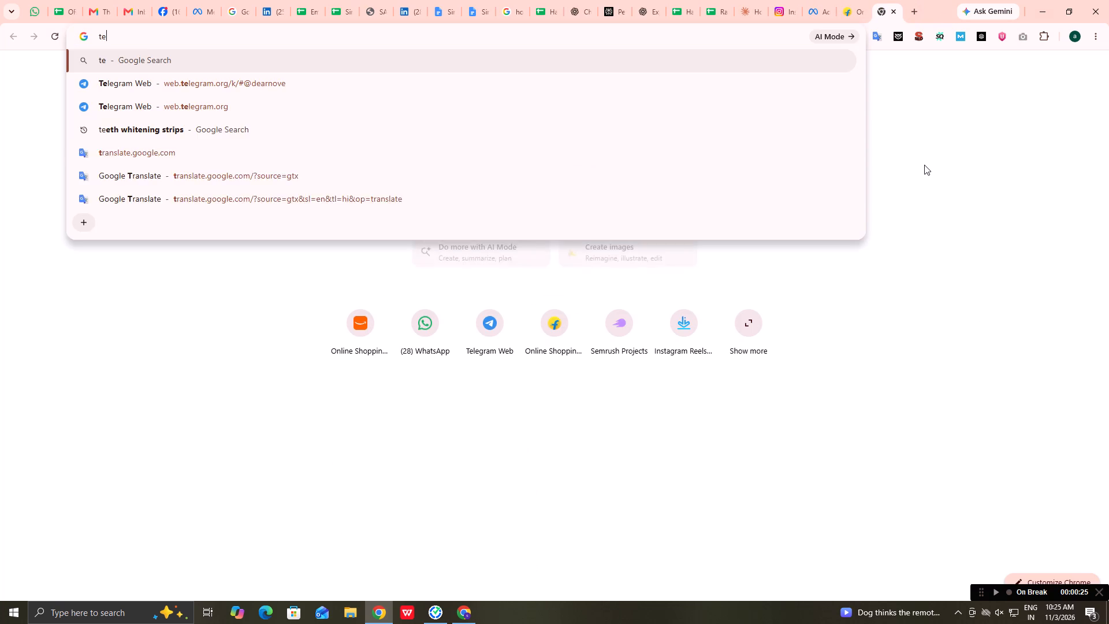
Select the suggested search "teams" from the address bar suggestions for "te".
{"action": "key", "text": "Up"}
{"action": "key", "text": "Up"}
{"action": "key", "text": "Up"}
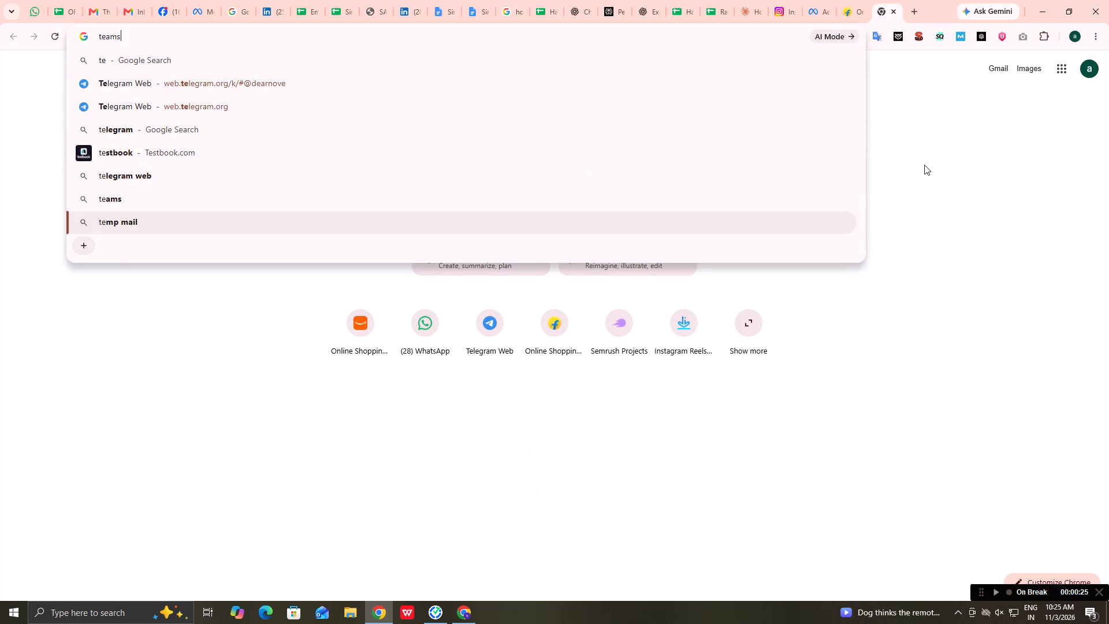
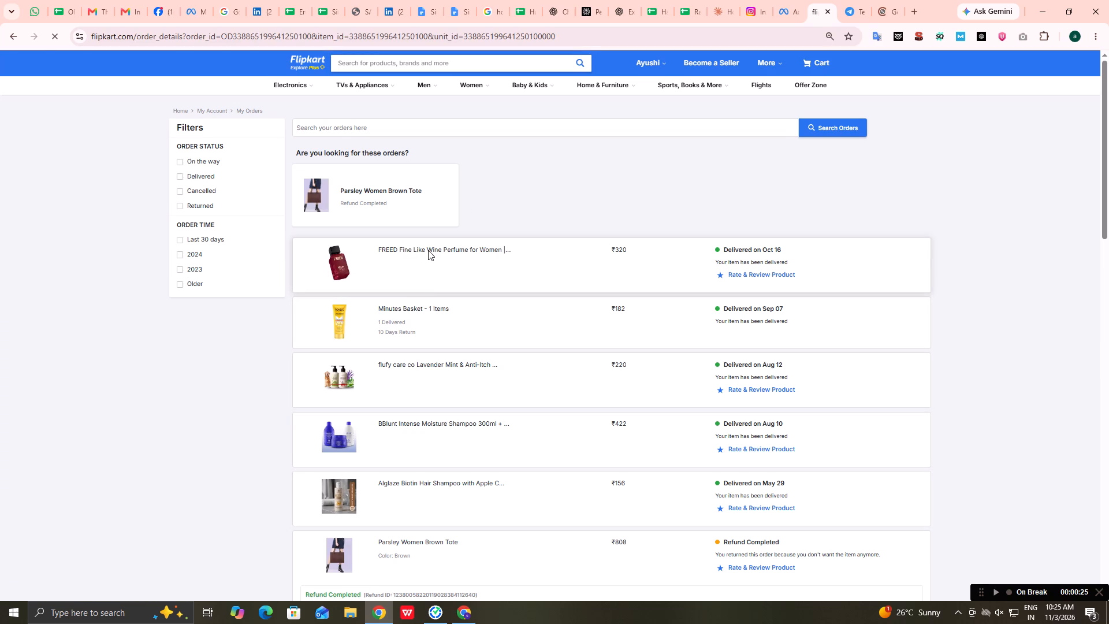
Switch from the Flipkart order details to the already open Meta Ads Manager campaigns page.
{"action": "left_click", "coordinate": [594, 36]}
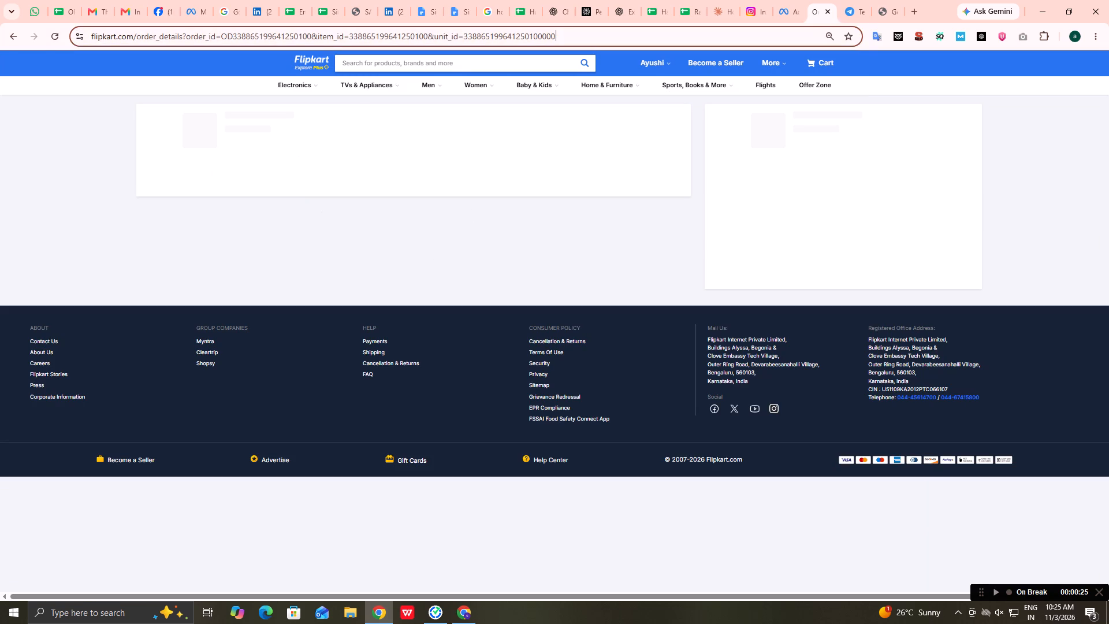
{"action": "left_click", "coordinate": [801, 0]}
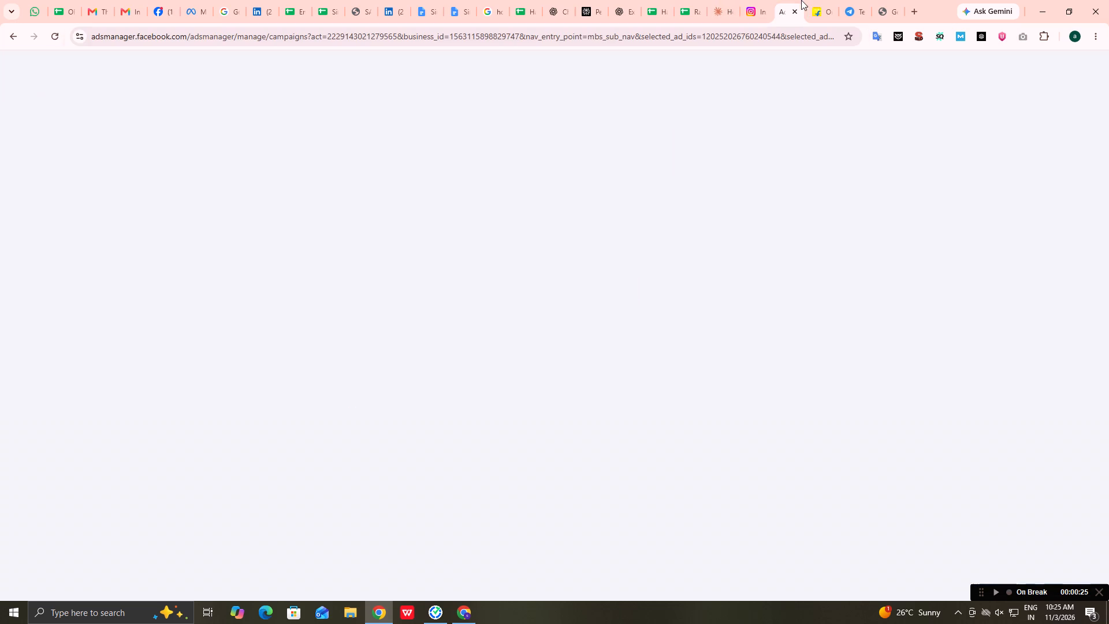
Switch to the browser window with the Google Ads conversions summary and examine the goals listed there.
{"action": "left_click", "coordinate": [455, 612]}
{"action": "scroll", "coordinate": [433, 479], "scroll_direction": "down", "scroll_amount": 2}
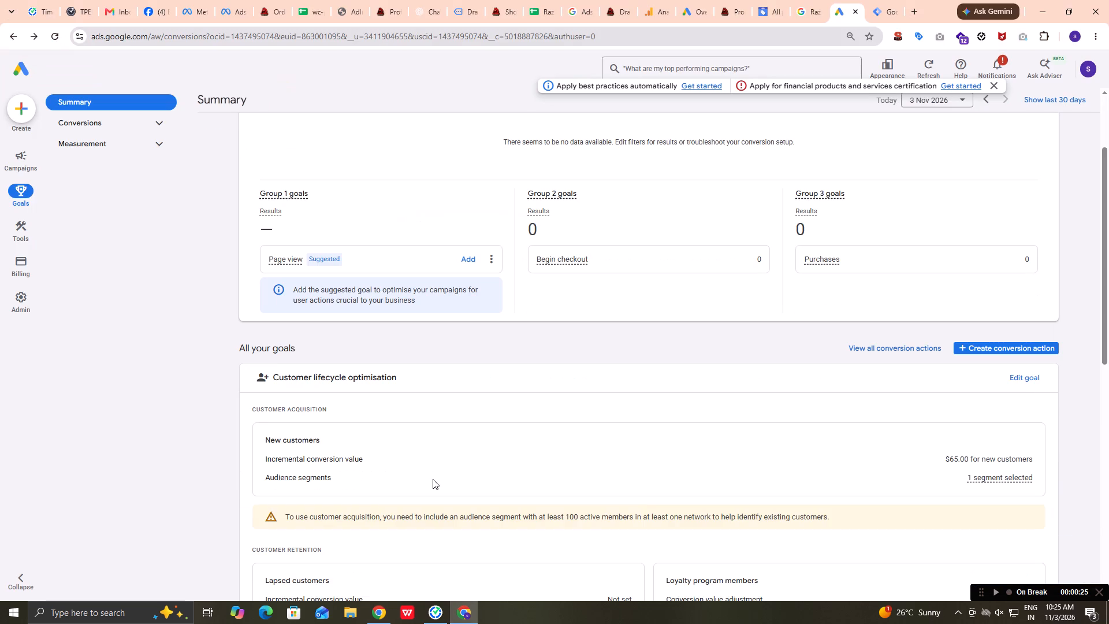
Resume time tracking from the floating Time Doctor timer.
{"action": "left_click", "coordinate": [996, 594]}
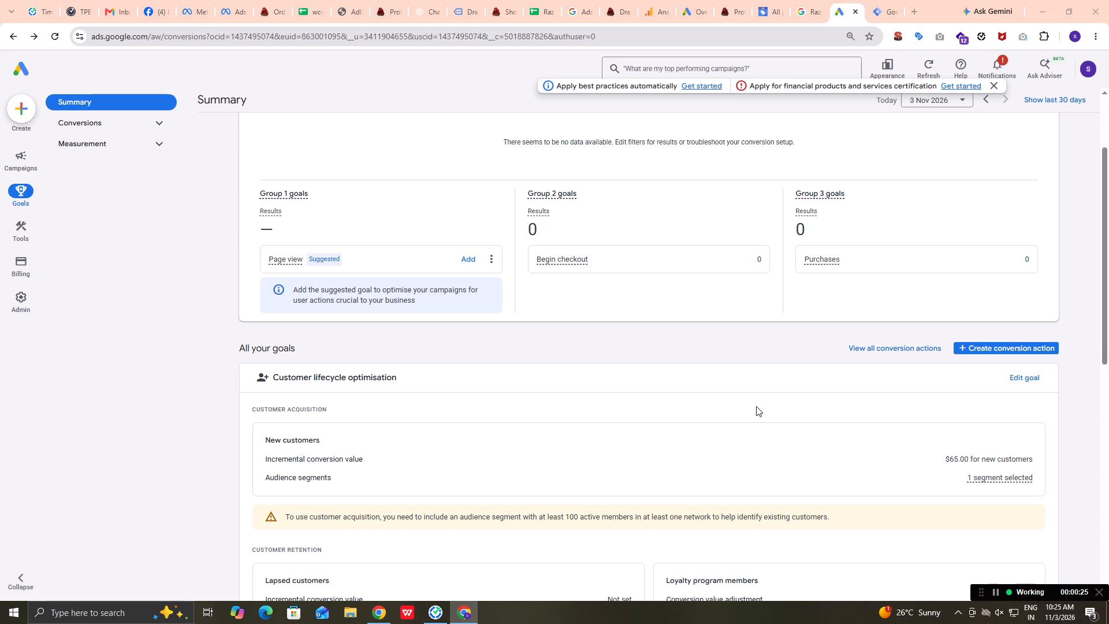
Set the conversions summary's date range to 2–3 November 2026.
{"action": "scroll", "coordinate": [575, 330], "scroll_direction": "down", "scroll_amount": 2}
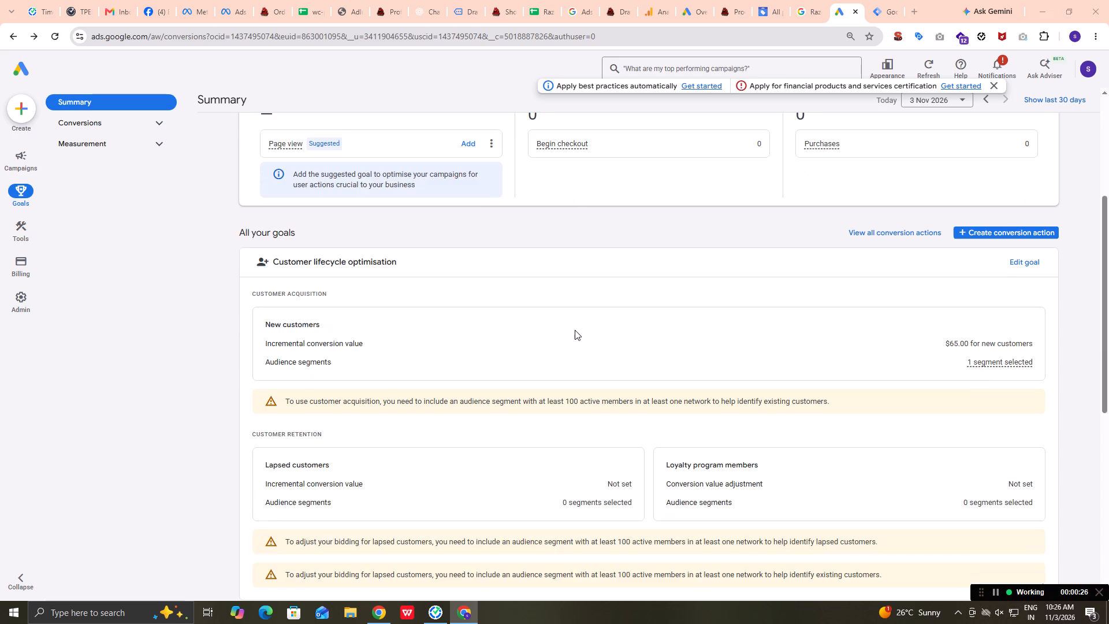
{"action": "scroll", "coordinate": [575, 330], "scroll_direction": "down", "scroll_amount": 4}
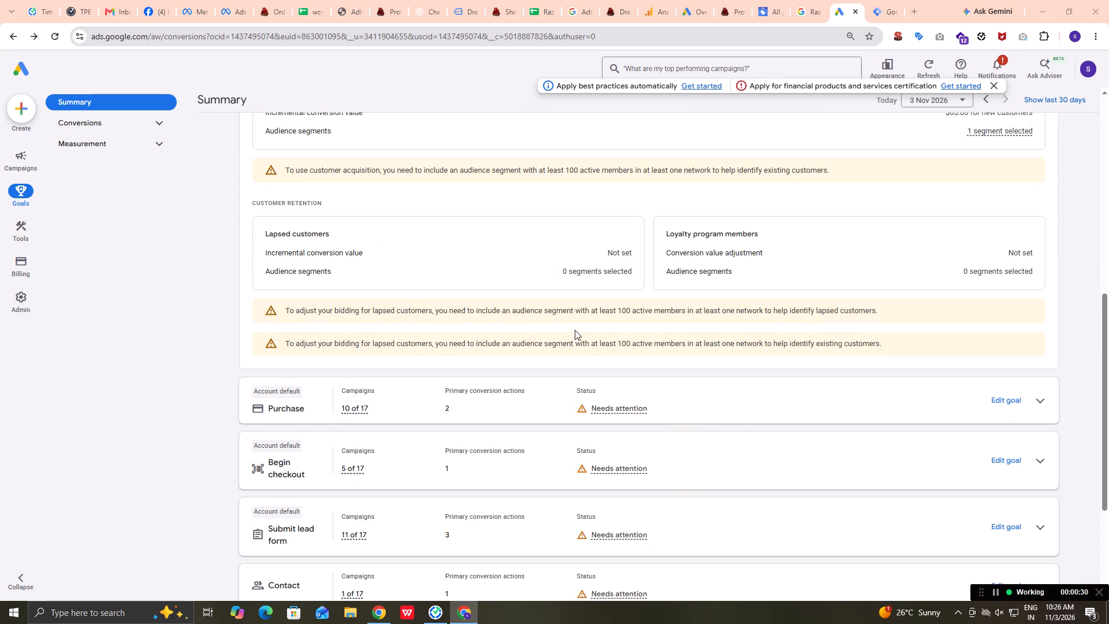
{"action": "left_click", "coordinate": [949, 101]}
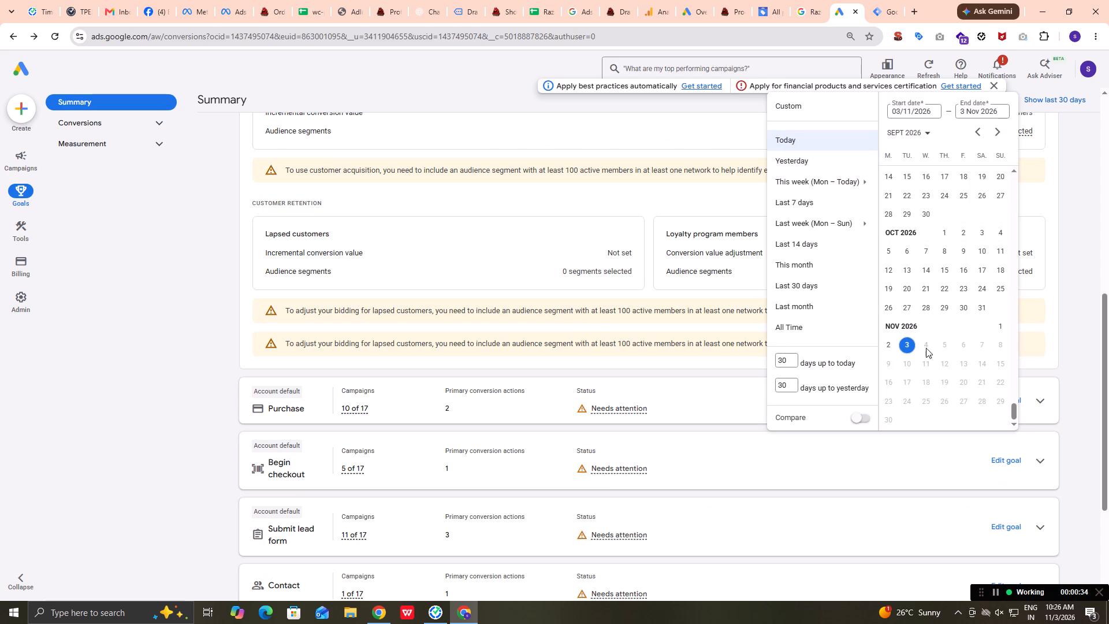
{"action": "left_click", "coordinate": [890, 347]}
{"action": "left_click", "coordinate": [905, 344]}
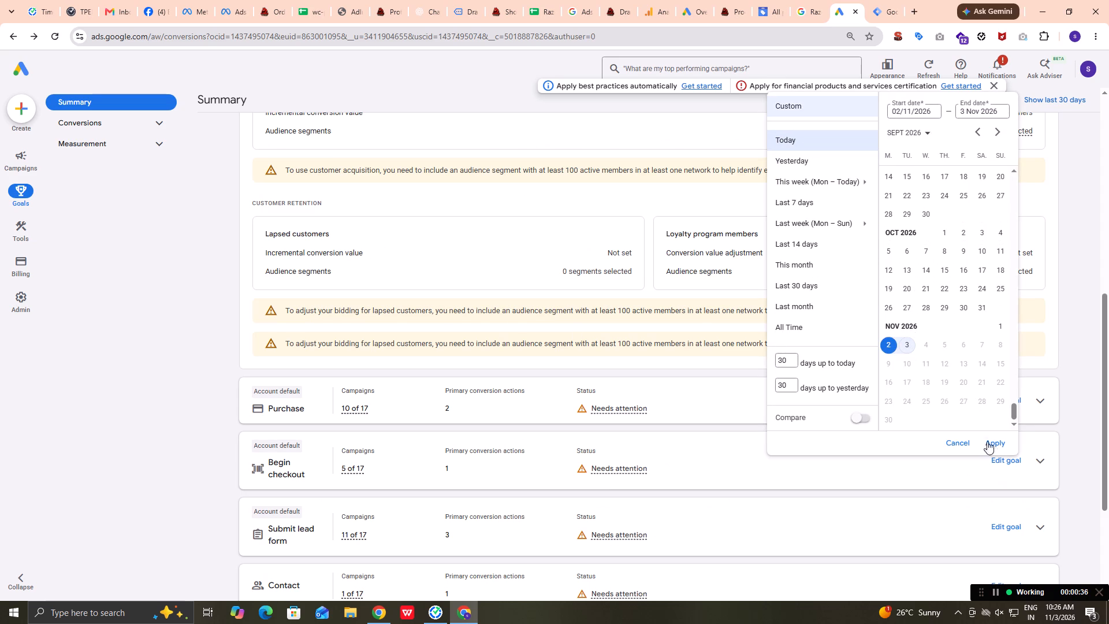
{"action": "left_click", "coordinate": [1001, 443]}
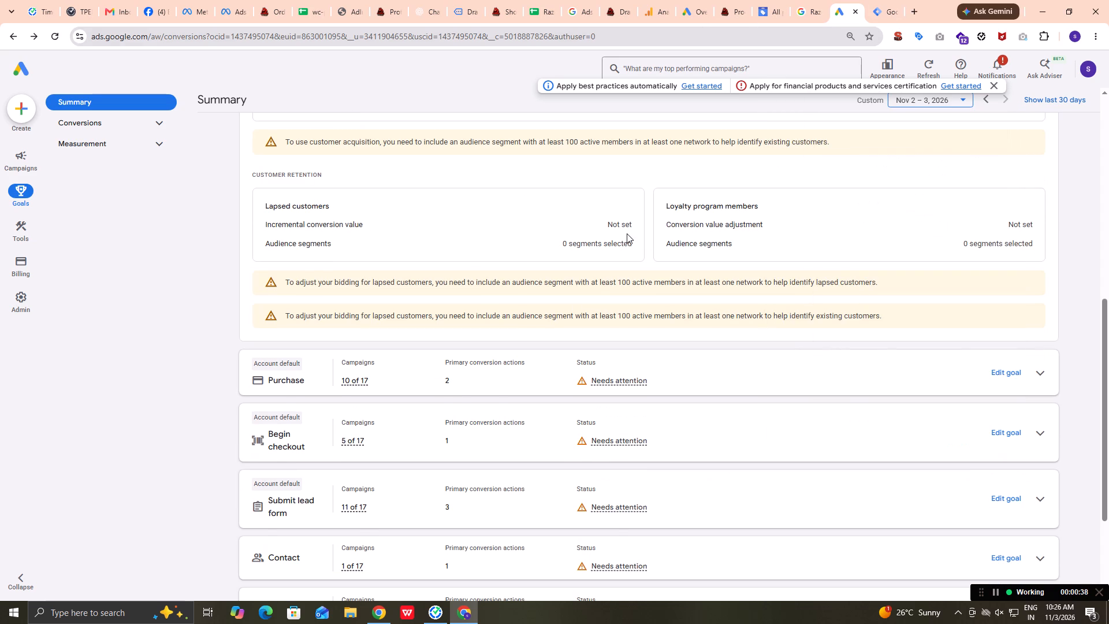
Open the account's list of campaigns.
{"action": "left_click", "coordinate": [20, 159]}
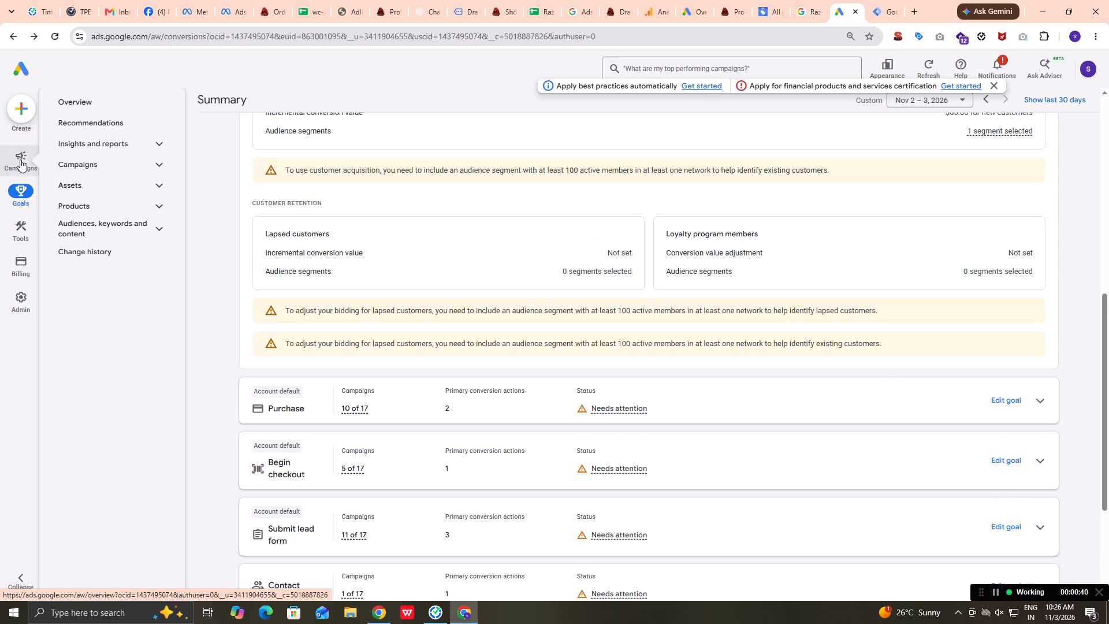
{"action": "left_click", "coordinate": [83, 164]}
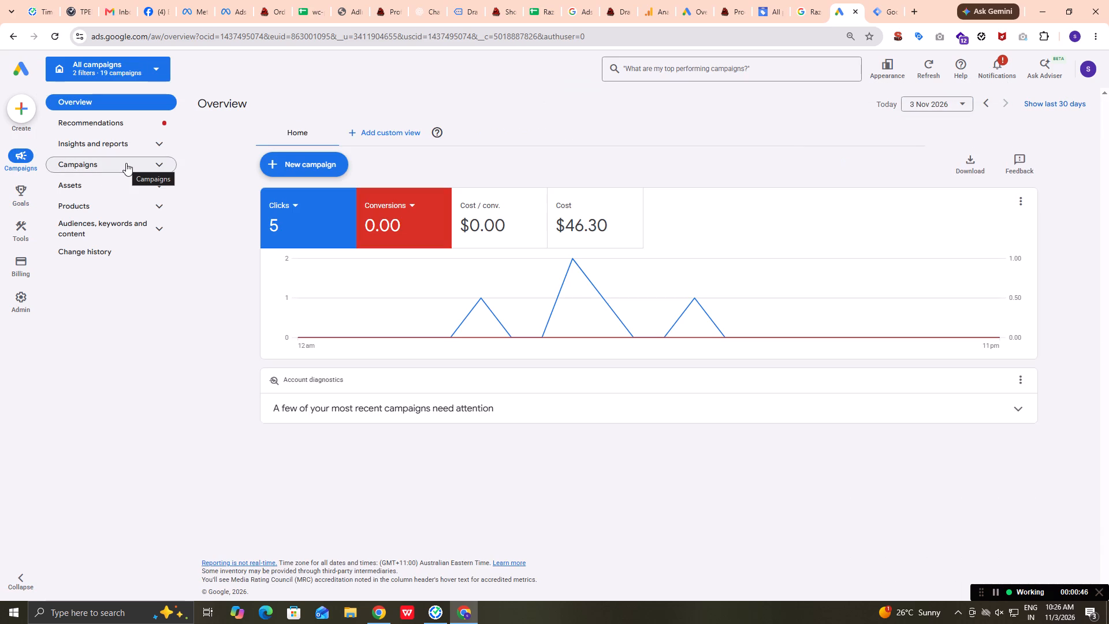
{"action": "left_click", "coordinate": [164, 169]}
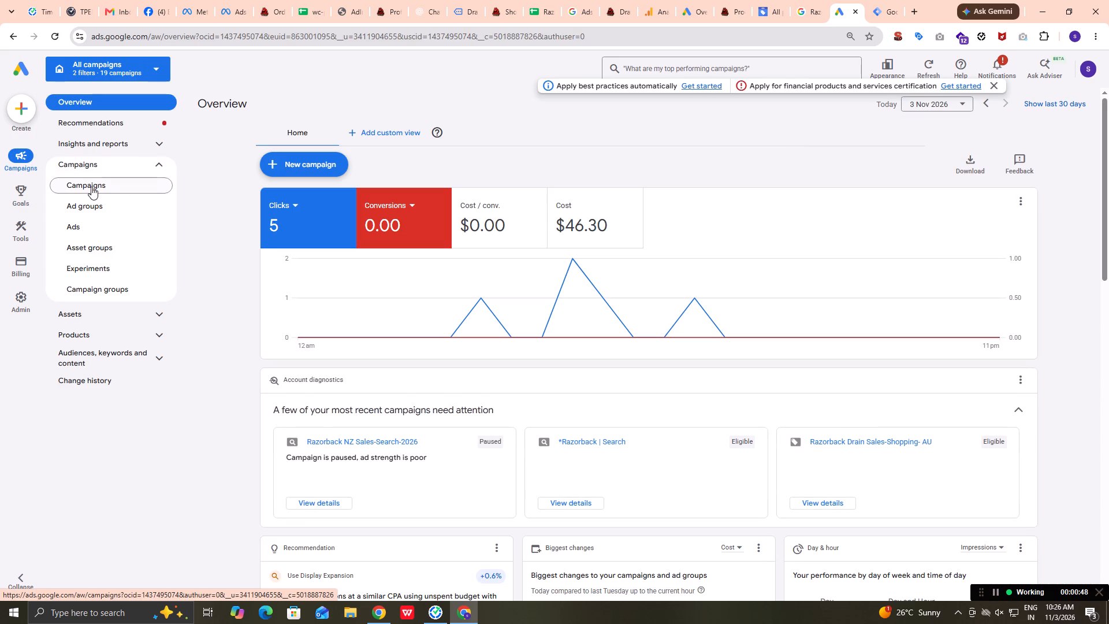
{"action": "left_click", "coordinate": [91, 187]}
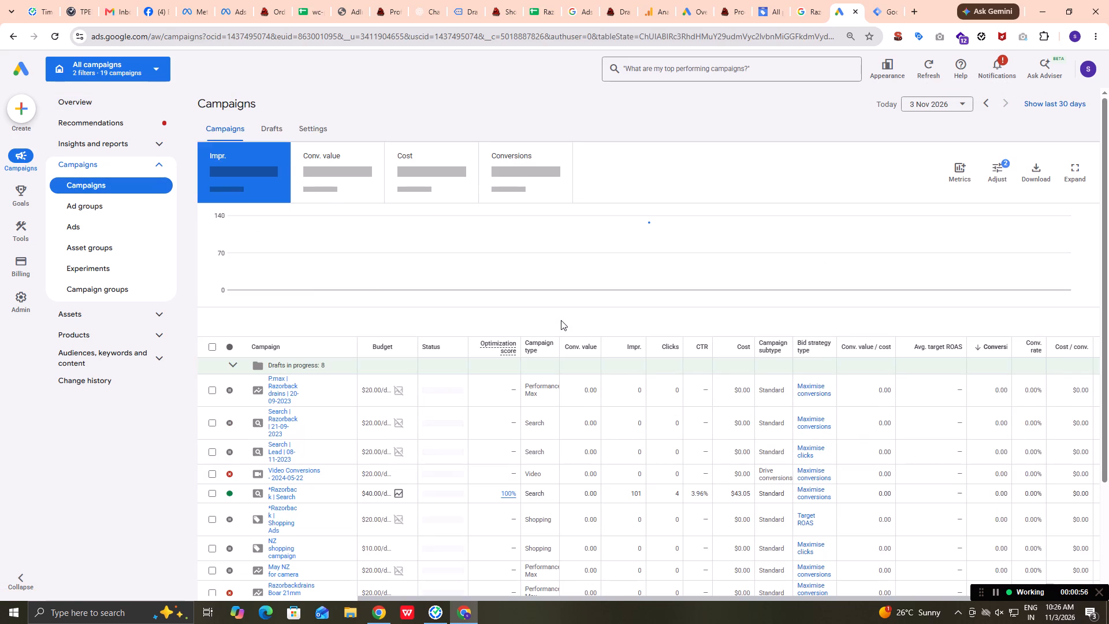
Set the campaigns table to show 500 rows per page.
{"action": "scroll", "coordinate": [561, 320], "scroll_direction": "down", "scroll_amount": 2}
{"action": "scroll", "coordinate": [561, 320], "scroll_direction": "up", "scroll_amount": 1}
{"action": "scroll", "coordinate": [561, 320], "scroll_direction": "down", "scroll_amount": 3}
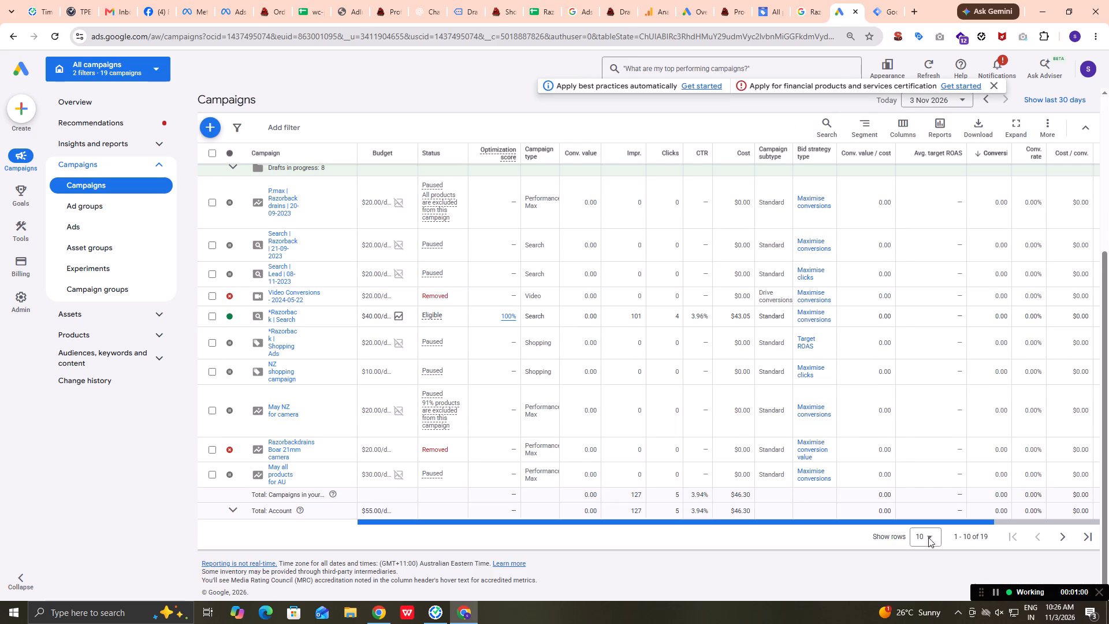
{"action": "left_click", "coordinate": [924, 537]}
{"action": "left_click", "coordinate": [928, 528]}
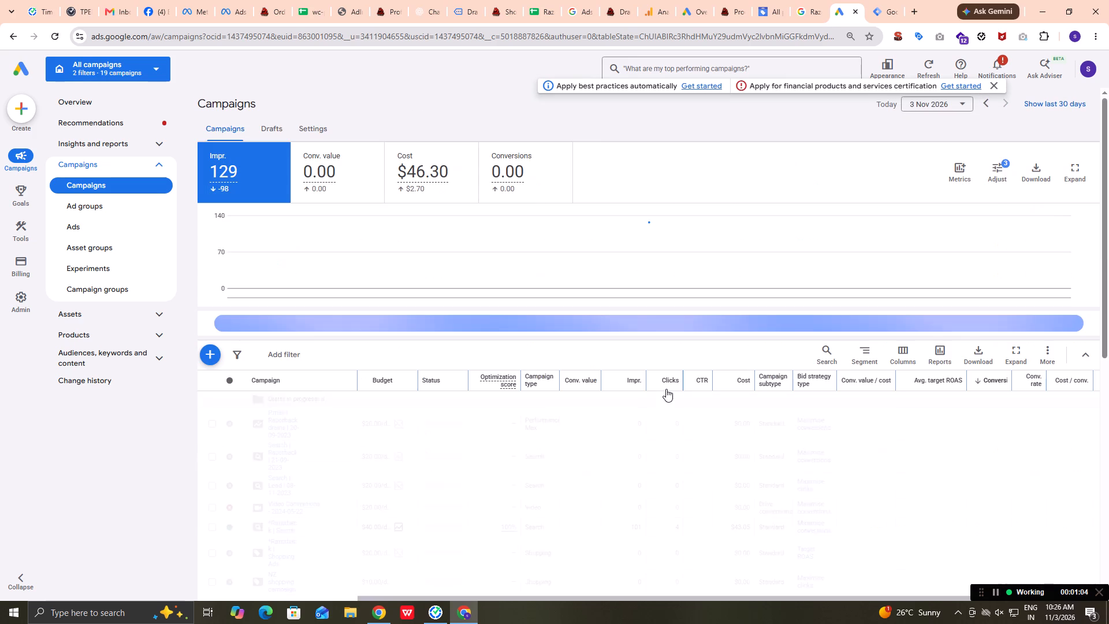
Start a new campaign with the Local store visits and promotions objective.
{"action": "scroll", "coordinate": [666, 389], "scroll_direction": "down", "scroll_amount": 4}
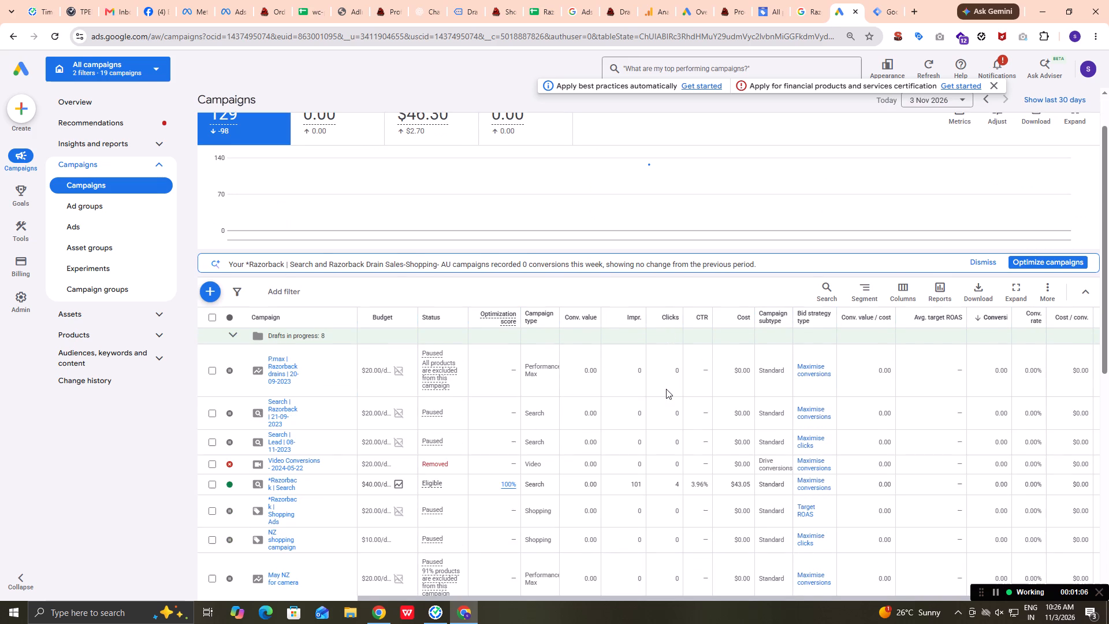
{"action": "scroll", "coordinate": [666, 389], "scroll_direction": "down", "scroll_amount": 6}
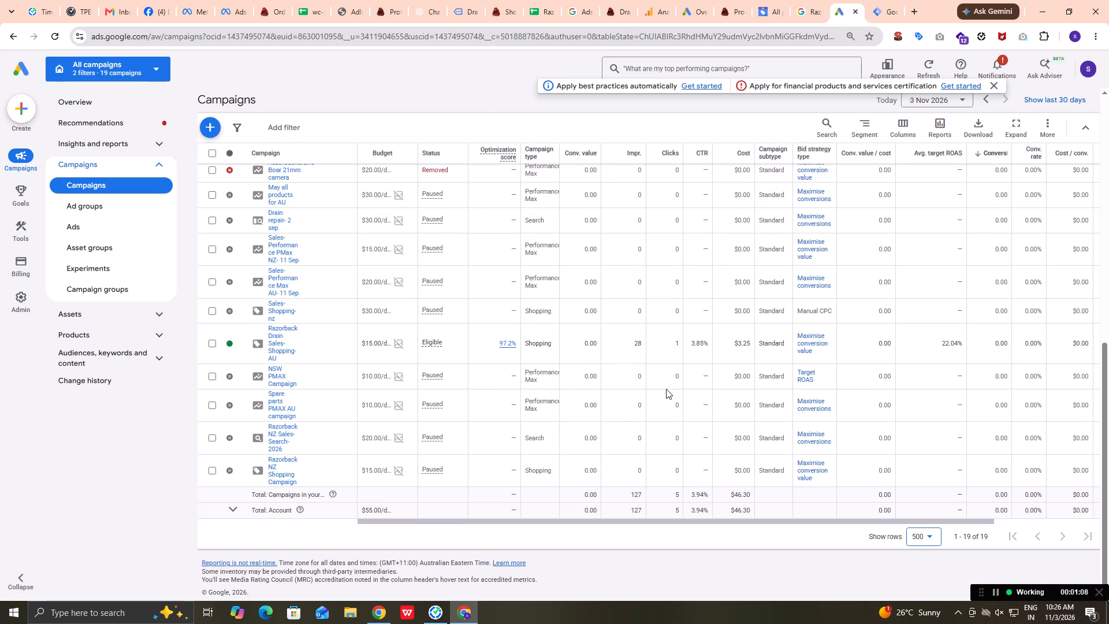
{"action": "scroll", "coordinate": [666, 389], "scroll_direction": "up", "scroll_amount": 6}
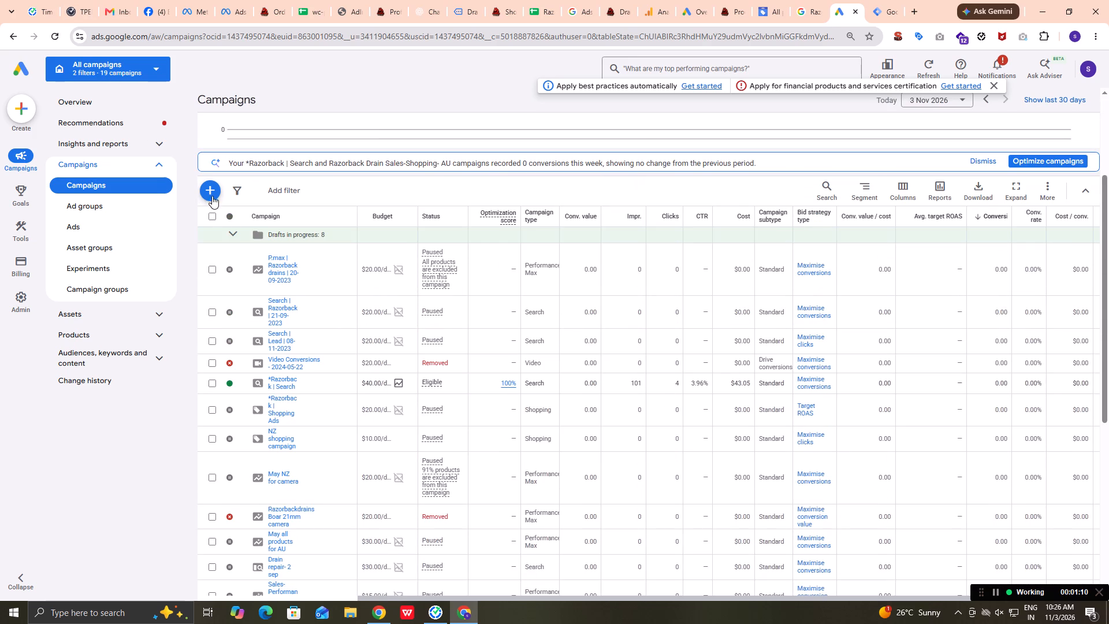
{"action": "left_click", "coordinate": [211, 192]}
{"action": "left_click", "coordinate": [260, 198]}
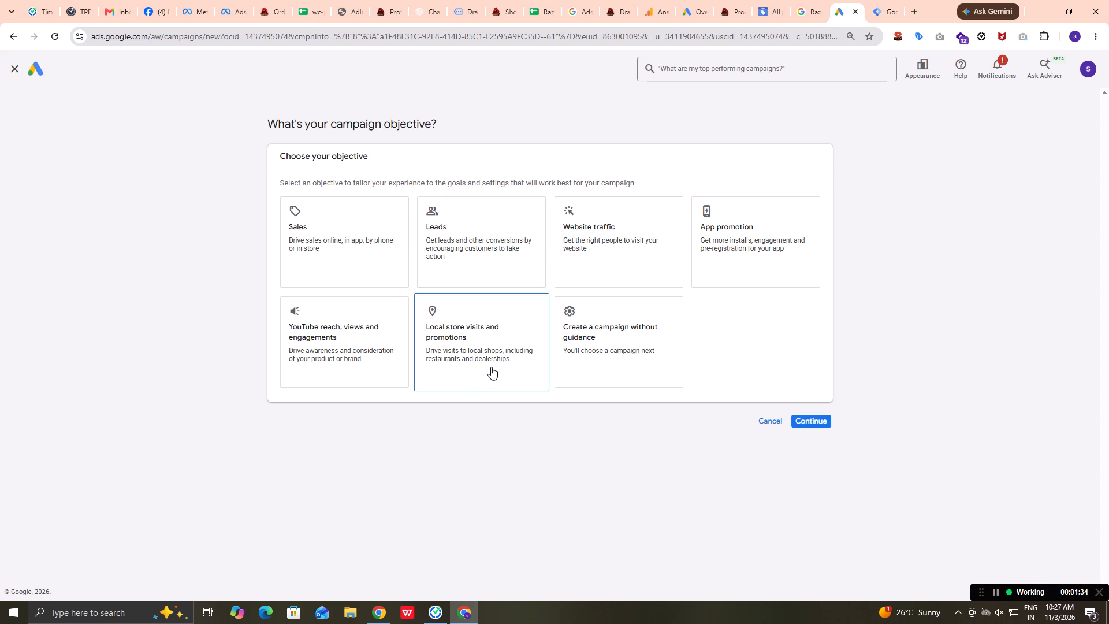
{"action": "left_click", "coordinate": [491, 367]}
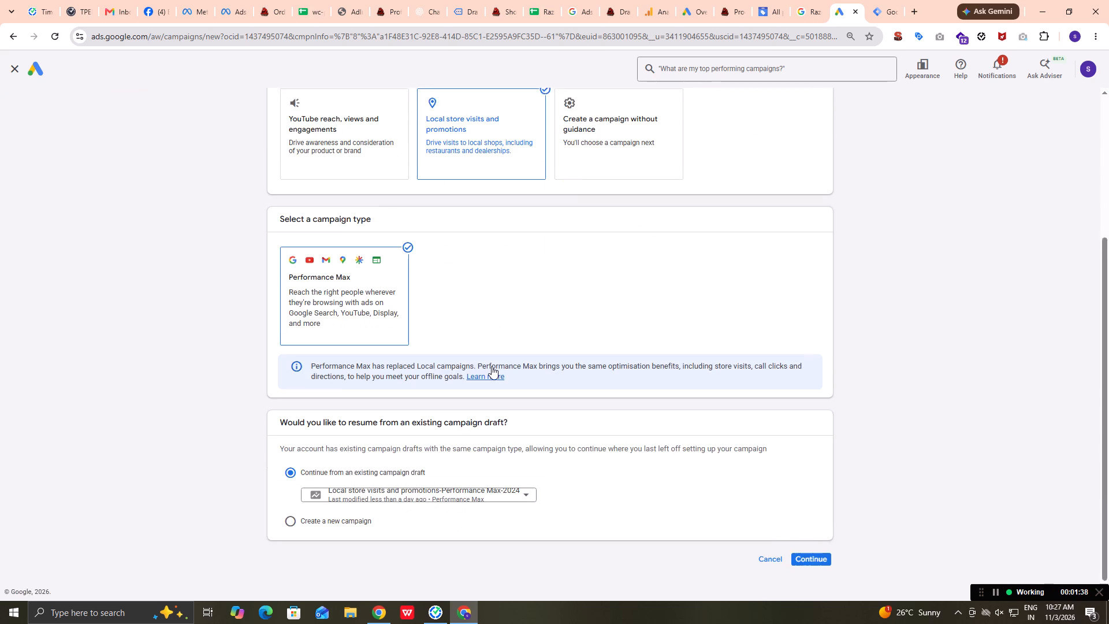
Choose to create a new campaign instead of continuing the draft, and name it Local store visits and promotions-Performance Max-2026.
{"action": "scroll", "coordinate": [492, 366], "scroll_direction": "down", "scroll_amount": 1}
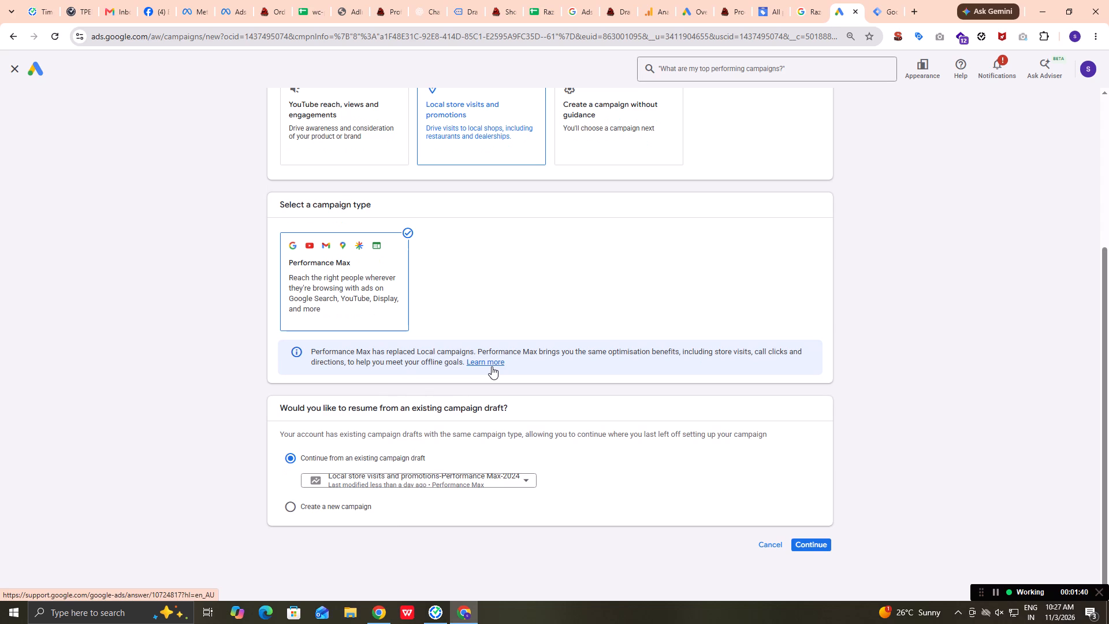
{"action": "left_click", "coordinate": [287, 507]}
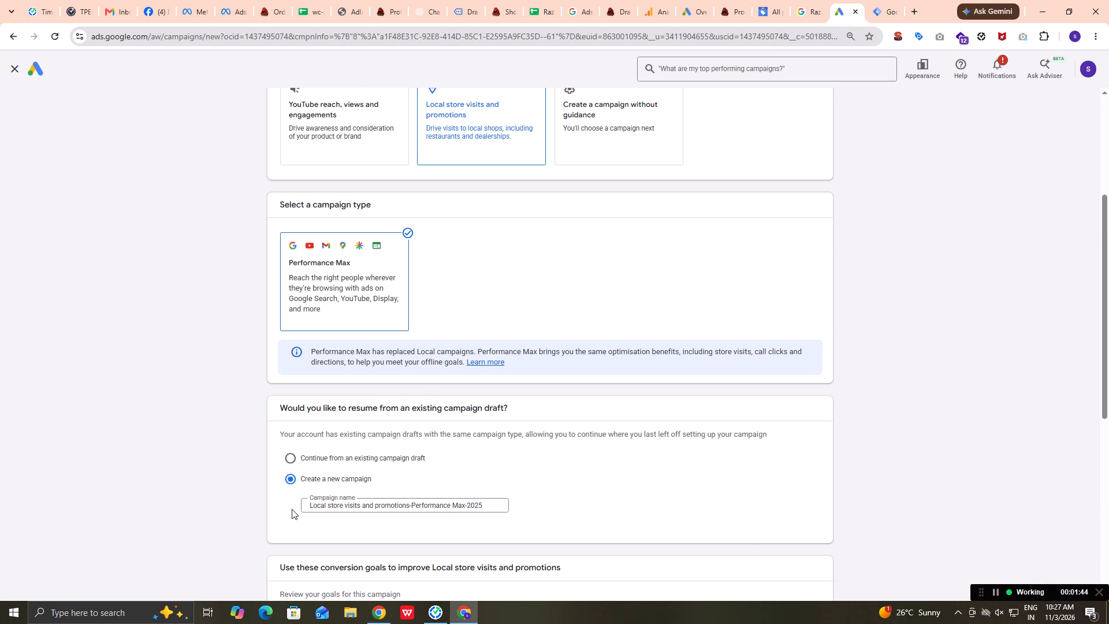
{"action": "left_click", "coordinate": [486, 504]}
{"action": "key", "text": "BackSpace"}
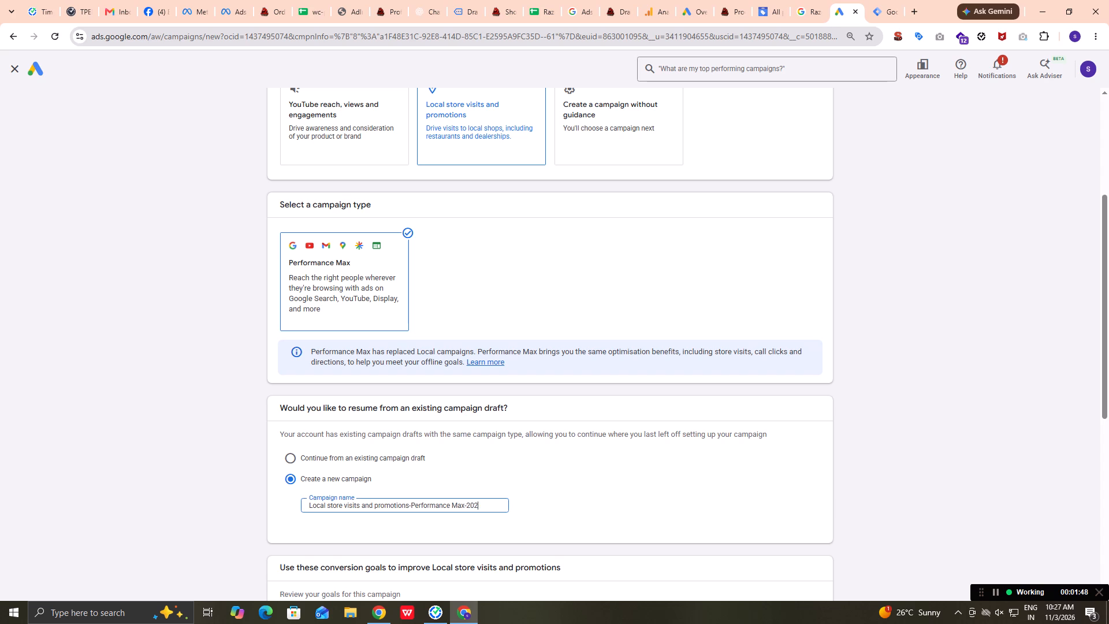
{"action": "key", "text": "6"}
Examine the status details of the Contacts goal's conversion action.
{"action": "scroll", "coordinate": [395, 436], "scroll_direction": "down", "scroll_amount": 2}
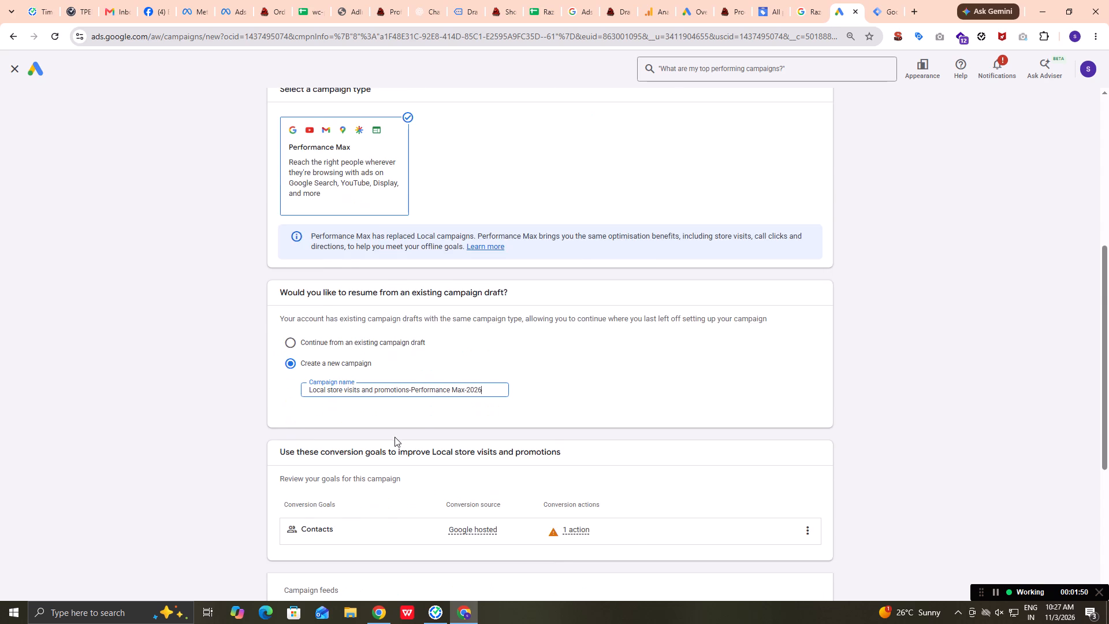
{"action": "scroll", "coordinate": [396, 436], "scroll_direction": "down", "scroll_amount": 2}
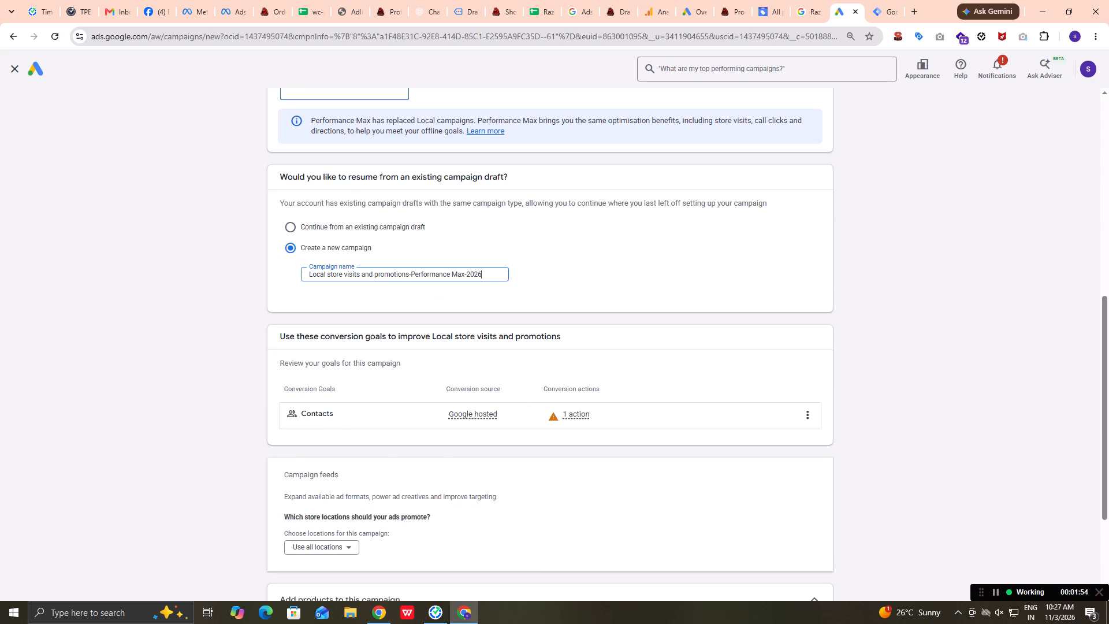
{"action": "left_click", "coordinate": [578, 418]}
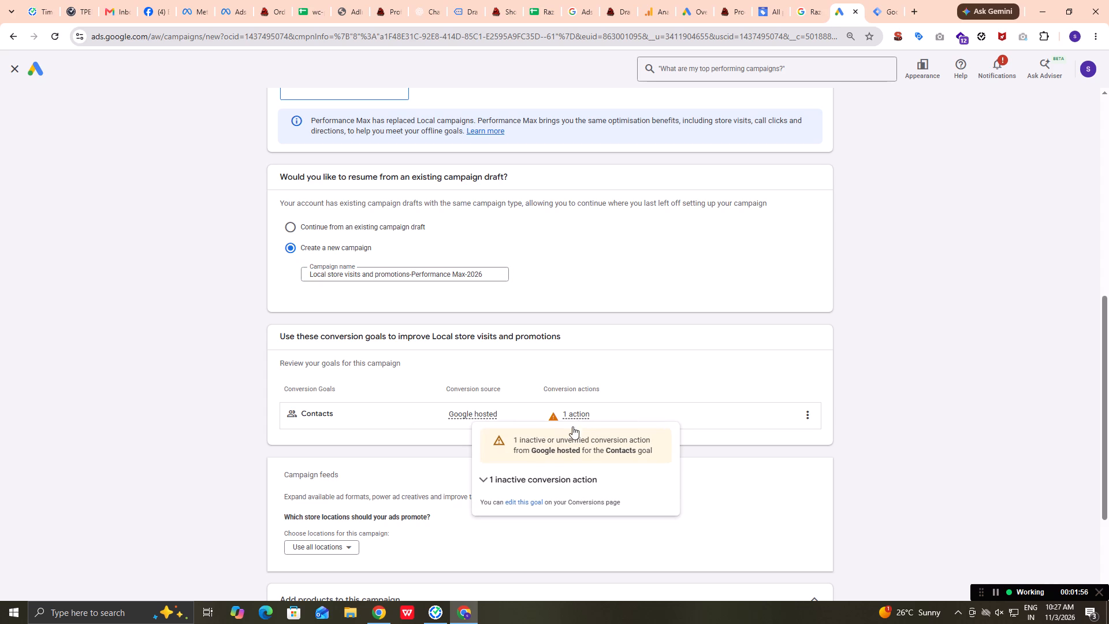
{"action": "left_click", "coordinate": [504, 476]}
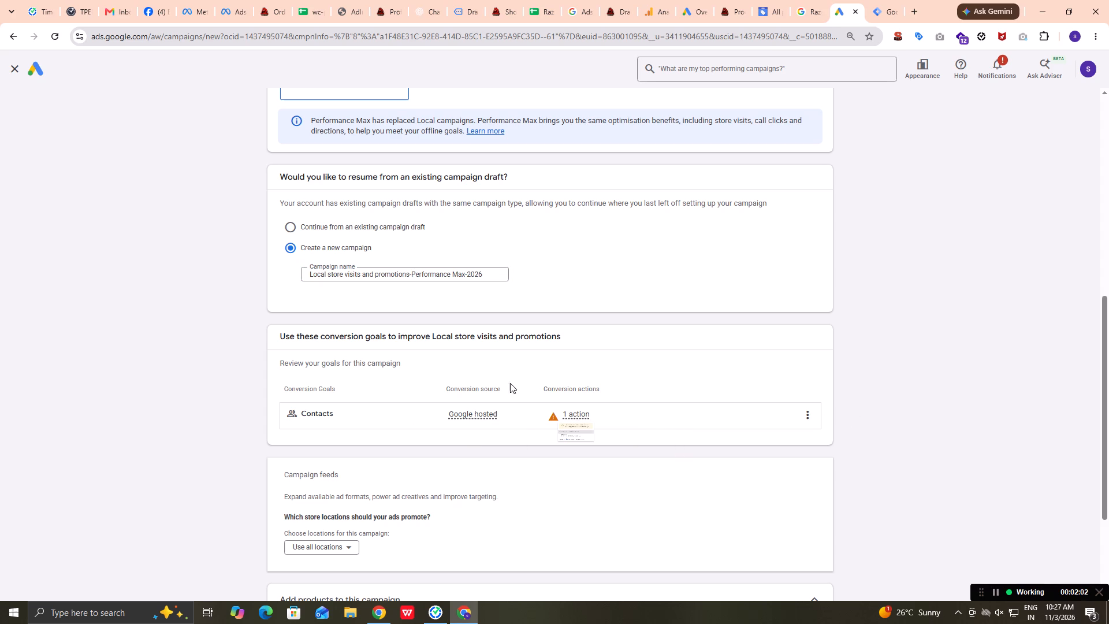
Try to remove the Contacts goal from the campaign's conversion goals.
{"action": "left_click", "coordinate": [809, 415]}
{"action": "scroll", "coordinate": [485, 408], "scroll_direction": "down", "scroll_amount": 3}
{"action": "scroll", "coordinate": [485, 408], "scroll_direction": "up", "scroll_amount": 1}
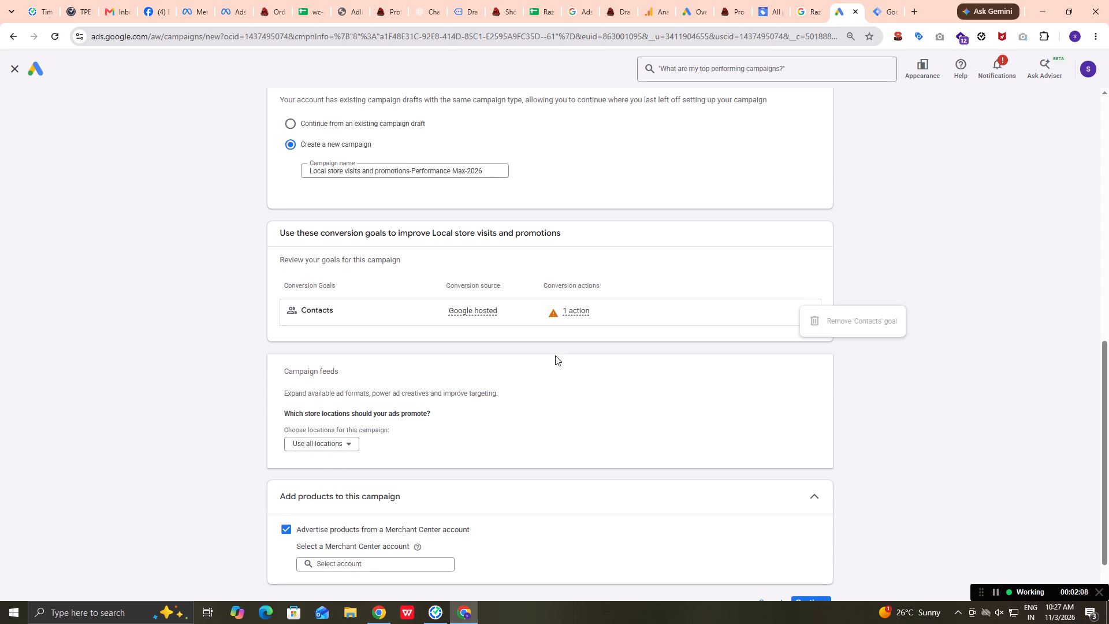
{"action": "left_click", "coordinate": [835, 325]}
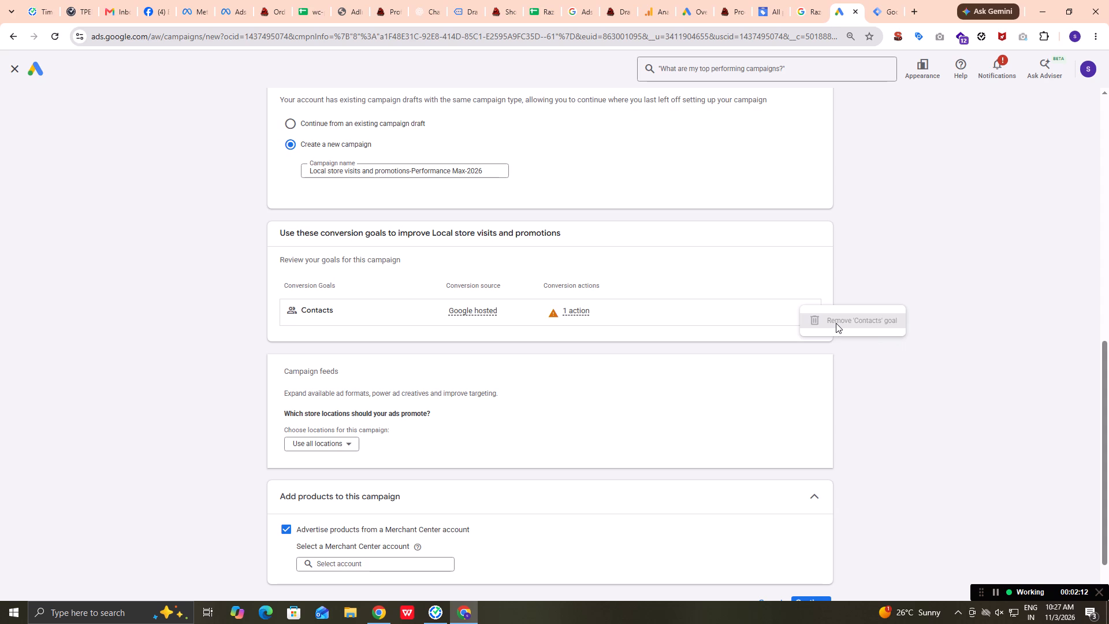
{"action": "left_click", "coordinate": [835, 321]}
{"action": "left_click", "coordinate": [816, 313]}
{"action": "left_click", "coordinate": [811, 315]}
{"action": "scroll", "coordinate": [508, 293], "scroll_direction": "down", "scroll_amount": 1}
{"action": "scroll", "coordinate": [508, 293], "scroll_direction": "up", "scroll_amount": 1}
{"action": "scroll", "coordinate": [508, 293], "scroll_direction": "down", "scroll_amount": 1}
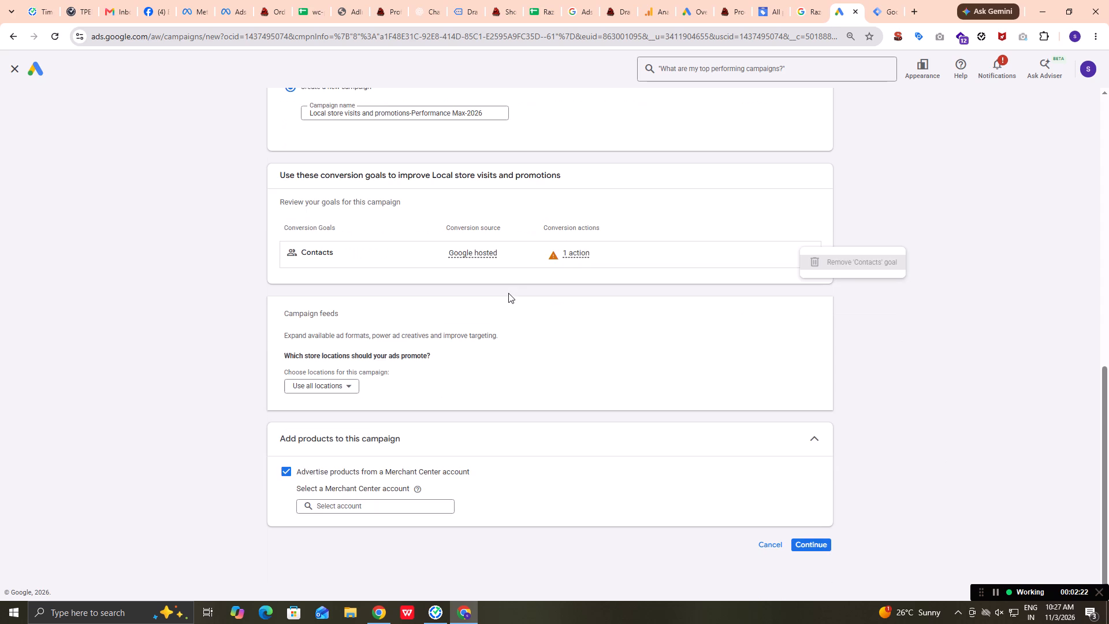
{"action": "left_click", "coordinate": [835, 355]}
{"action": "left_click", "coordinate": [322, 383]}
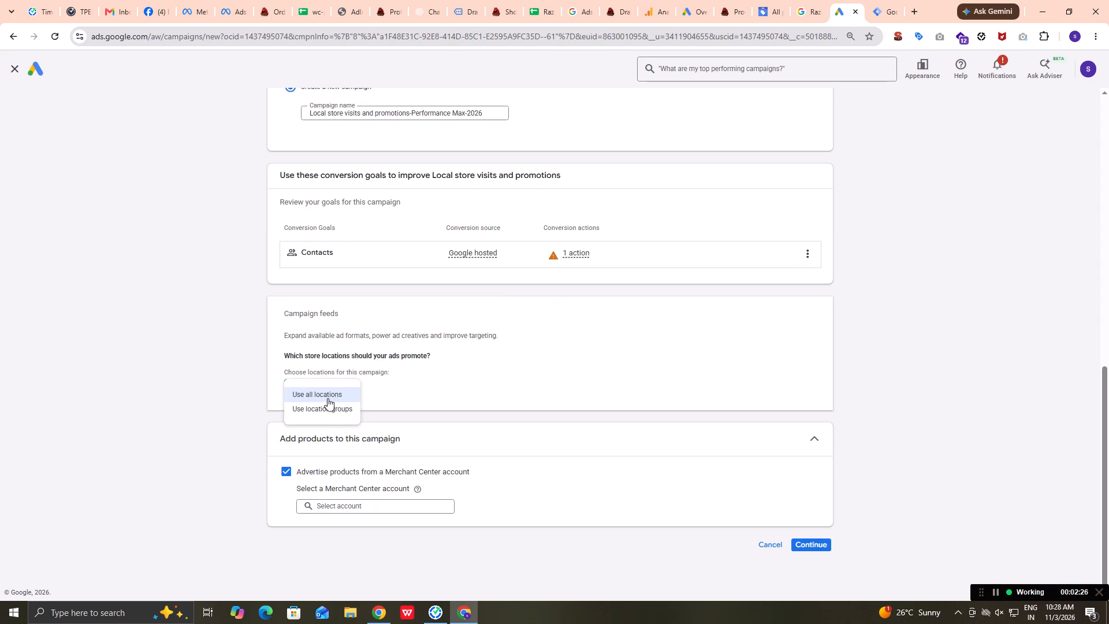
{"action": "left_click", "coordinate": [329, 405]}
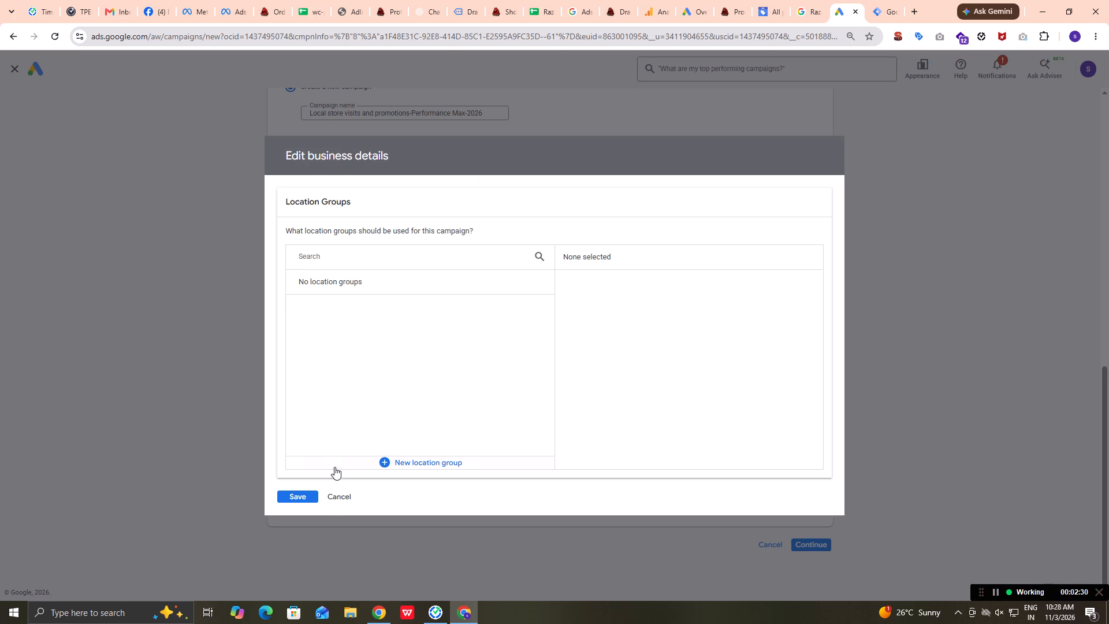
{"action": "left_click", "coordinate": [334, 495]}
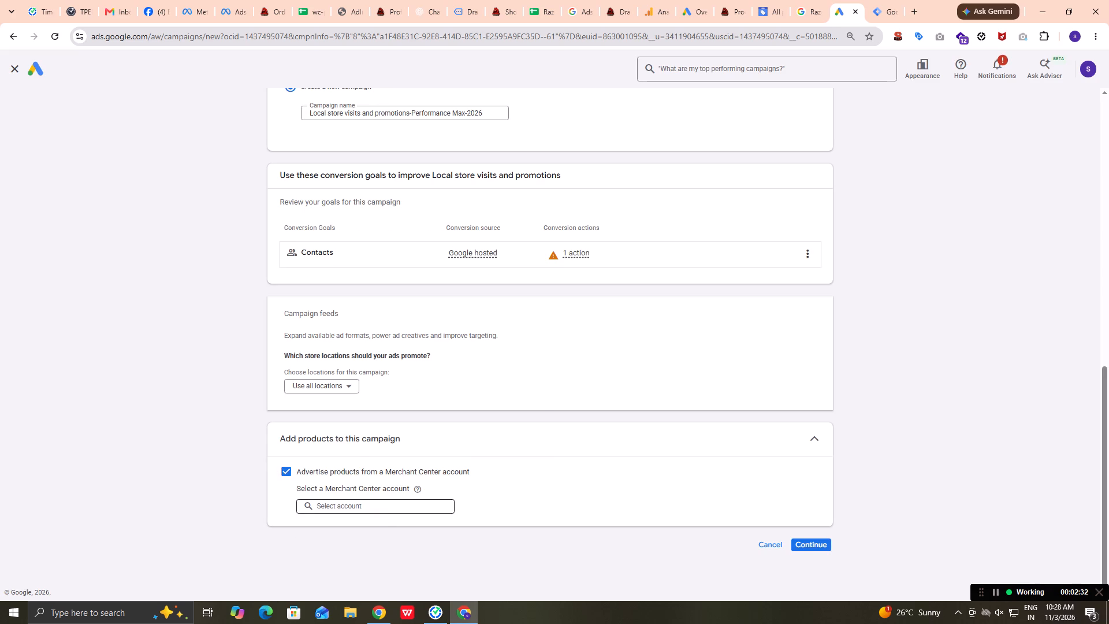
Select the Razorback Drain Pros Merchant Center account as the product source for this campaign.
{"action": "left_click", "coordinate": [384, 508]}
{"action": "left_click", "coordinate": [373, 441]}
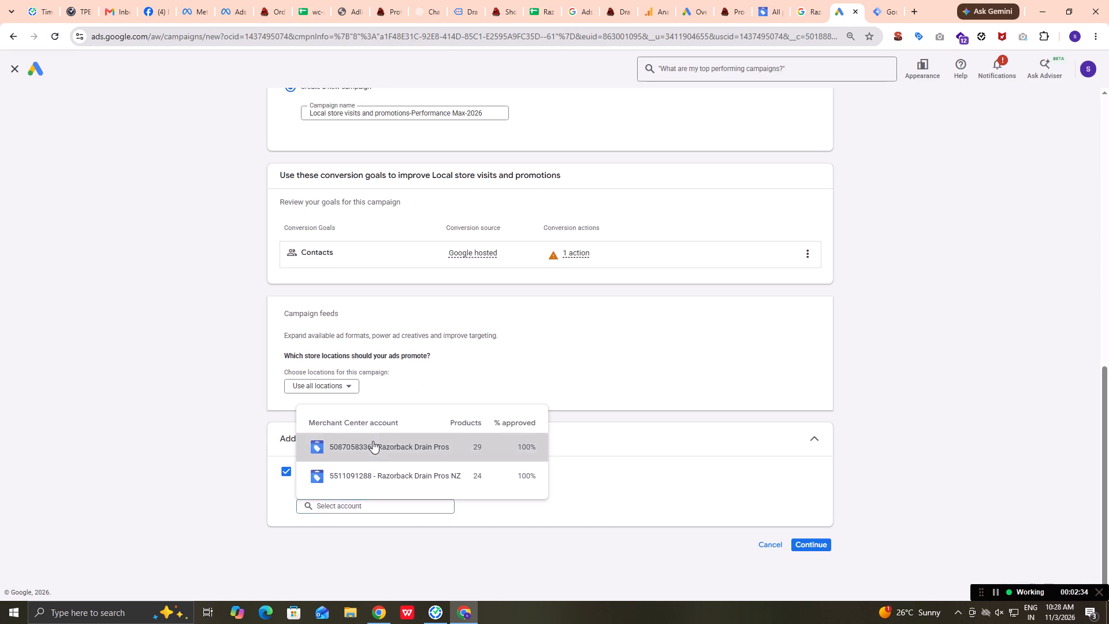
Select AU as the feed label of the products to add to the campaign.
{"action": "scroll", "coordinate": [385, 448], "scroll_direction": "down", "scroll_amount": 1}
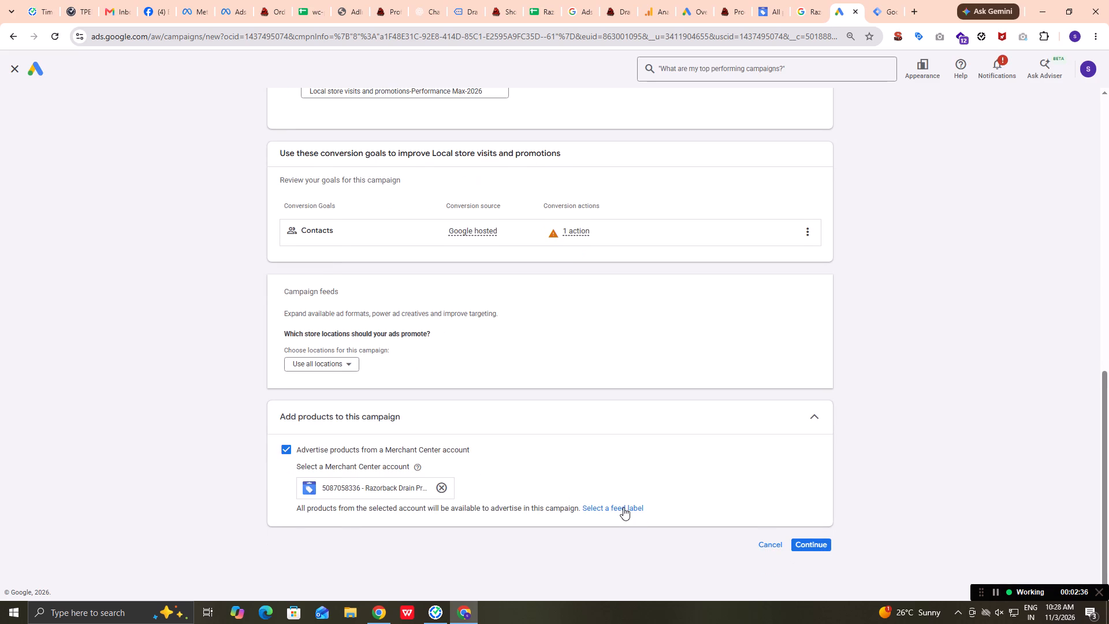
{"action": "left_click", "coordinate": [623, 507]}
{"action": "left_click", "coordinate": [397, 528]}
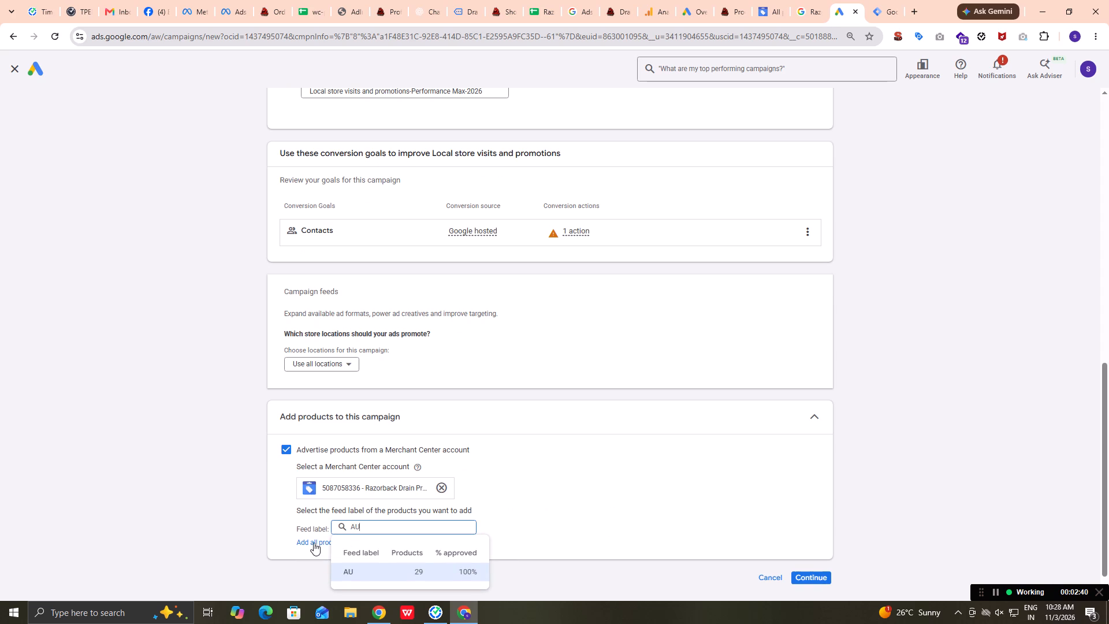
{"action": "left_click", "coordinate": [312, 584]}
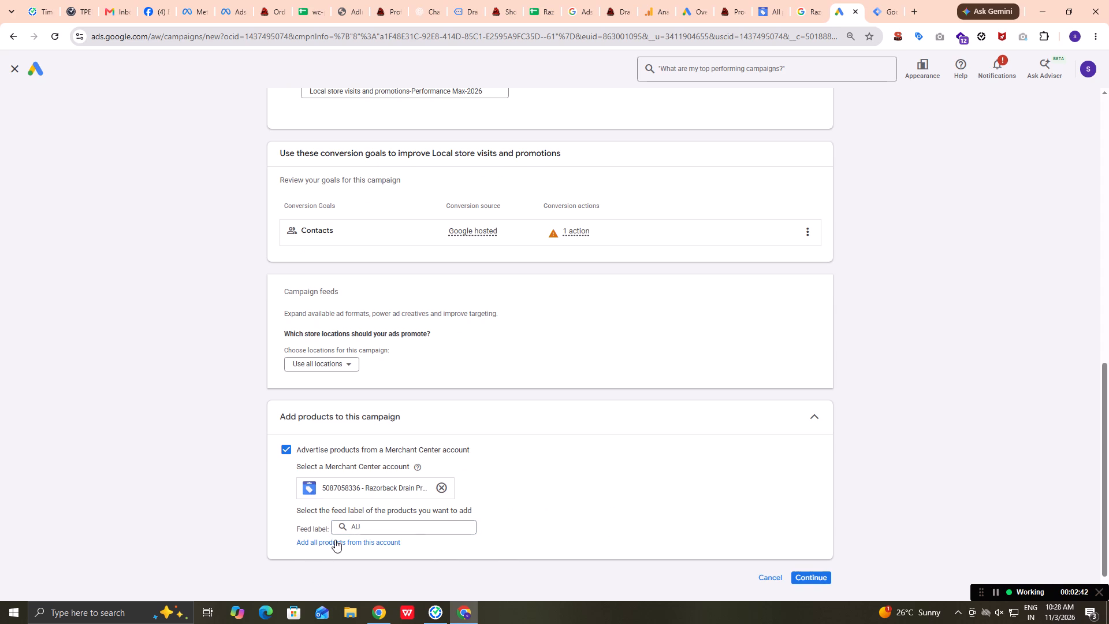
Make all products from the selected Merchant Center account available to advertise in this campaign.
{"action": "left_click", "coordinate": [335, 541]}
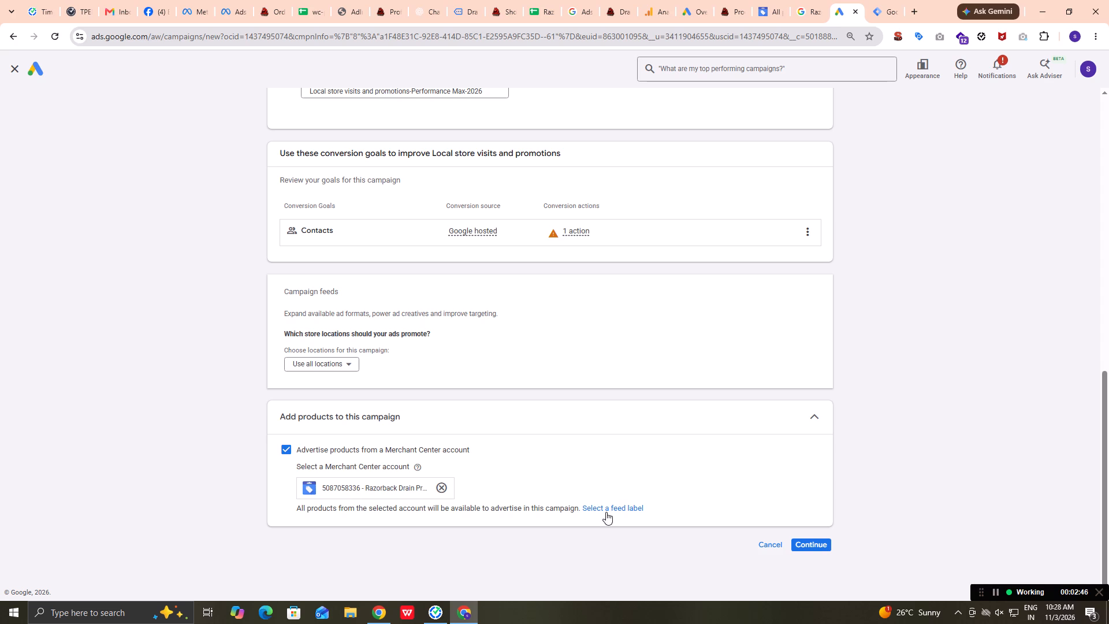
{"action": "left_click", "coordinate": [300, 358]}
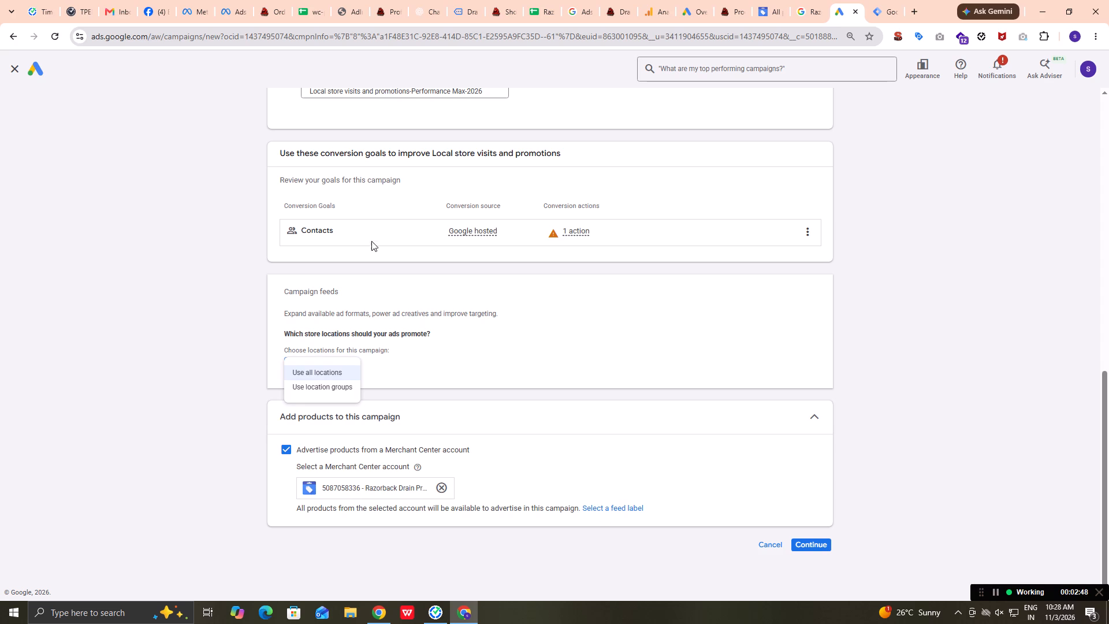
Open the account's conversion goals summary from the Contacts goal and review the conversion actions under Contact.
{"action": "left_click", "coordinate": [587, 235]}
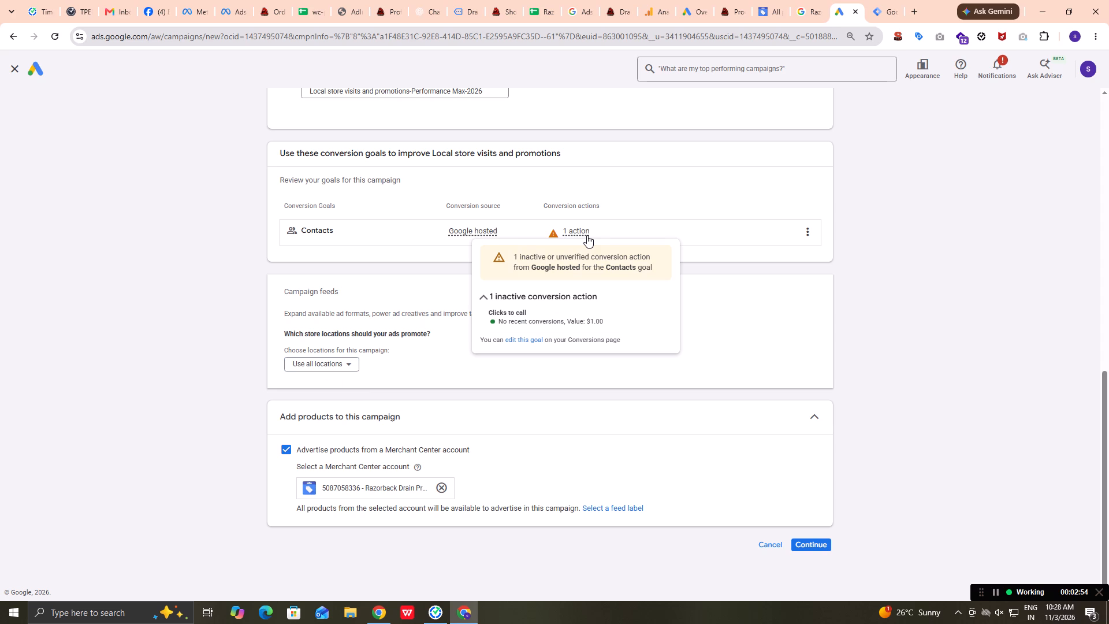
{"action": "left_click", "coordinate": [526, 339]}
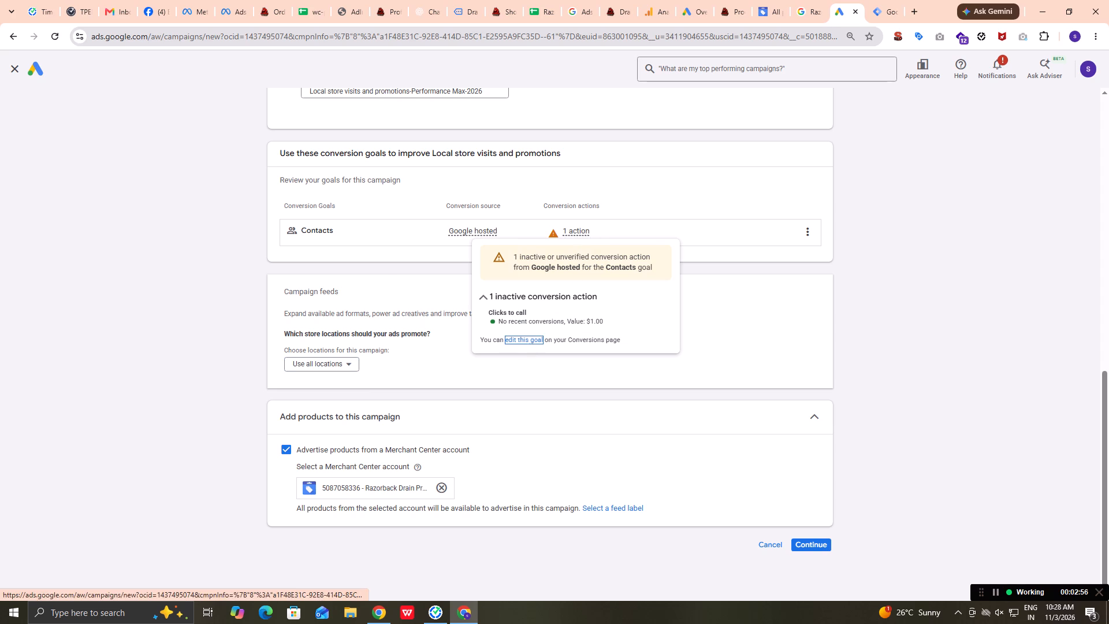
{"action": "left_click", "coordinate": [657, 366]}
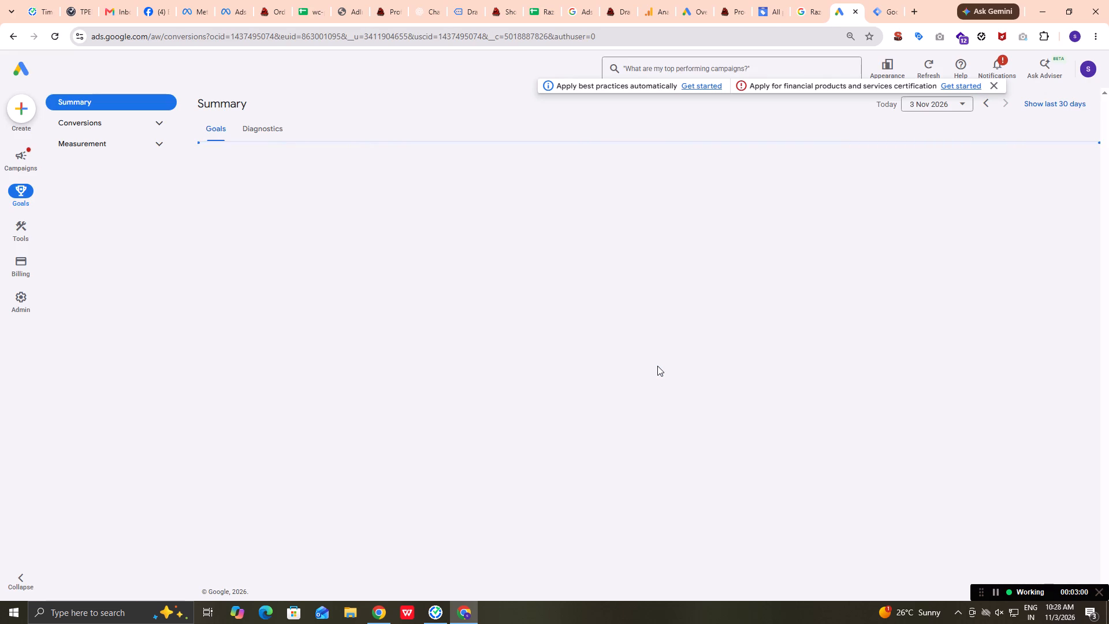
{"action": "scroll", "coordinate": [657, 366], "scroll_direction": "down", "scroll_amount": 3}
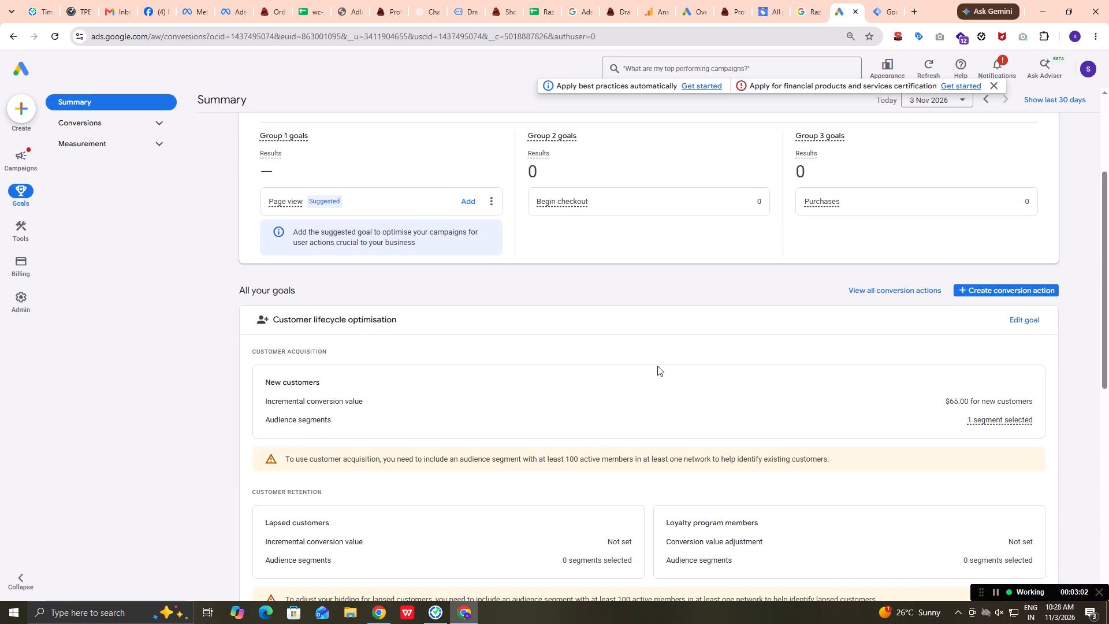
{"action": "scroll", "coordinate": [657, 366], "scroll_direction": "down", "scroll_amount": 3}
{"action": "scroll", "coordinate": [657, 366], "scroll_direction": "up", "scroll_amount": 1}
{"action": "scroll", "coordinate": [657, 366], "scroll_direction": "down", "scroll_amount": 1}
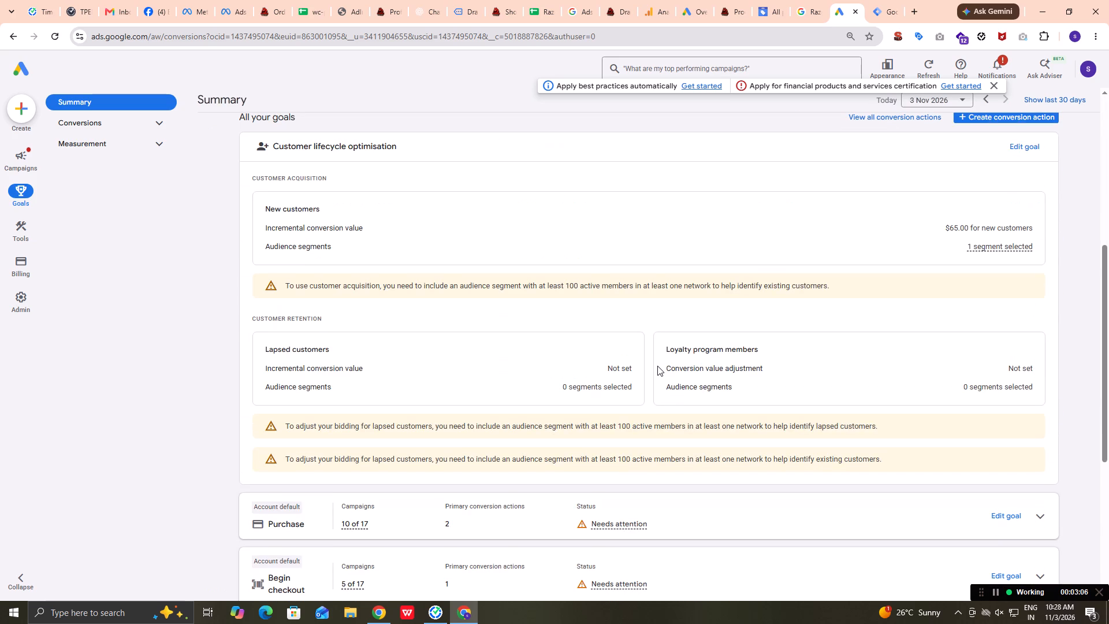
{"action": "scroll", "coordinate": [657, 366], "scroll_direction": "down", "scroll_amount": 2}
{"action": "scroll", "coordinate": [657, 366], "scroll_direction": "up", "scroll_amount": 1}
{"action": "scroll", "coordinate": [657, 366], "scroll_direction": "down", "scroll_amount": 4}
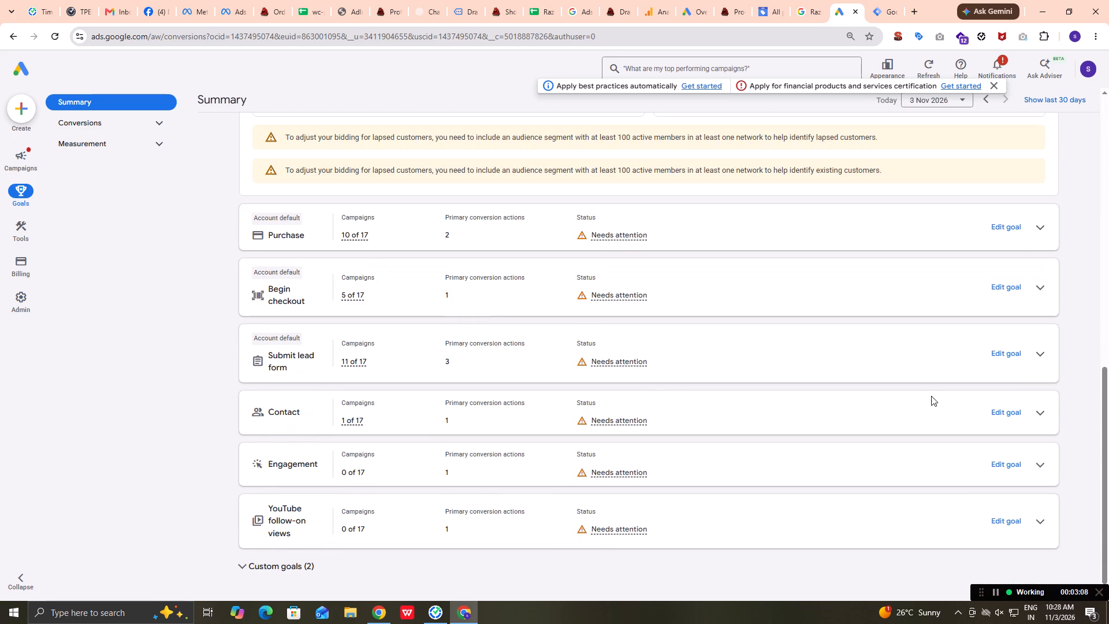
{"action": "left_click", "coordinate": [1040, 412]}
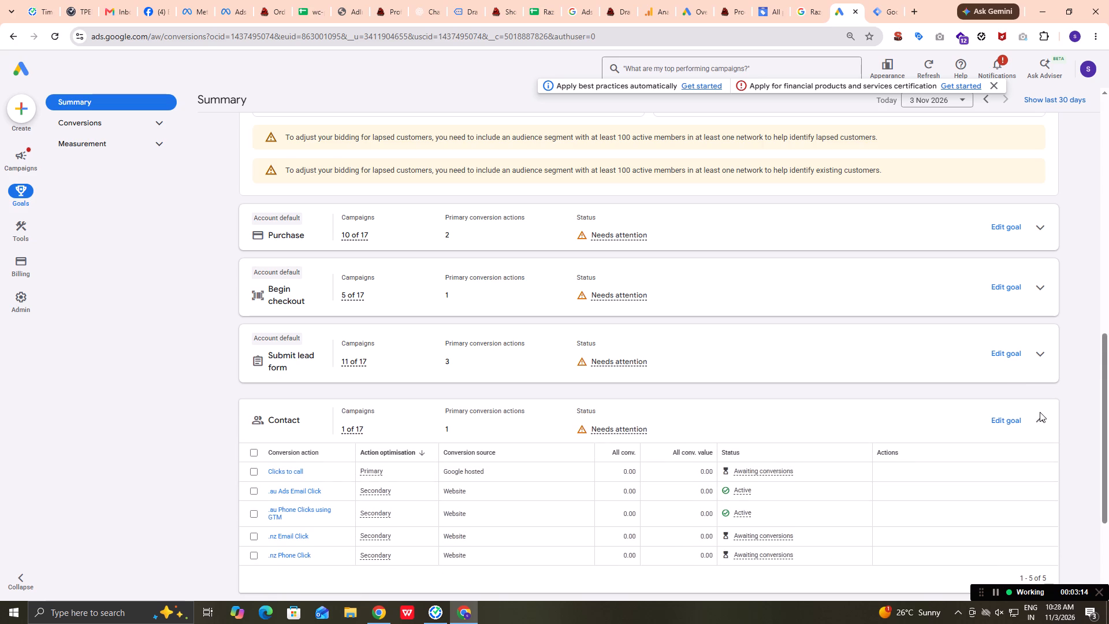
{"action": "scroll", "coordinate": [1040, 412], "scroll_direction": "down", "scroll_amount": 1}
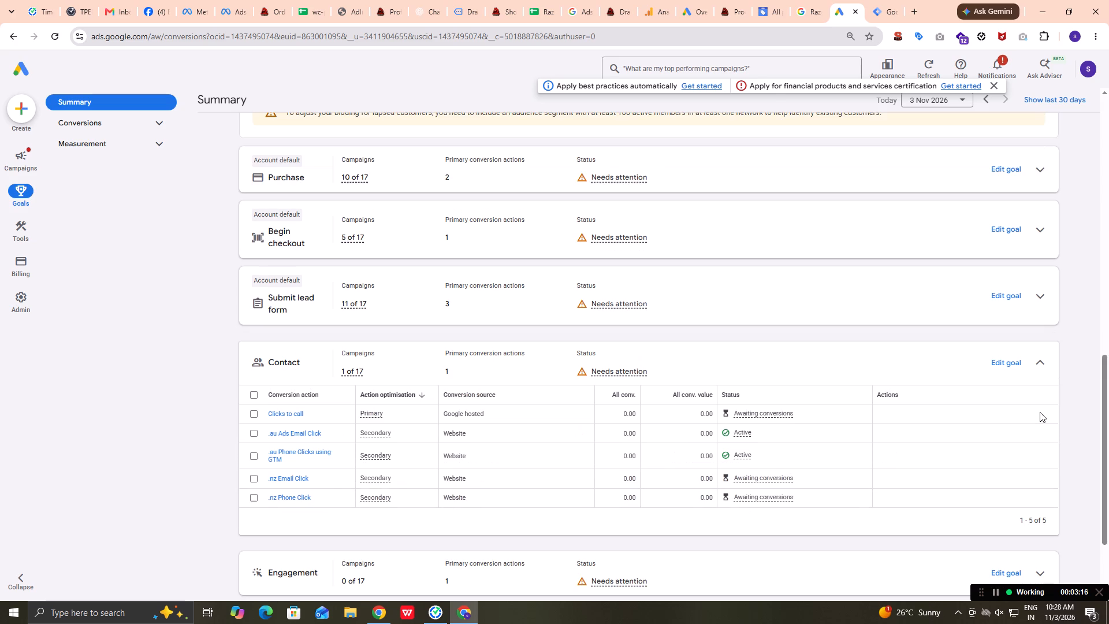
{"action": "scroll", "coordinate": [1040, 412], "scroll_direction": "down", "scroll_amount": 2}
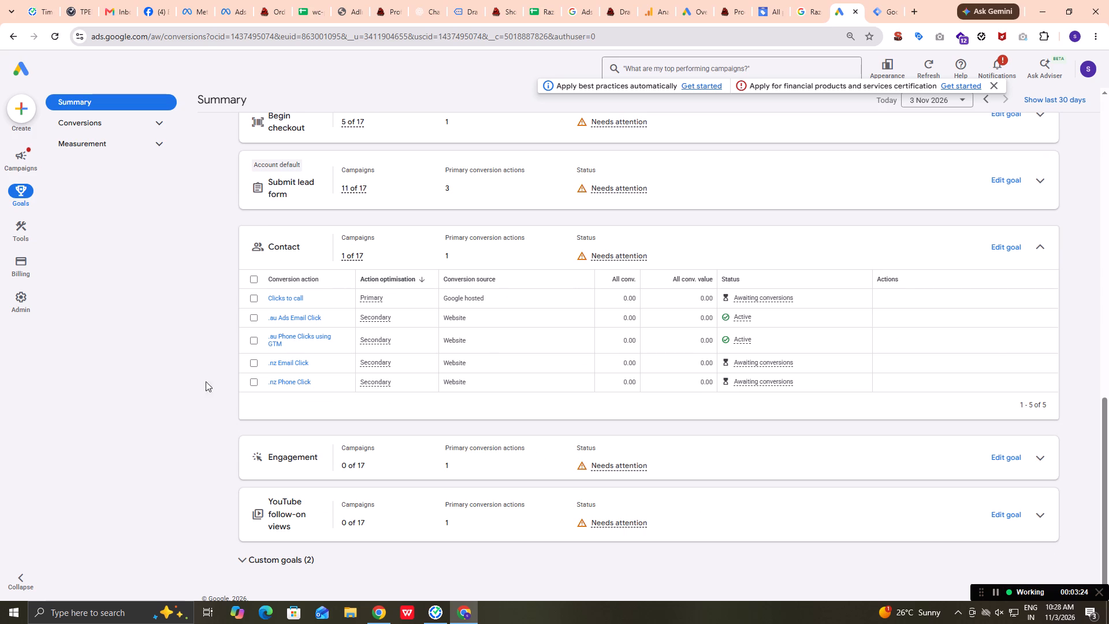
Examine the details and editable settings of the Clicks to call conversion action.
{"action": "left_click", "coordinate": [292, 295]}
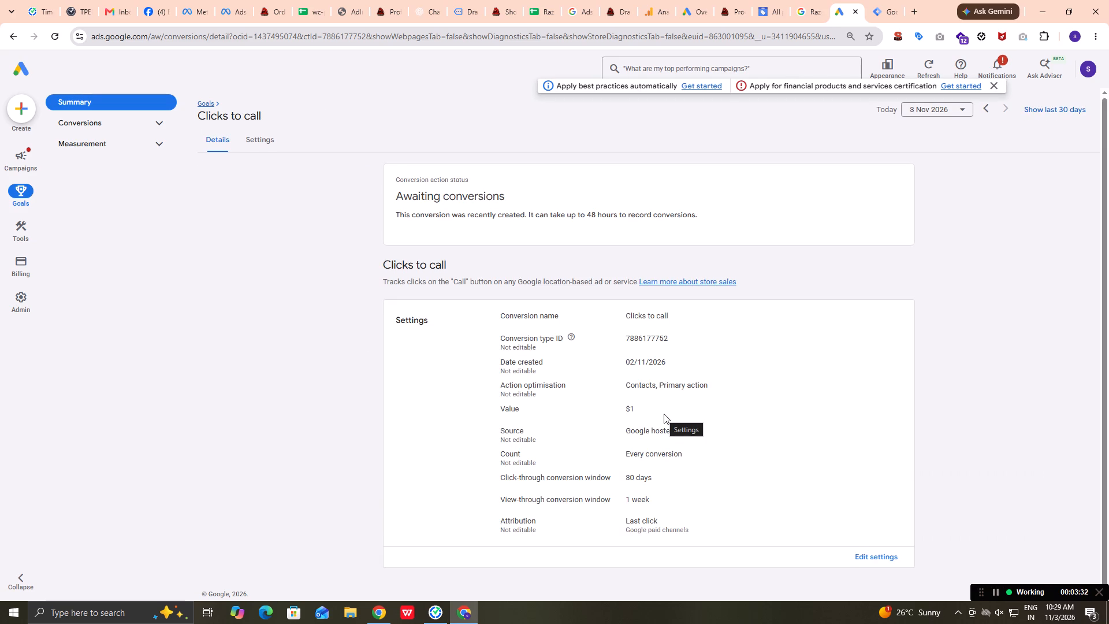
{"action": "scroll", "coordinate": [664, 414], "scroll_direction": "down", "scroll_amount": 4}
{"action": "scroll", "coordinate": [664, 414], "scroll_direction": "up", "scroll_amount": 1}
{"action": "scroll", "coordinate": [664, 414], "scroll_direction": "down", "scroll_amount": 2}
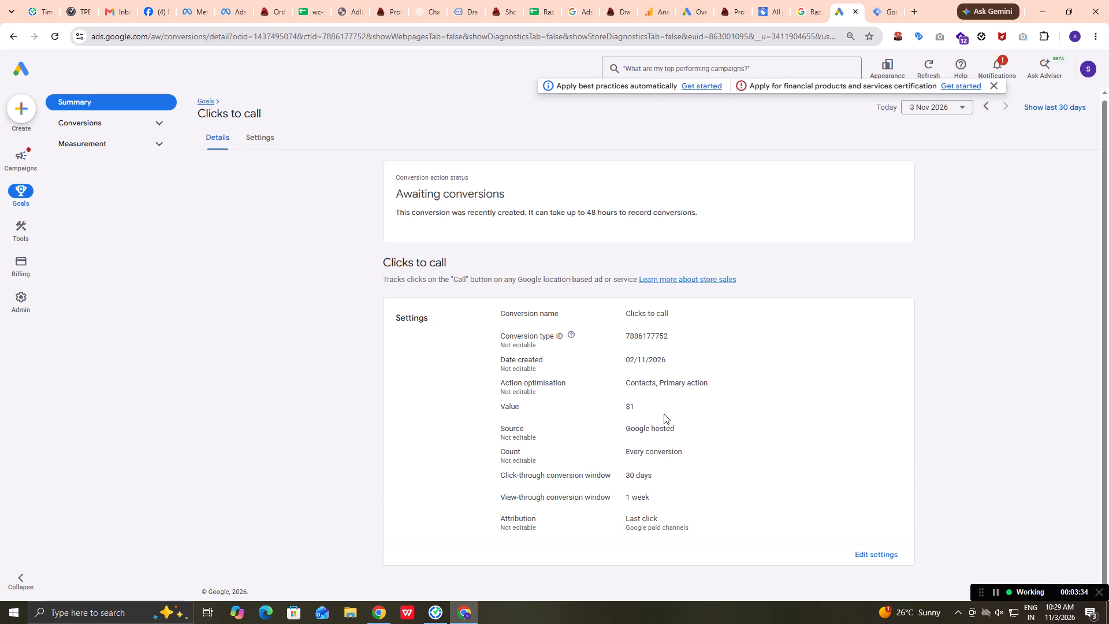
{"action": "left_click", "coordinate": [881, 557]}
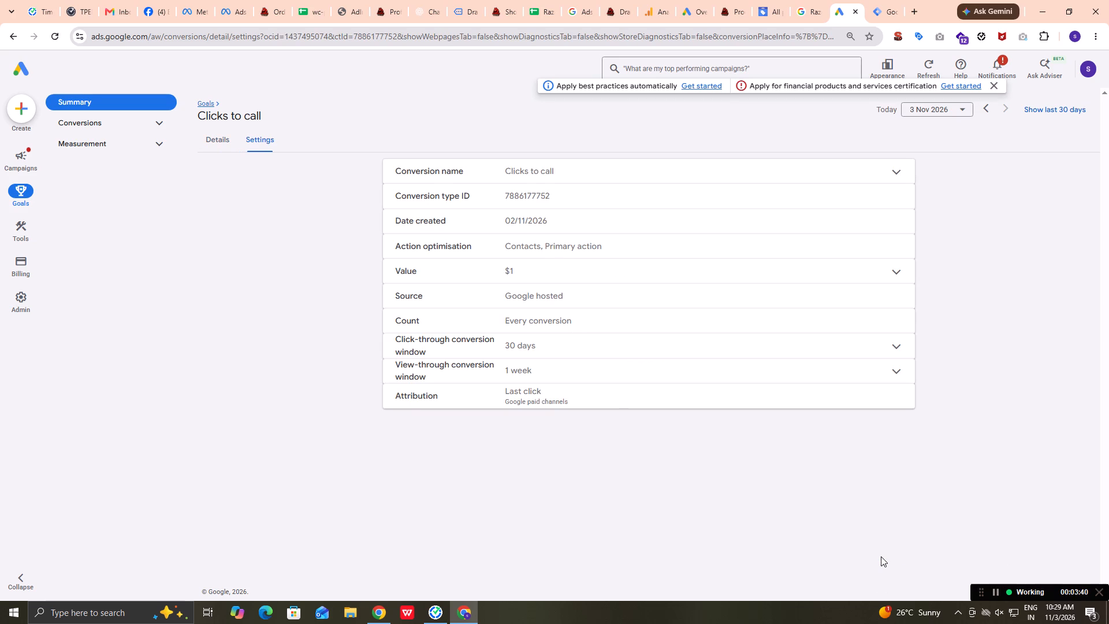
{"action": "scroll", "coordinate": [788, 479], "scroll_direction": "down", "scroll_amount": 2}
{"action": "scroll", "coordinate": [788, 479], "scroll_direction": "up", "scroll_amount": 2}
{"action": "scroll", "coordinate": [788, 479], "scroll_direction": "down", "scroll_amount": 1}
Recheck the Clicks to call details and settings, including its view-through conversion window options.
{"action": "left_click", "coordinate": [215, 140]}
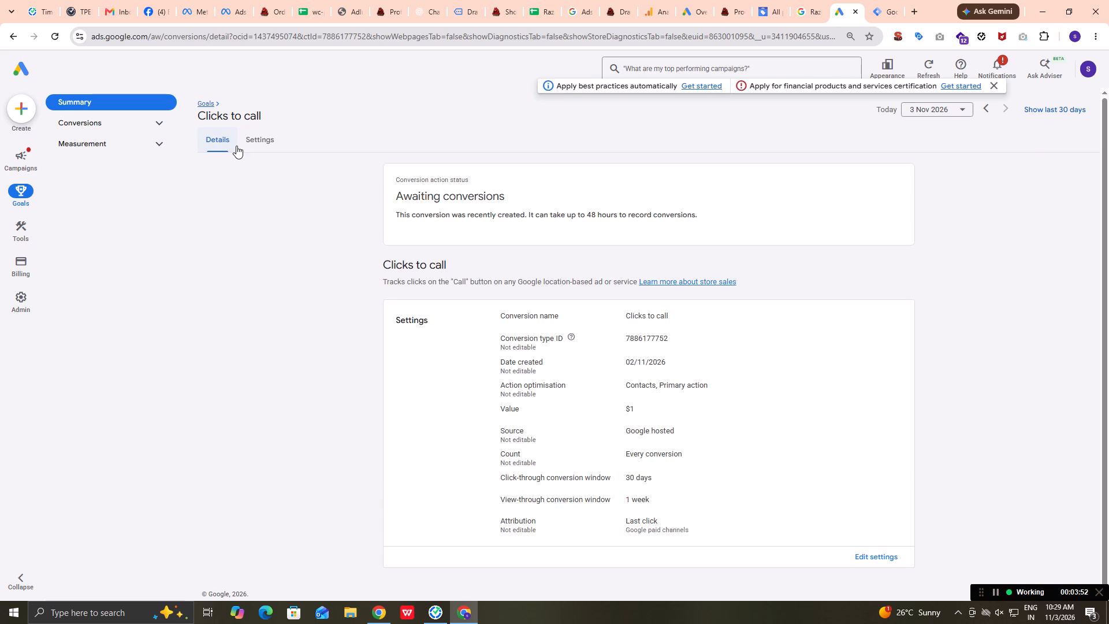
{"action": "left_click", "coordinate": [851, 551]}
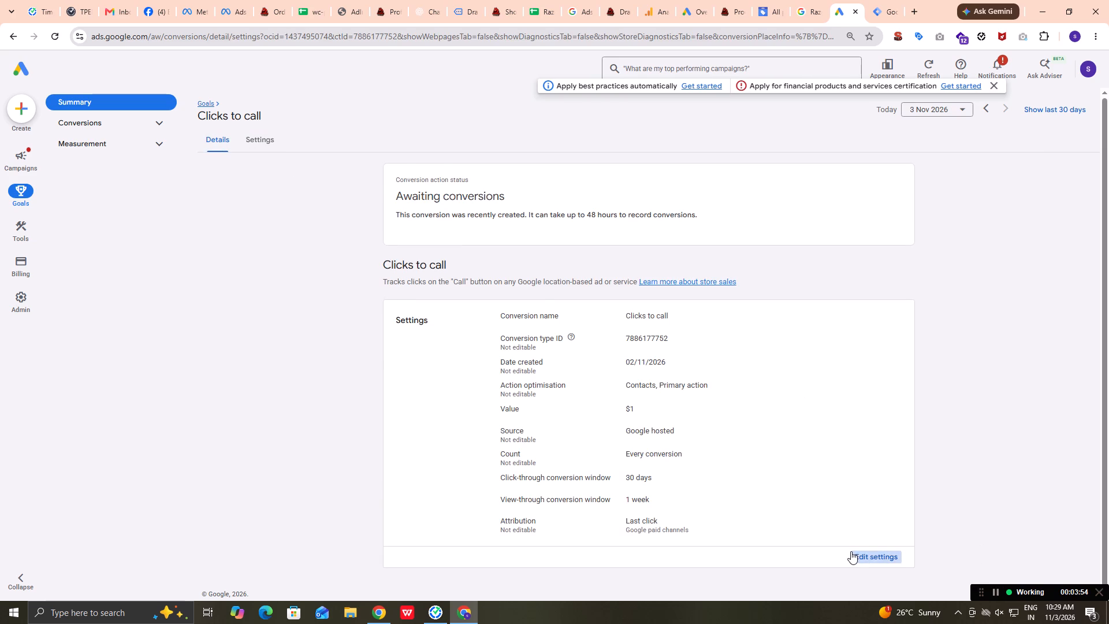
{"action": "left_click", "coordinate": [559, 398]}
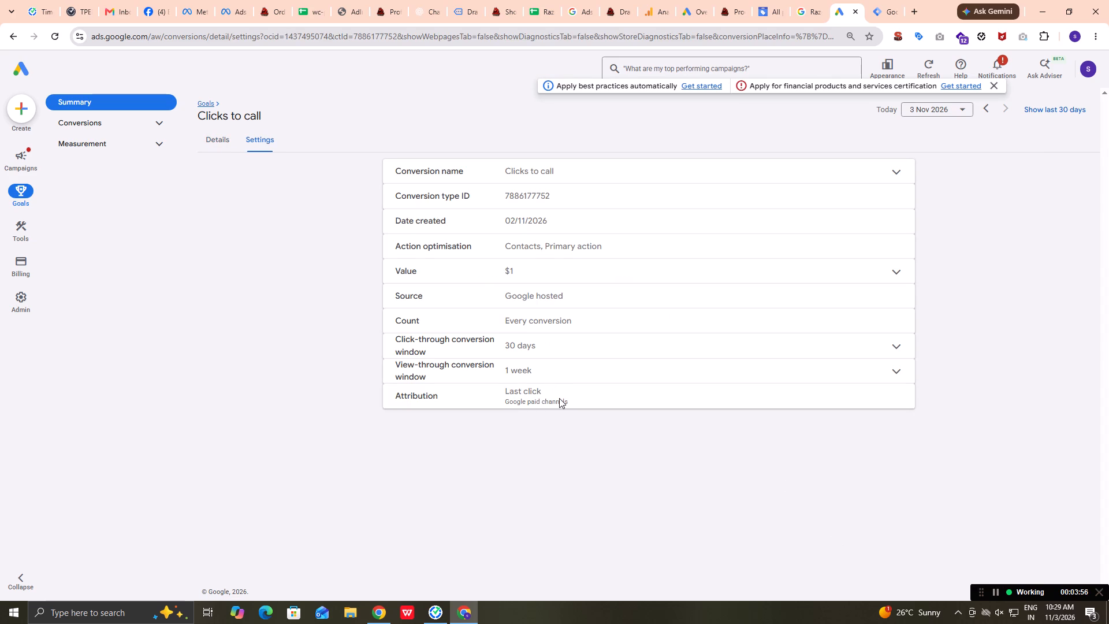
{"action": "left_click", "coordinate": [568, 373]}
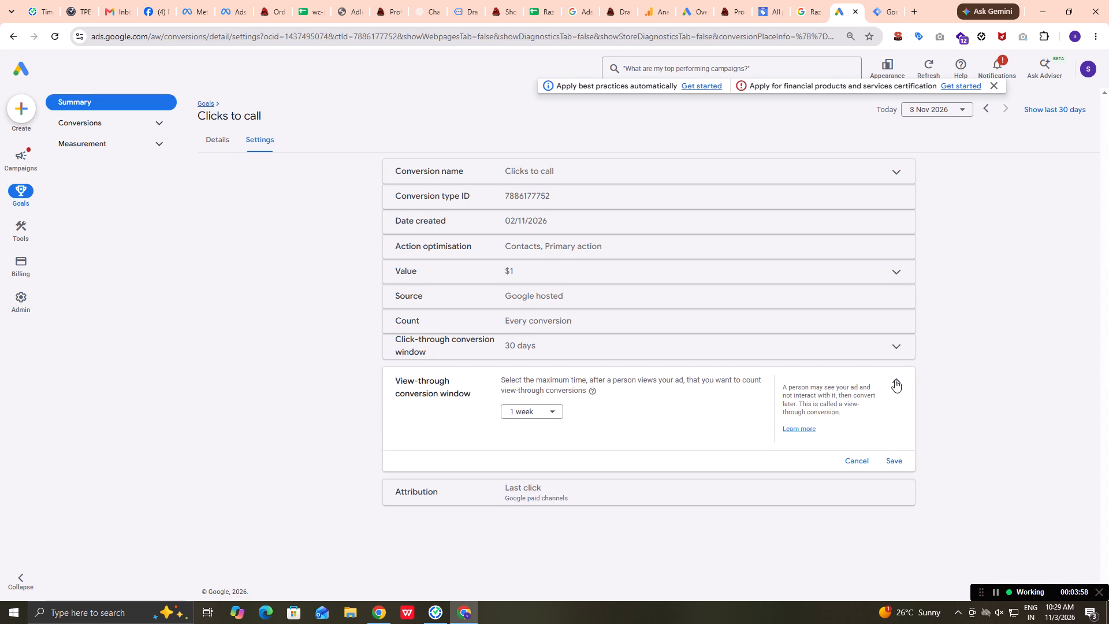
{"action": "left_click", "coordinate": [895, 379]}
{"action": "left_click", "coordinate": [214, 142]}
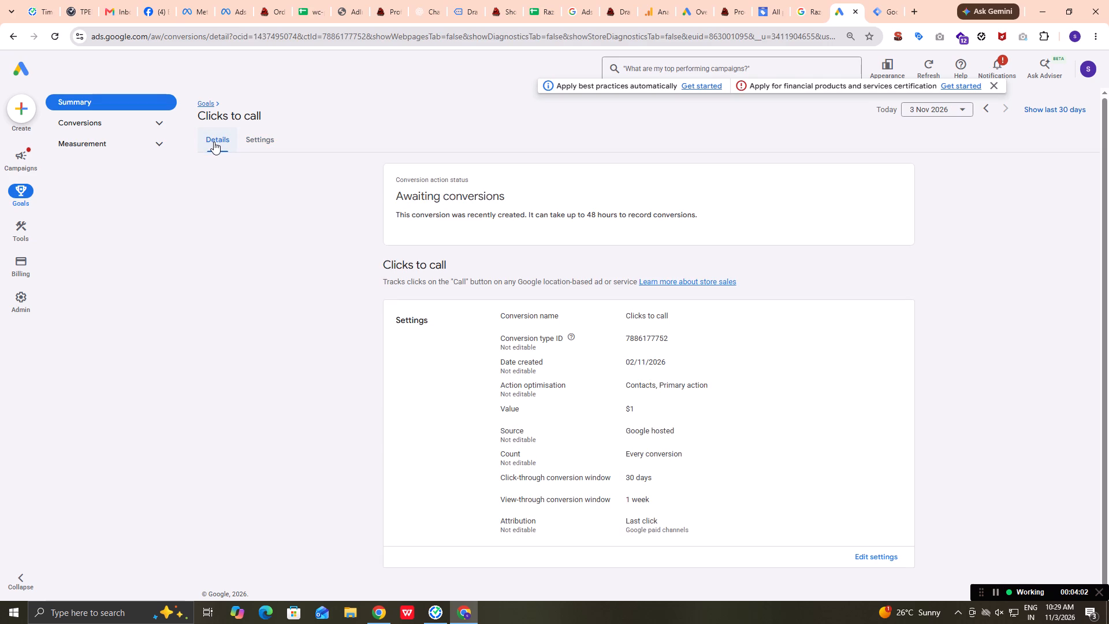
{"action": "scroll", "coordinate": [673, 335], "scroll_direction": "down", "scroll_amount": 2}
{"action": "scroll", "coordinate": [673, 335], "scroll_direction": "up", "scroll_amount": 1}
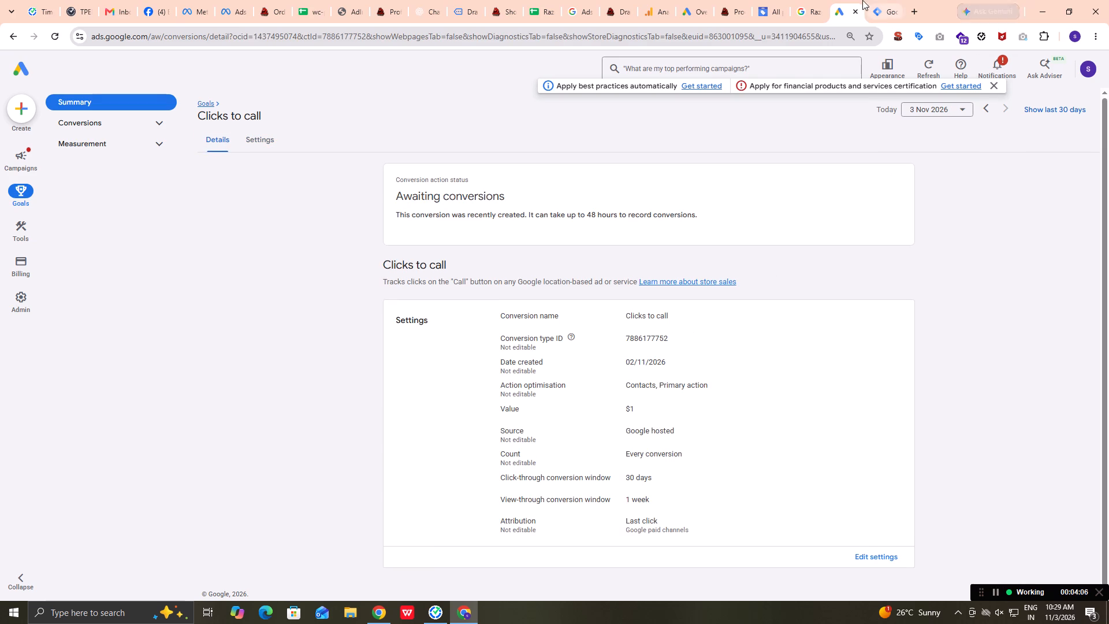
Return to the objective selection of the new campaign setup.
{"action": "left_click", "coordinate": [8, 38]}
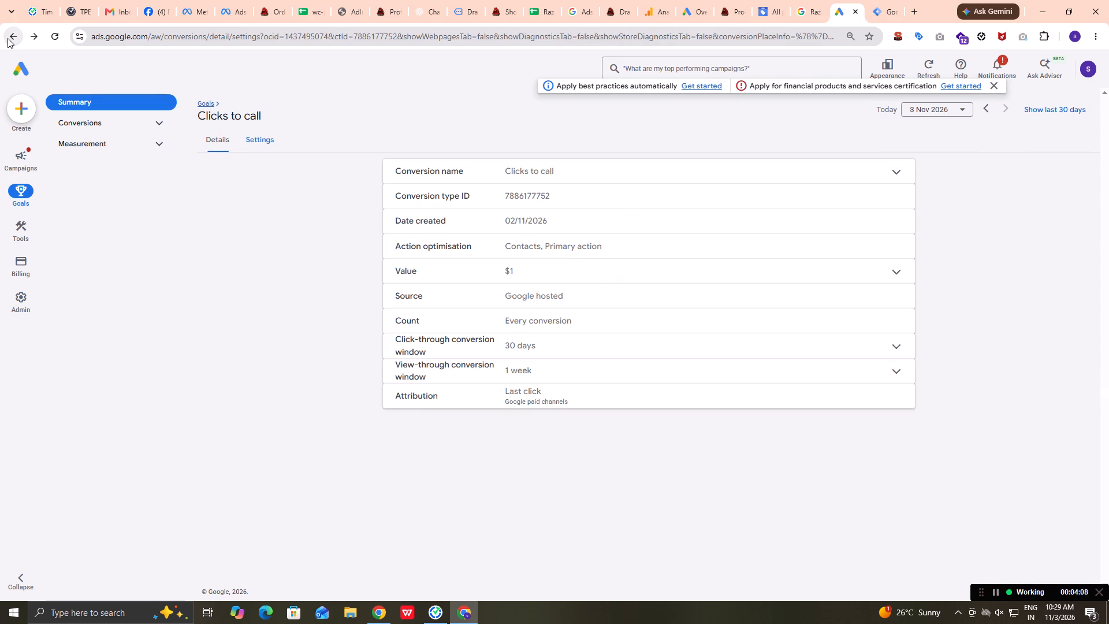
{"action": "left_click", "coordinate": [8, 38]}
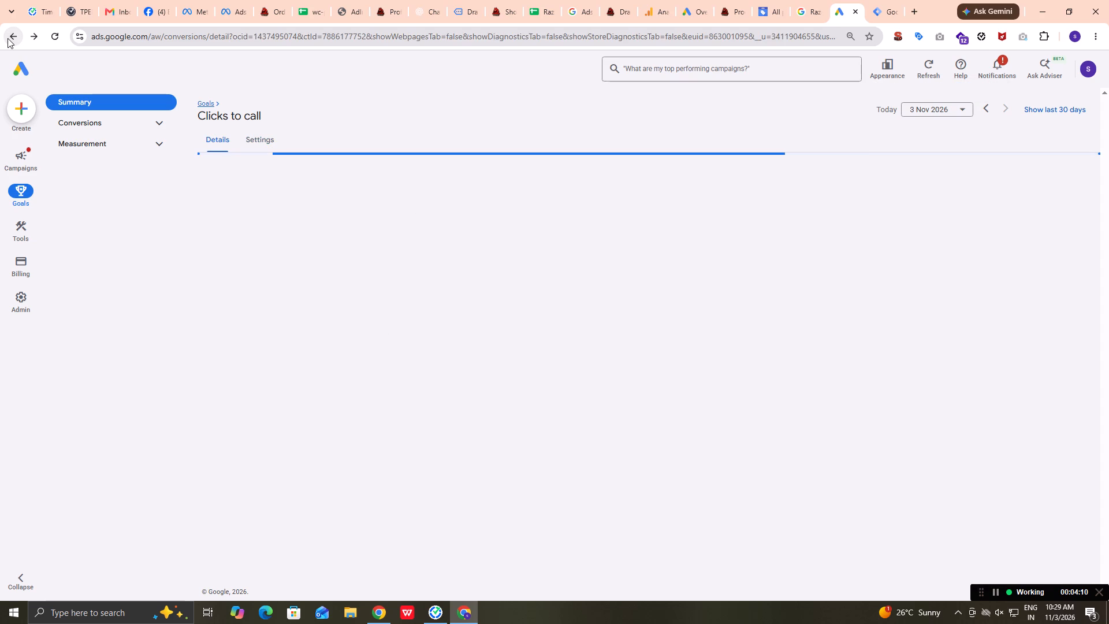
{"action": "left_click", "coordinate": [8, 38]}
{"action": "left_click", "coordinate": [8, 38]}
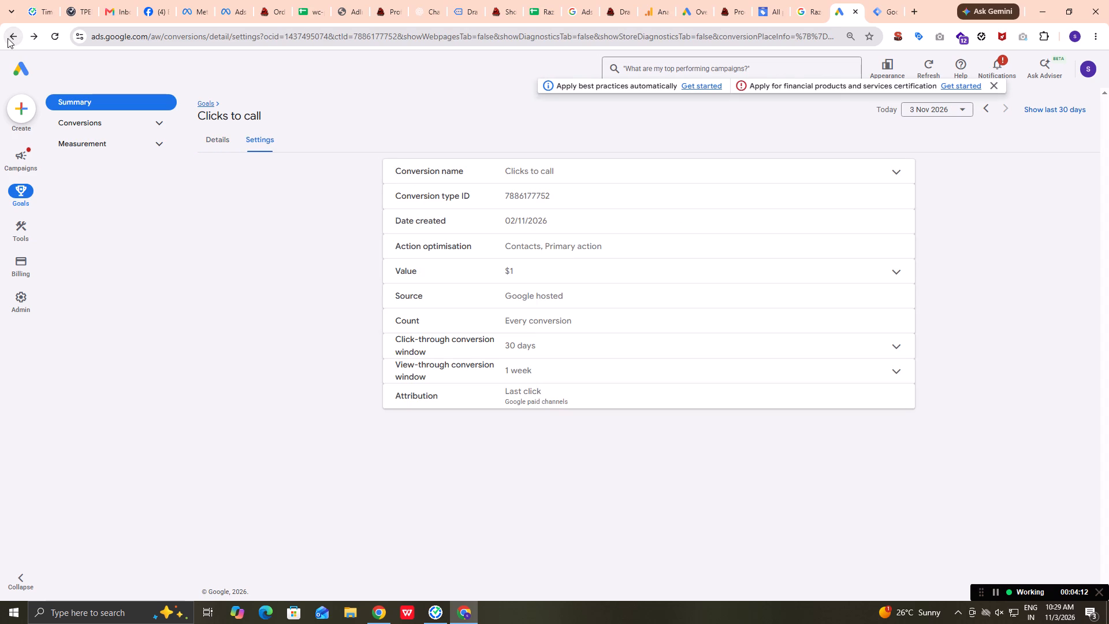
{"action": "left_click", "coordinate": [8, 38]}
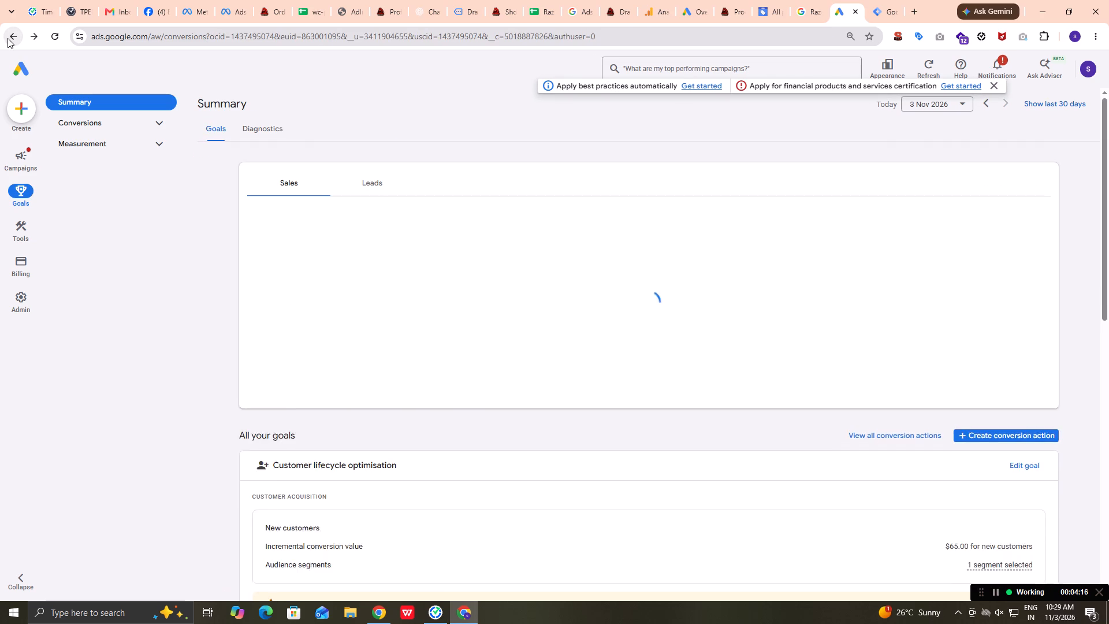
{"action": "left_click", "coordinate": [8, 38]}
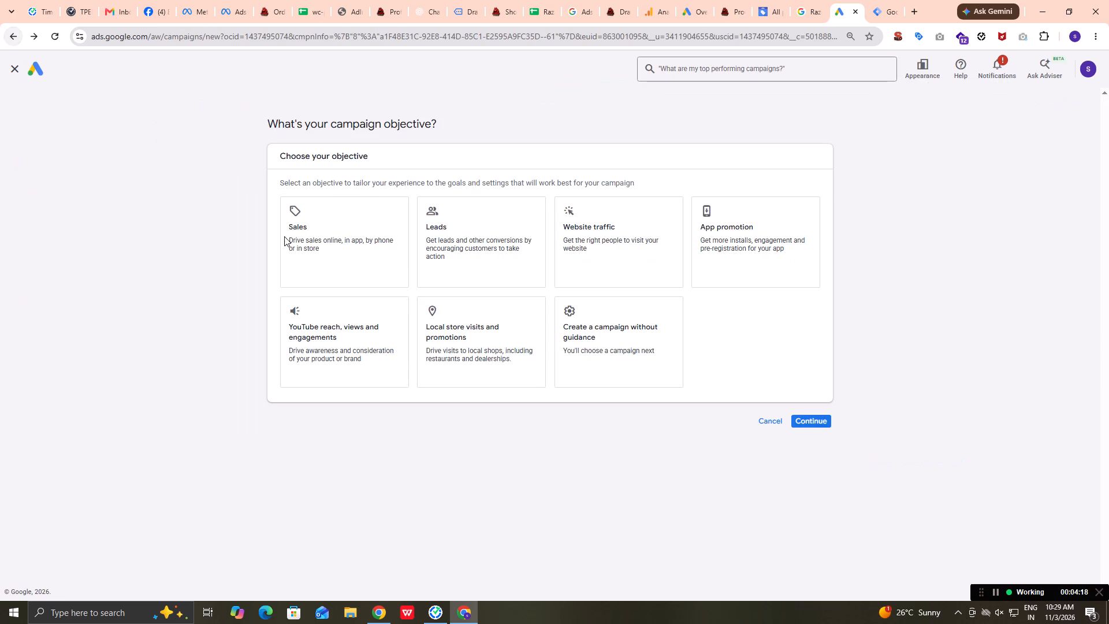
Choose the Local store visits and promotions objective with Performance Max and create a new campaign instead of resuming a draft.
{"action": "left_click", "coordinate": [475, 337]}
{"action": "scroll", "coordinate": [475, 337], "scroll_direction": "down", "scroll_amount": 3}
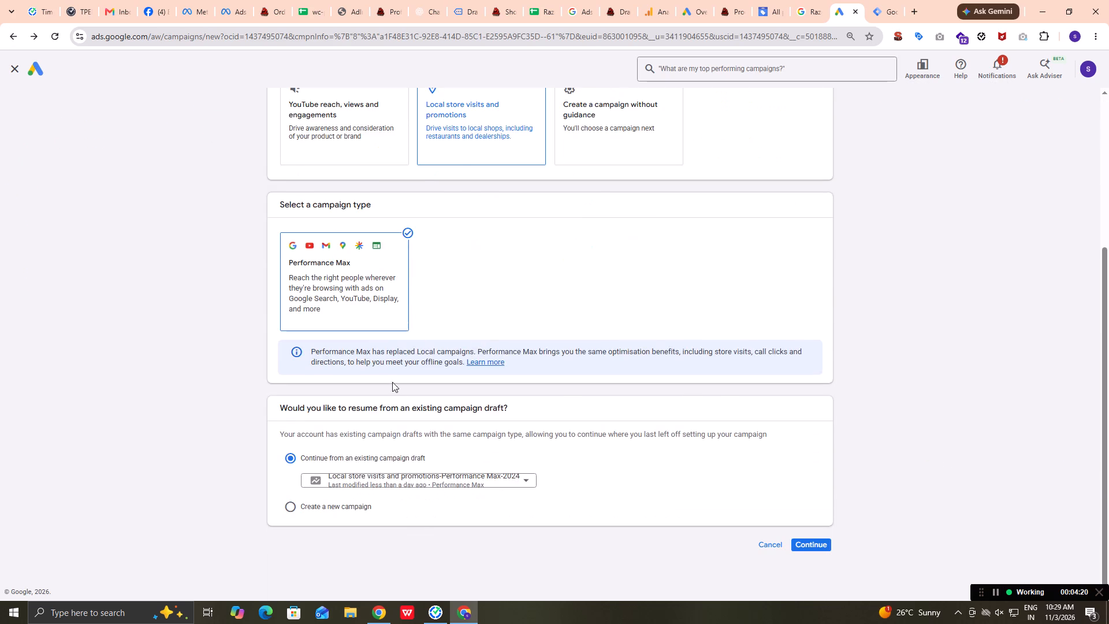
{"action": "scroll", "coordinate": [392, 382], "scroll_direction": "down", "scroll_amount": 2}
{"action": "scroll", "coordinate": [392, 382], "scroll_direction": "up", "scroll_amount": 1}
{"action": "scroll", "coordinate": [394, 459], "scroll_direction": "down", "scroll_amount": 4}
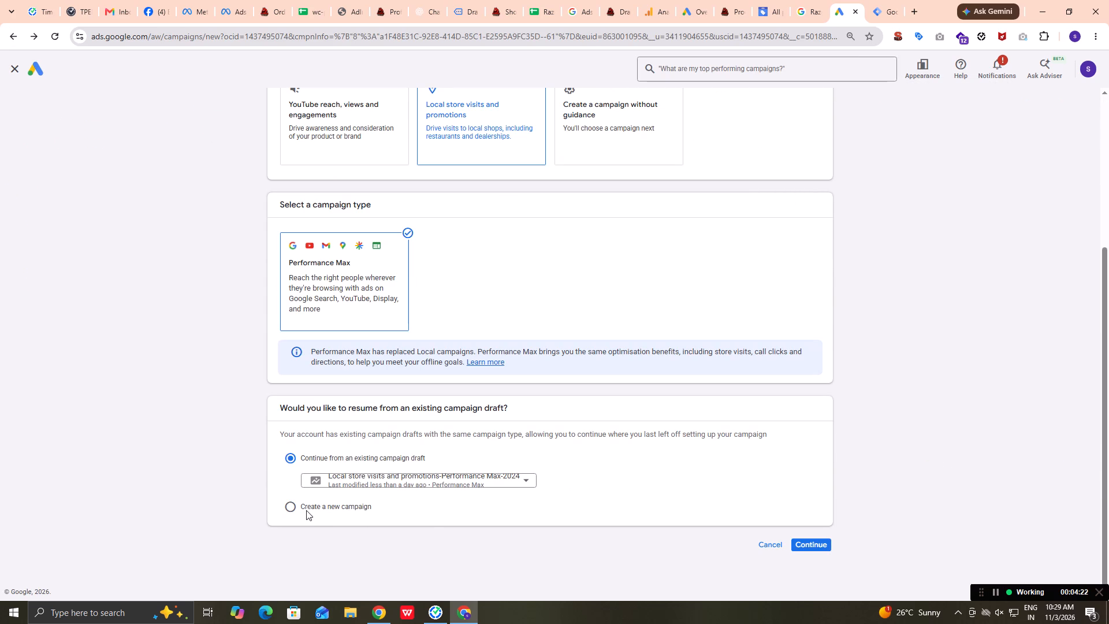
{"action": "left_click", "coordinate": [306, 510]}
Name the new campaign AU Local store visits and promotions-Performance Max-2026.
{"action": "scroll", "coordinate": [337, 520], "scroll_direction": "down", "scroll_amount": 3}
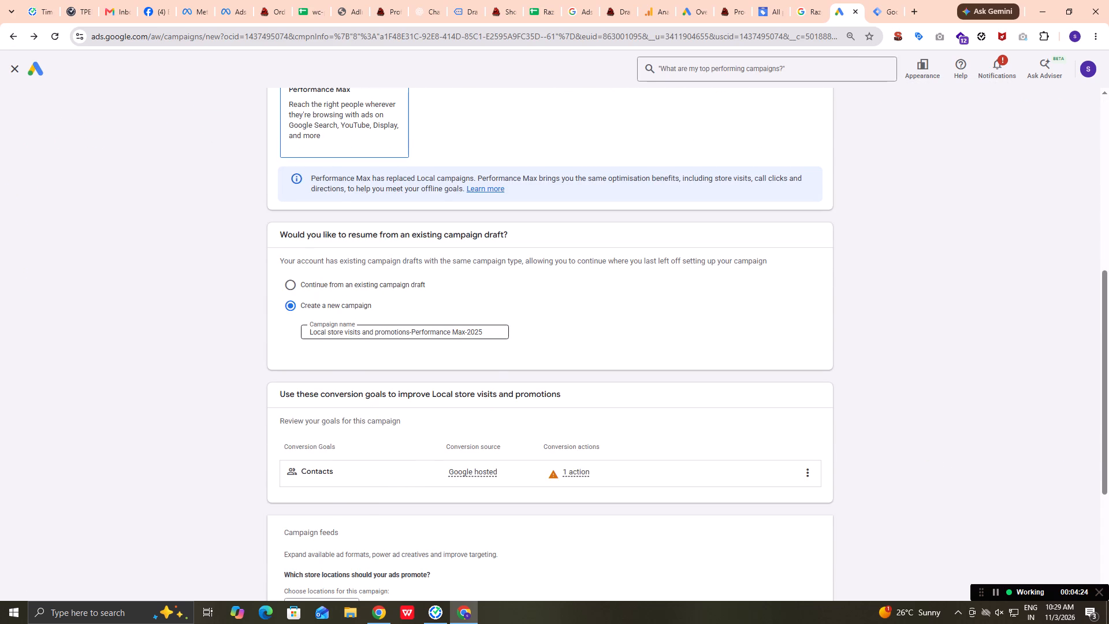
{"action": "left_click", "coordinate": [495, 332]}
{"action": "key", "text": "BackSpace"}
{"action": "key", "text": "6"}
{"action": "scroll", "coordinate": [490, 439], "scroll_direction": "down", "scroll_amount": 2}
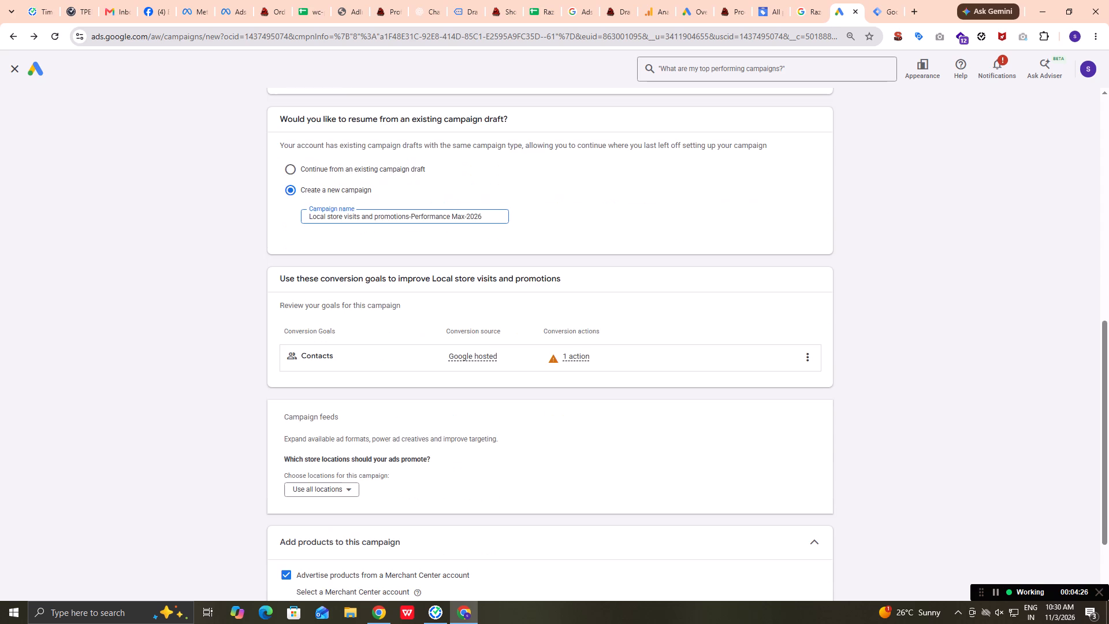
{"action": "left_click", "coordinate": [308, 217]}
{"action": "type", "text": "AU"}
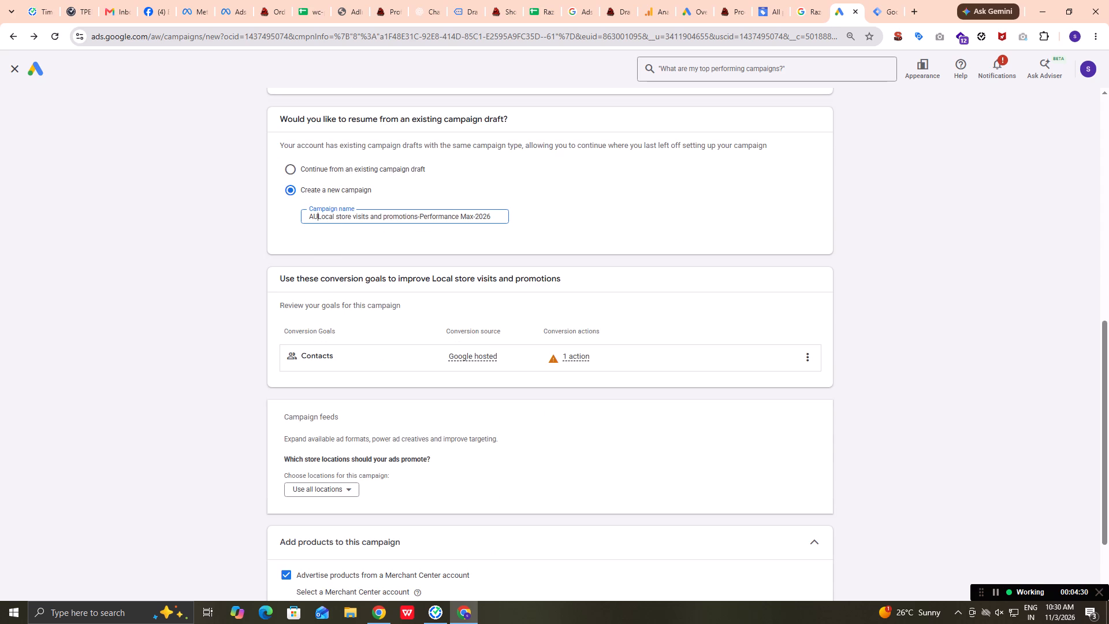
{"action": "key", "text": "space"}
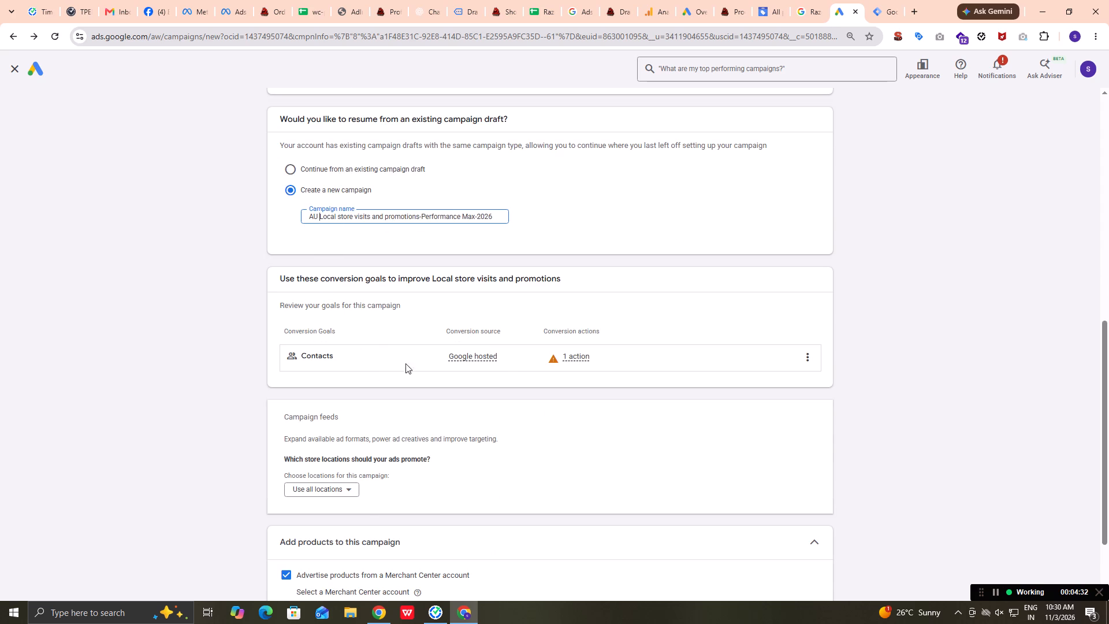
Set the campaign's store locations to use location groups instead of all locations.
{"action": "scroll", "coordinate": [441, 418], "scroll_direction": "down", "scroll_amount": 1}
{"action": "left_click", "coordinate": [312, 432]}
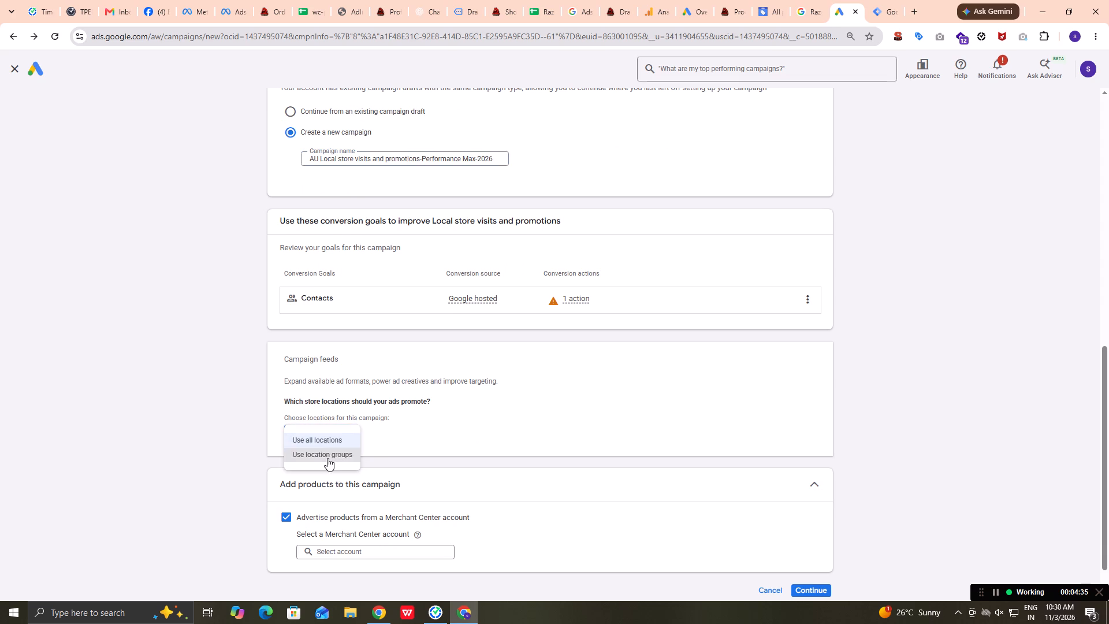
{"action": "left_click", "coordinate": [328, 458]}
Search the existing location groups for nsw and clear the search.
{"action": "left_click", "coordinate": [348, 266]}
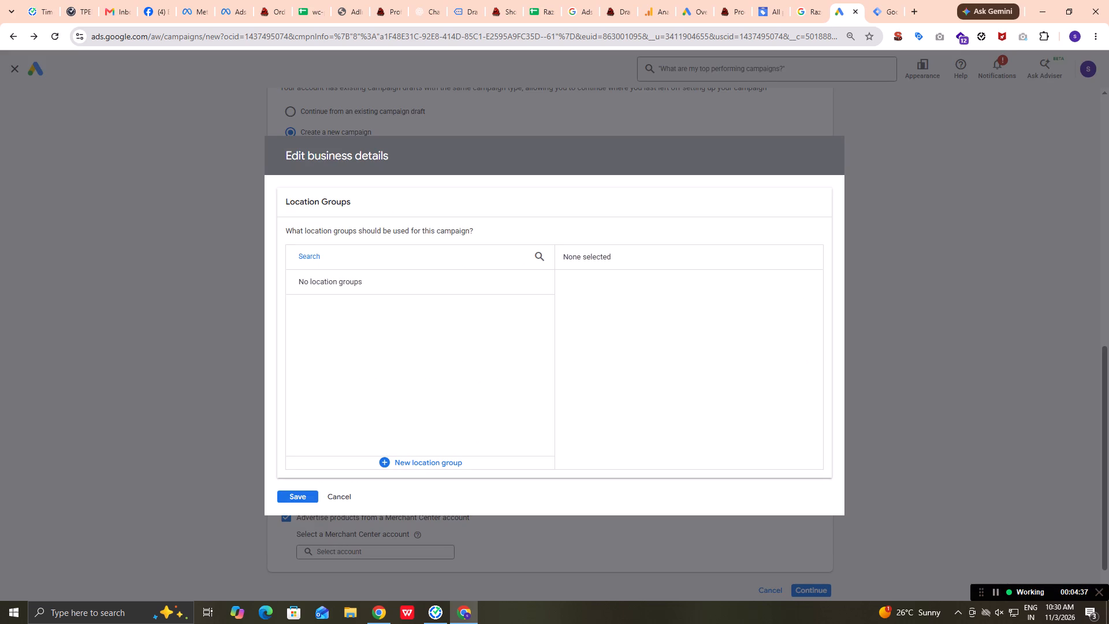
{"action": "type", "text": "nse"}
{"action": "key", "text": "BackSpace"}
{"action": "key", "text": "w"}
{"action": "left_click_drag", "start_coordinate": [341, 255], "coordinate": [165, 258]}
{"action": "key", "text": "BackSpace"}
{"action": "type", "text": "ne"}
{"action": "key", "text": "BackSpace"}
{"action": "key", "text": "BackSpace"}
{"action": "key", "text": "BackSpace"}
{"action": "key", "text": "BackSpace"}
{"action": "key", "text": "BackSpace"}
{"action": "key", "text": "BackSpace"}
{"action": "key", "text": "BackSpace"}
{"action": "key", "text": "BackSpace"}
{"action": "key", "text": "BackSpace"}
{"action": "key", "text": "BackSpace"}
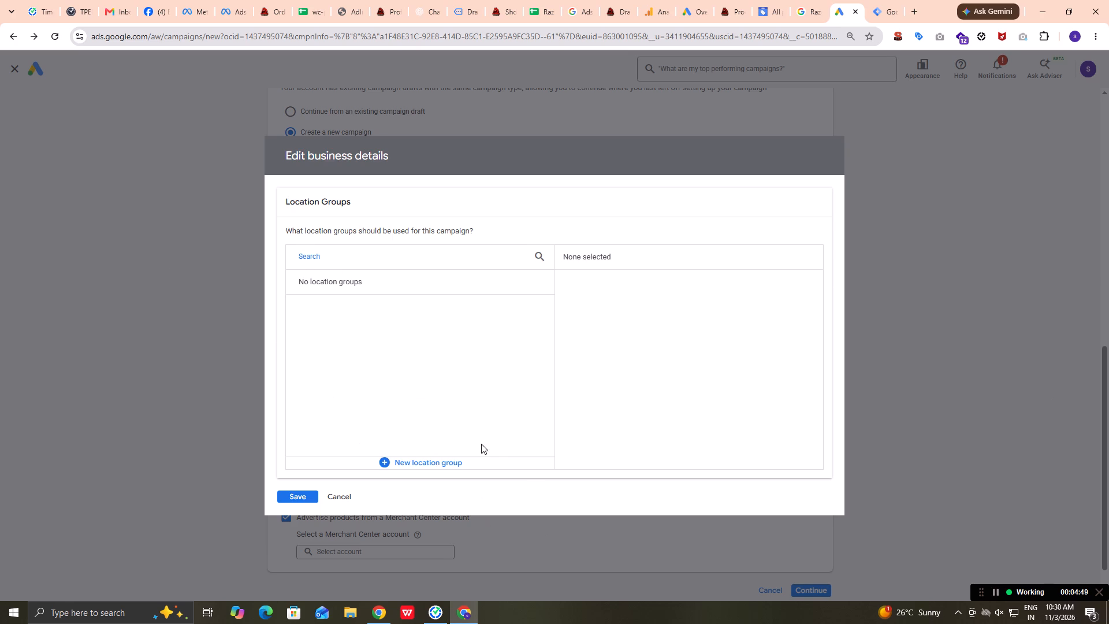
Create a location group named Razorback Drain Pros containing the Burleigh Heads store and save it for the campaign.
{"action": "left_click", "coordinate": [446, 462]}
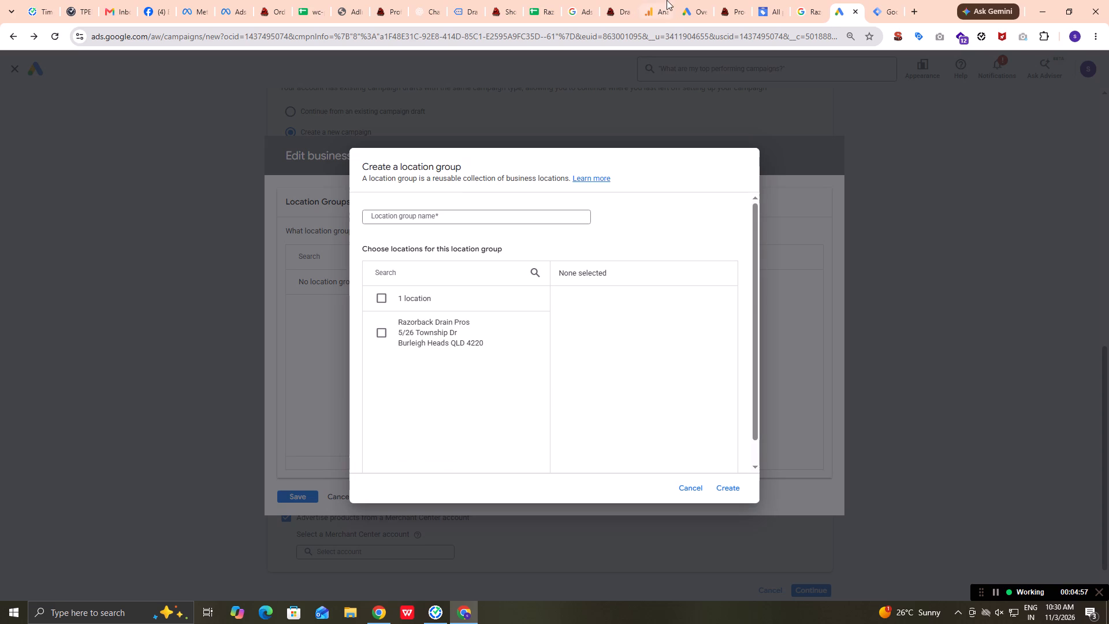
{"action": "left_click", "coordinate": [795, 10]}
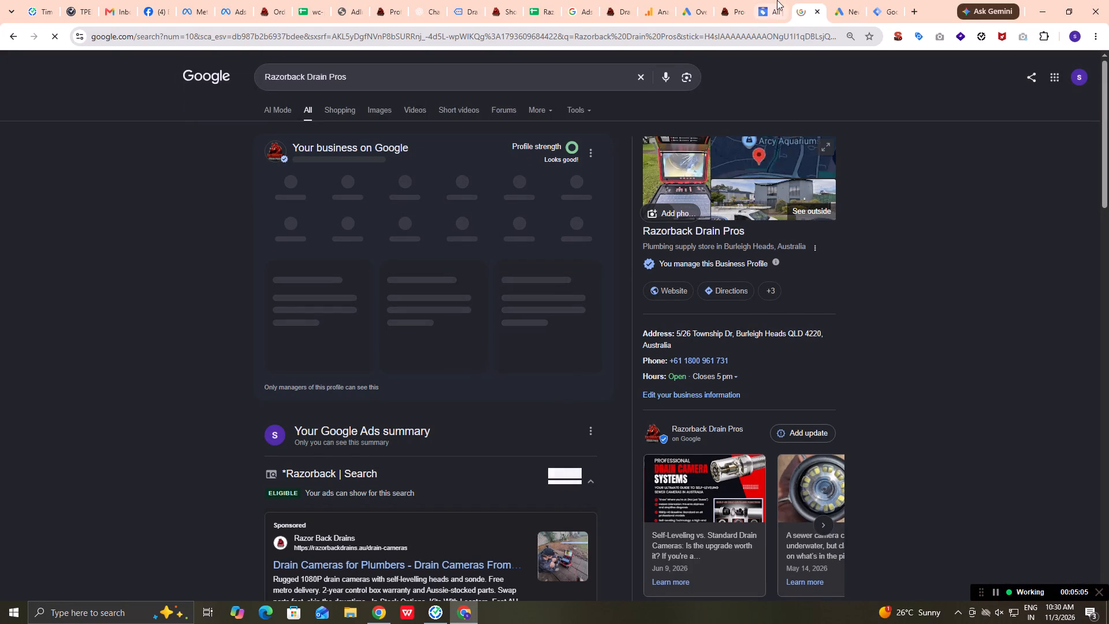
{"action": "left_click", "coordinate": [836, 0]}
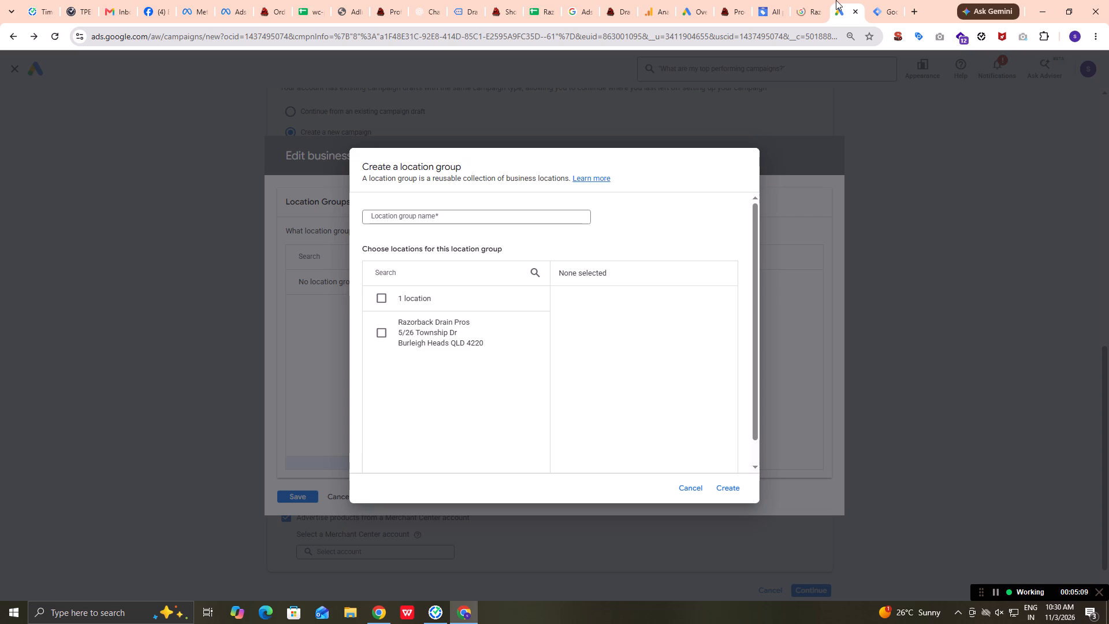
{"action": "left_click", "coordinate": [416, 330]}
{"action": "left_click", "coordinate": [442, 216]}
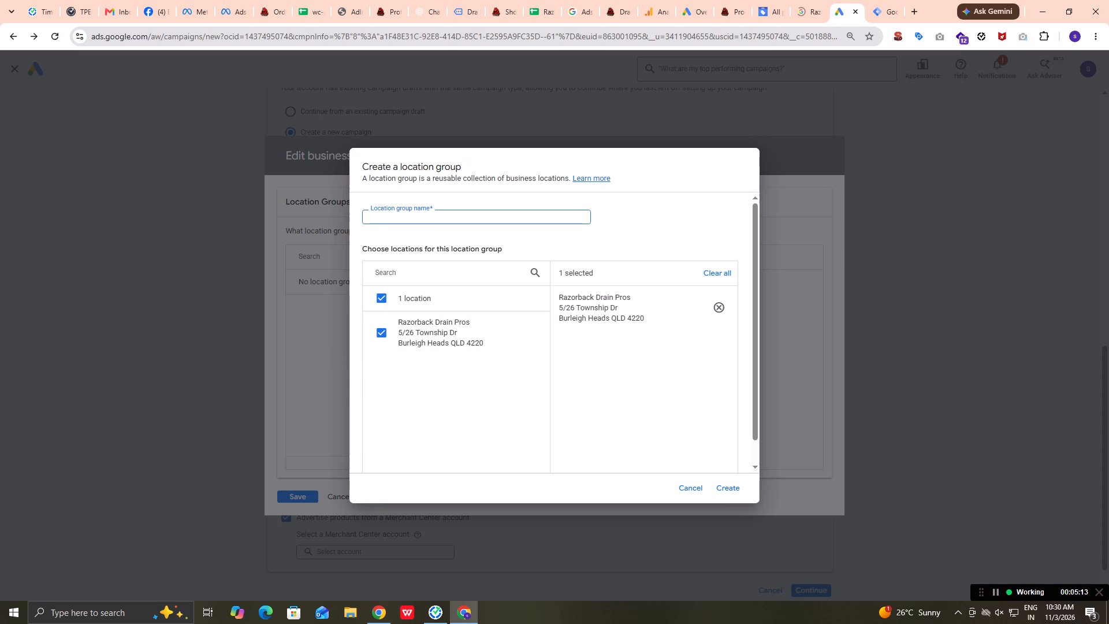
{"action": "left_click", "coordinate": [728, 488]}
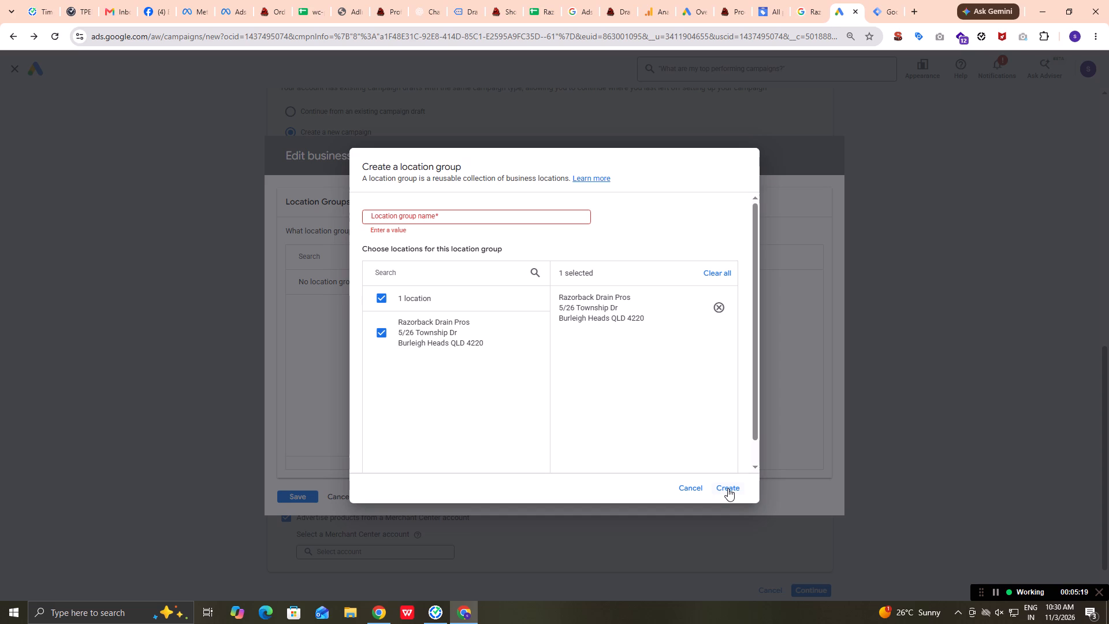
{"action": "left_click", "coordinate": [727, 488]}
{"action": "left_click", "coordinate": [732, 485]}
{"action": "left_click", "coordinate": [409, 211]}
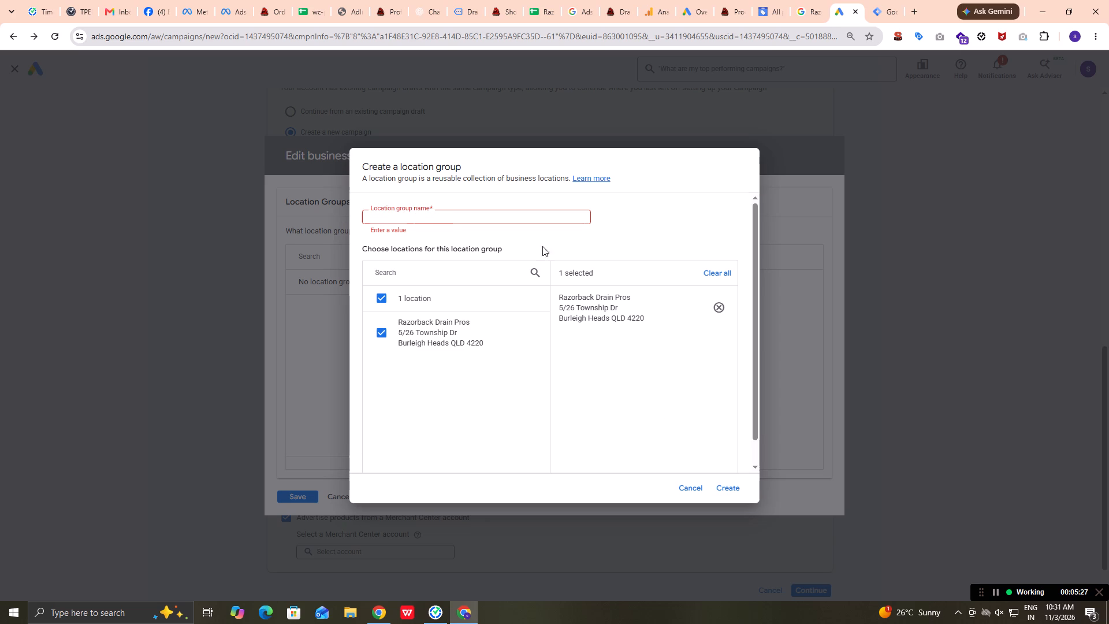
{"action": "left_click_drag", "start_coordinate": [639, 295], "coordinate": [561, 299]}
{"action": "key", "text": "ctrl+c"}
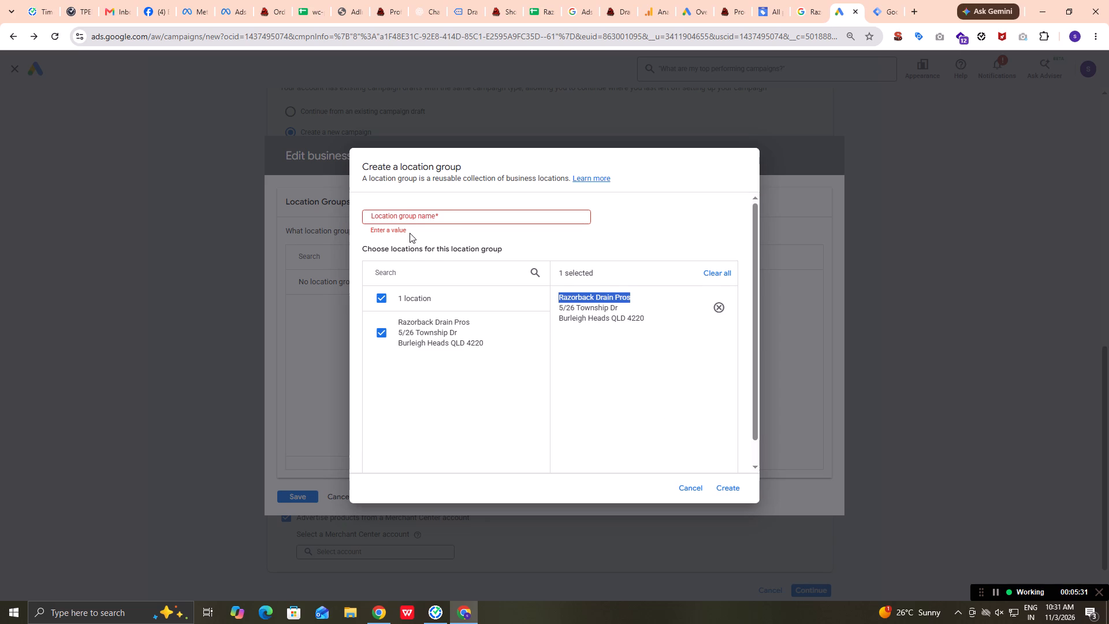
{"action": "left_click", "coordinate": [413, 221]}
{"action": "key", "text": "ctrl+v"}
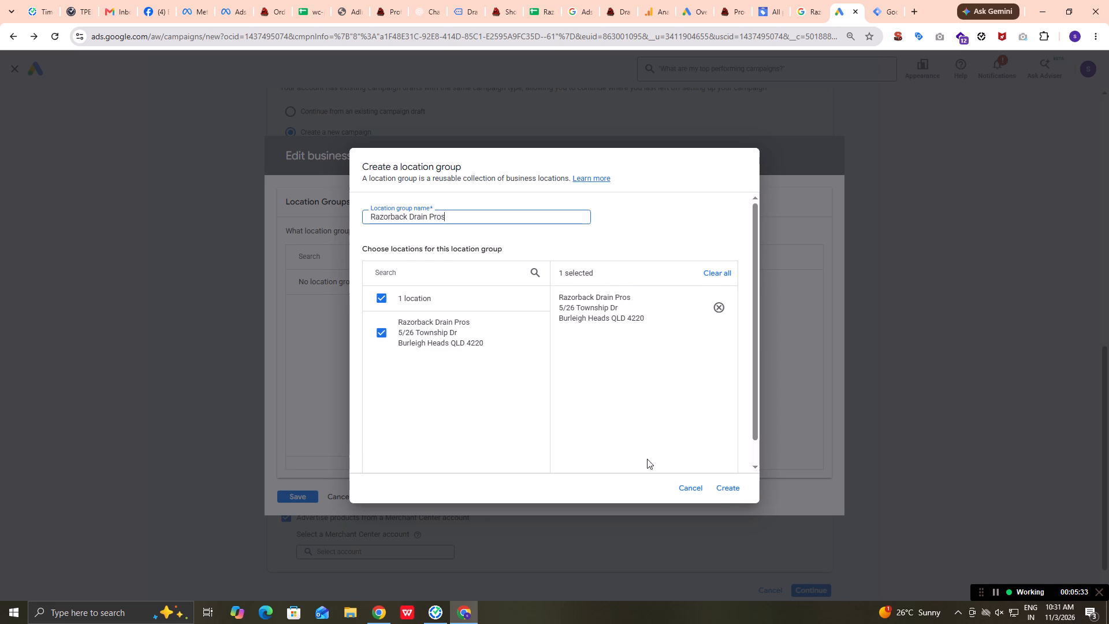
{"action": "left_click", "coordinate": [734, 488]}
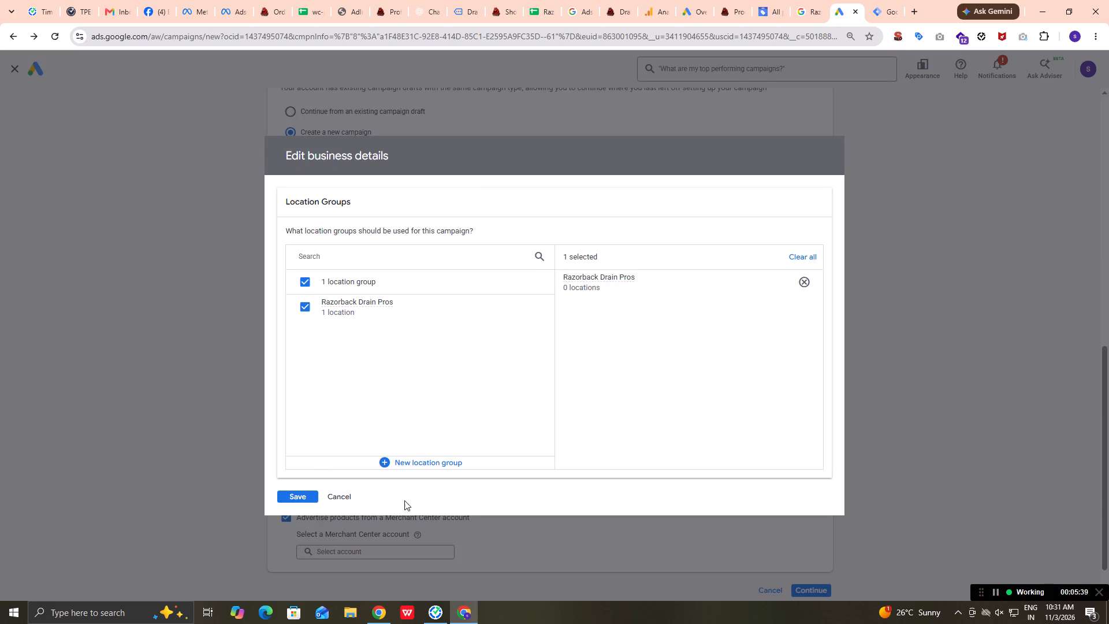
{"action": "left_click", "coordinate": [292, 494]}
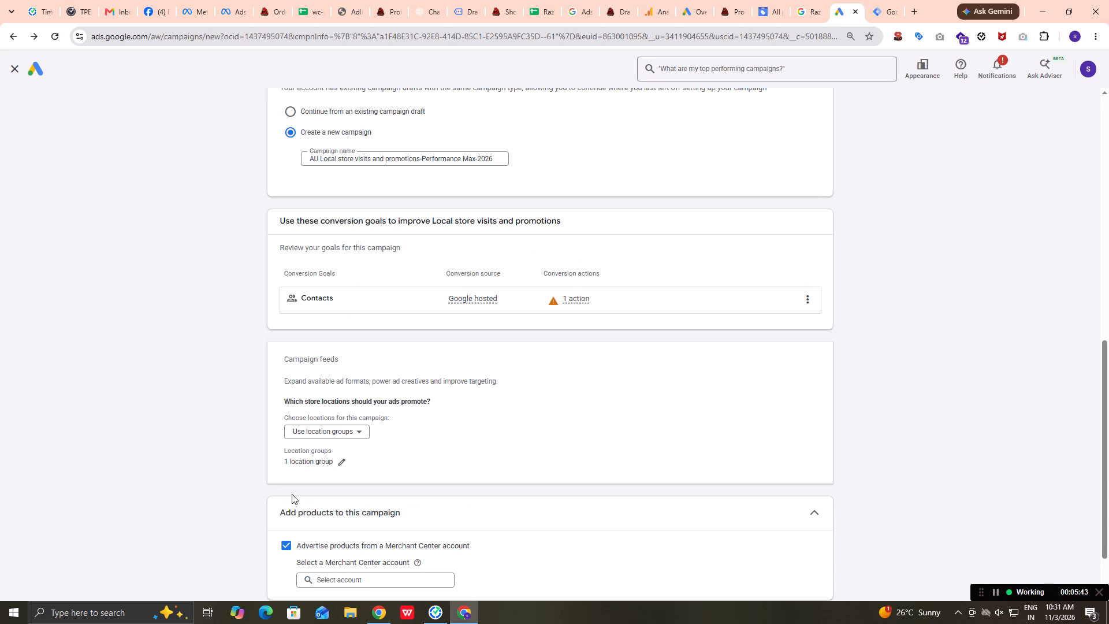
Select the Razorback Drain Pros Merchant Center account for the campaign's products and continue to the bidding settings.
{"action": "scroll", "coordinate": [293, 495], "scroll_direction": "down", "scroll_amount": 2}
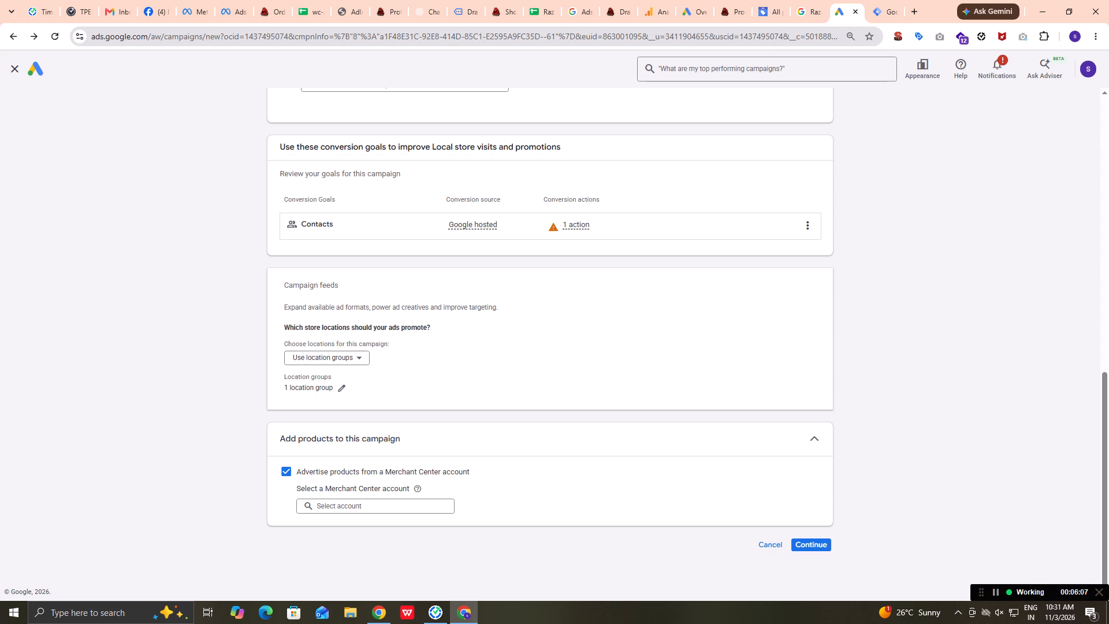
{"action": "left_click", "coordinate": [334, 358]}
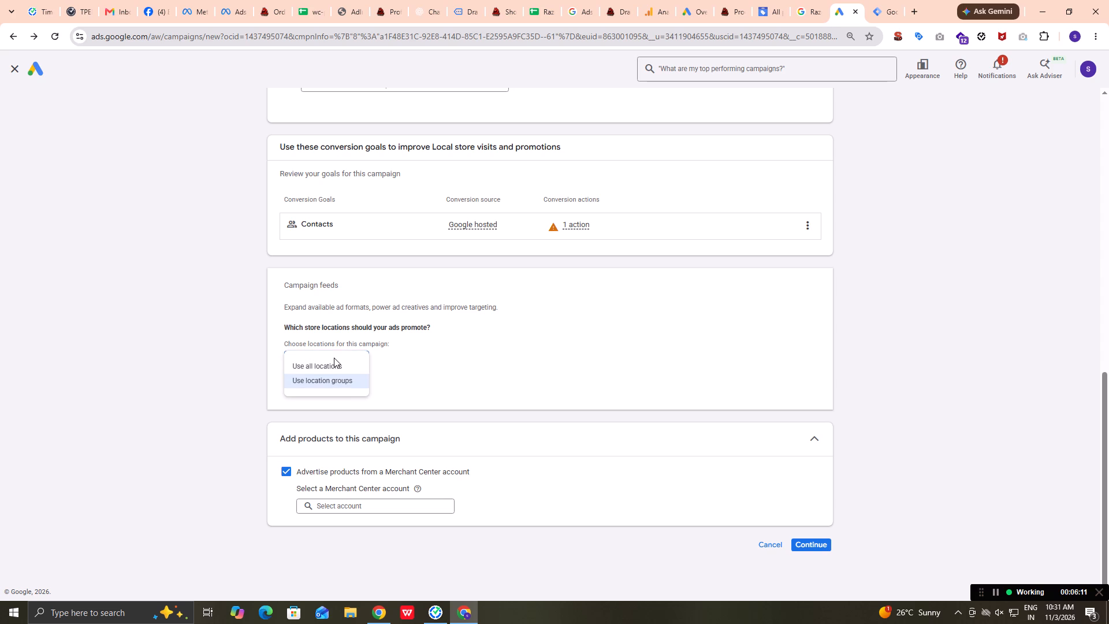
{"action": "left_click", "coordinate": [198, 332]}
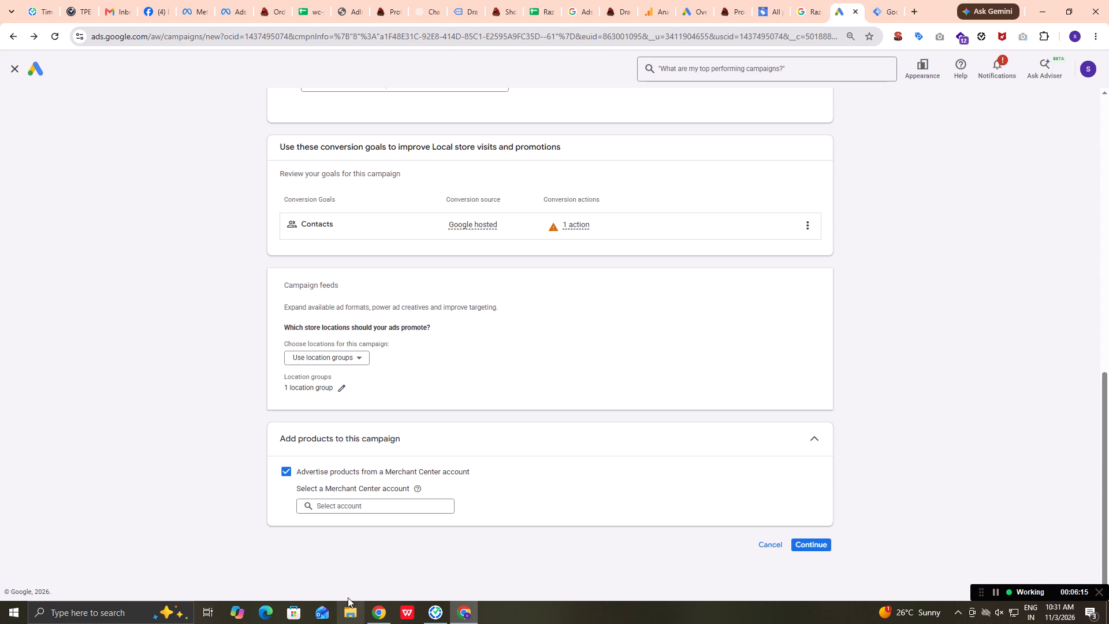
{"action": "left_click", "coordinate": [349, 508]}
{"action": "left_click", "coordinate": [376, 454]}
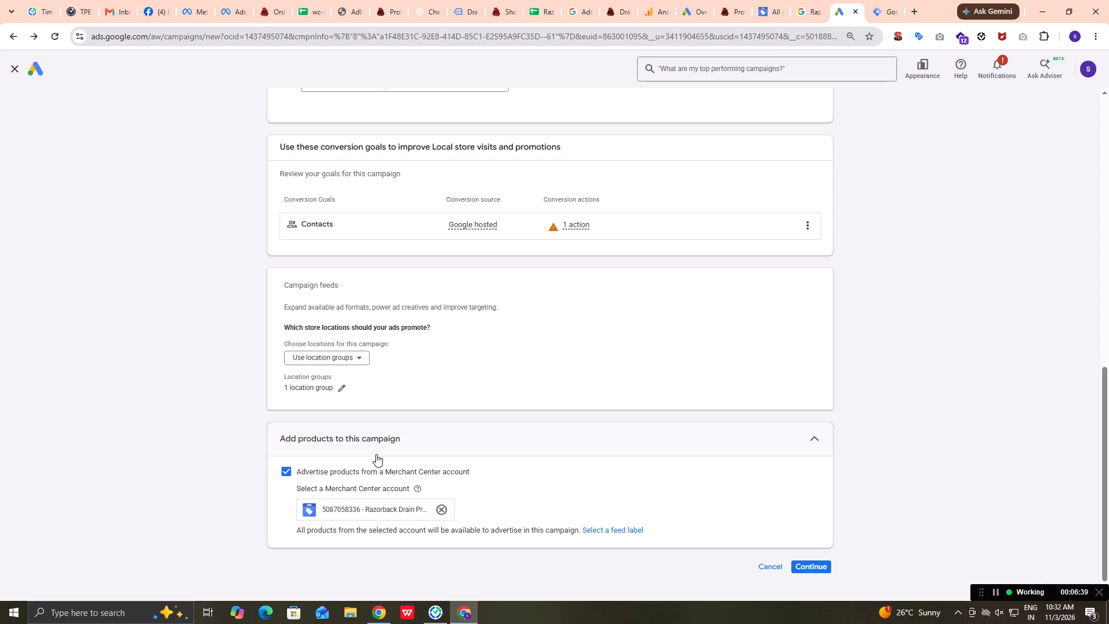
{"action": "left_click", "coordinate": [295, 390]}
{"action": "left_click", "coordinate": [818, 564]}
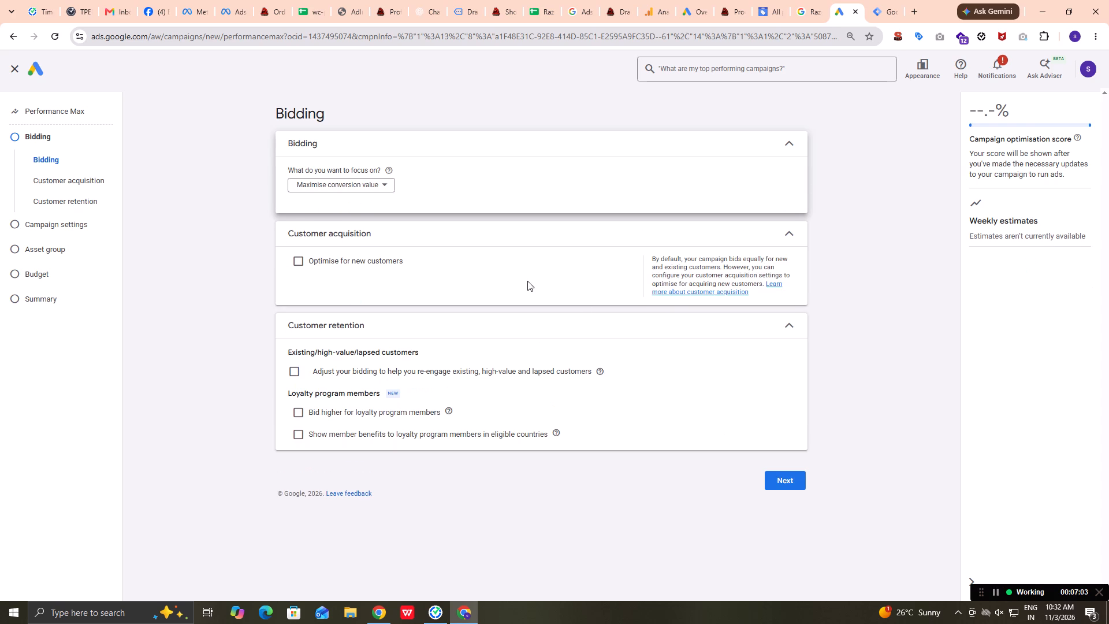
Set the bidding focus to Maximise conversions and proceed to the campaign settings.
{"action": "left_click", "coordinate": [314, 185]}
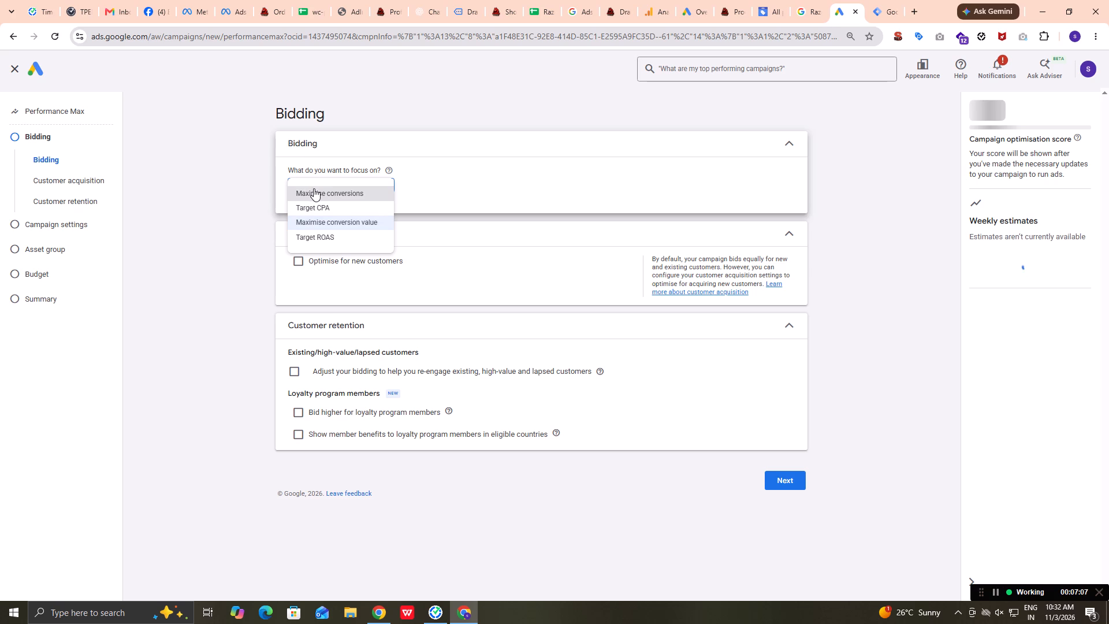
{"action": "left_click", "coordinate": [314, 192]}
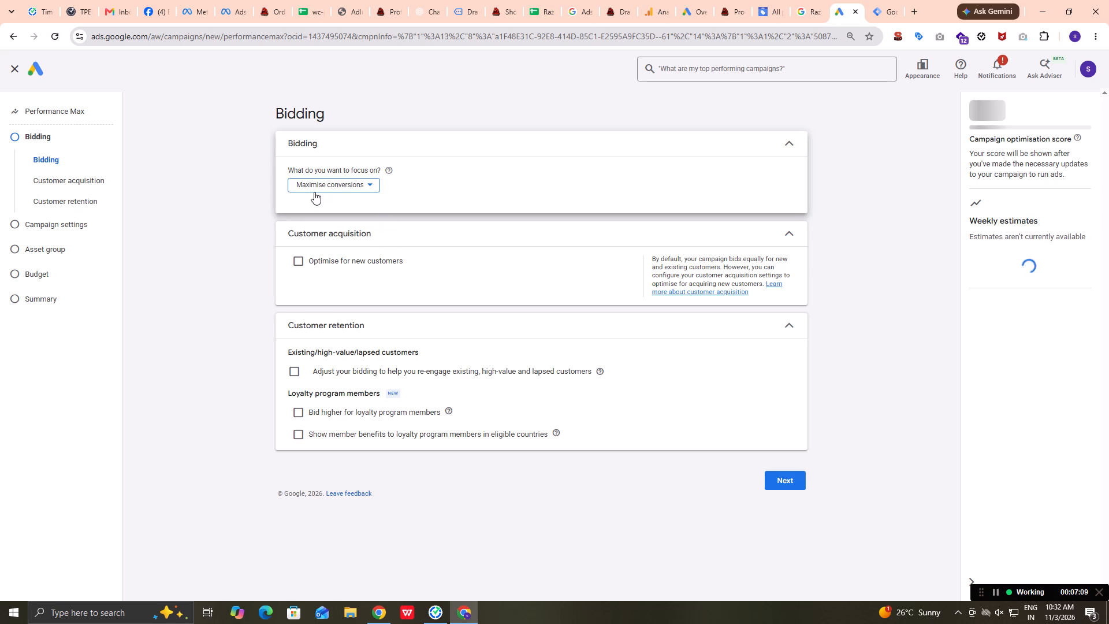
{"action": "left_click", "coordinate": [790, 482]}
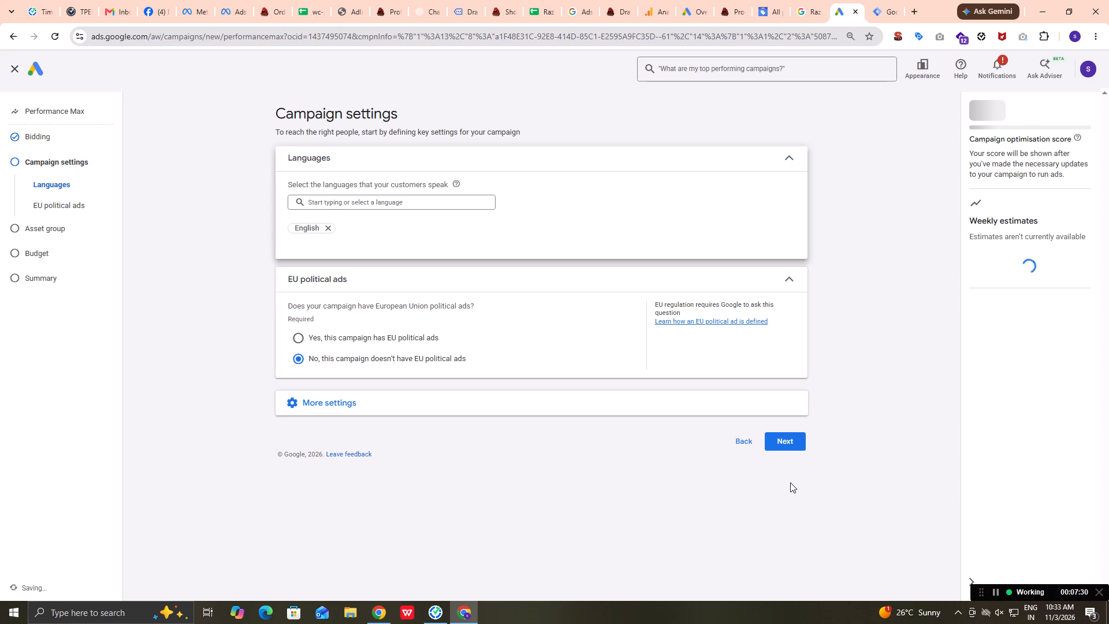
Examine the additional campaign settings, checking the options under the demographic exclusions and your data exclusions.
{"action": "left_click", "coordinate": [345, 401]}
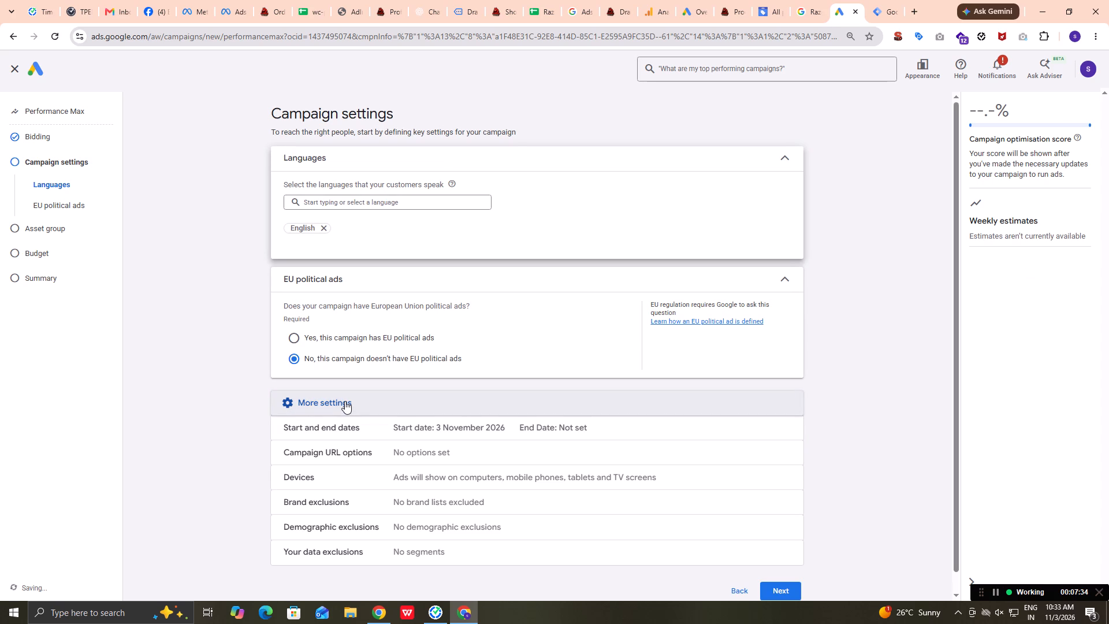
{"action": "left_click", "coordinate": [448, 530]}
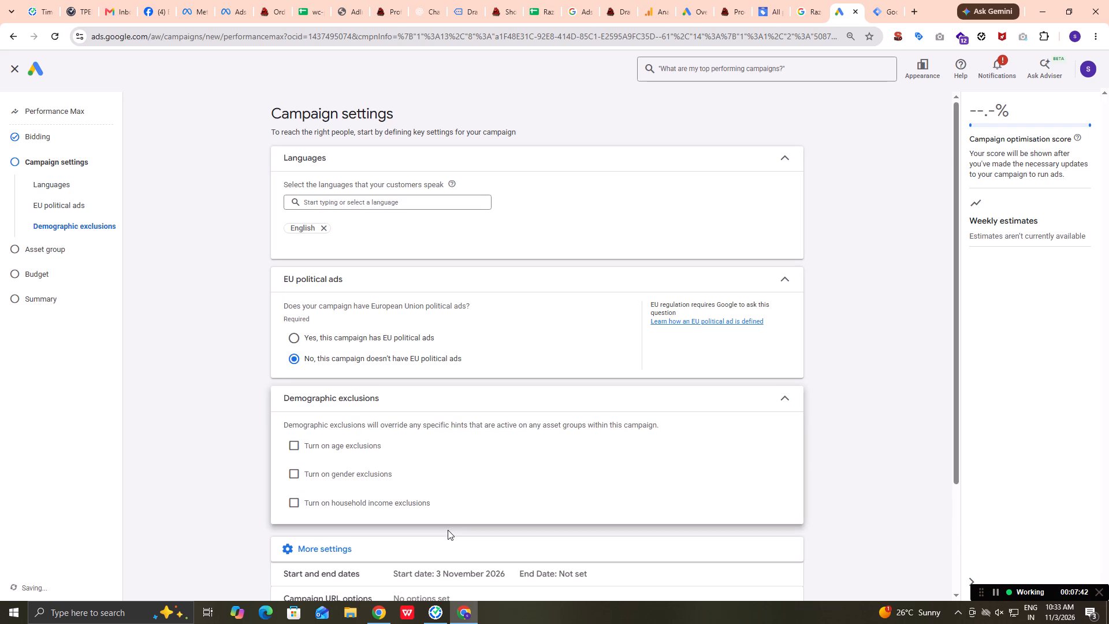
{"action": "scroll", "coordinate": [448, 530], "scroll_direction": "down", "scroll_amount": 2}
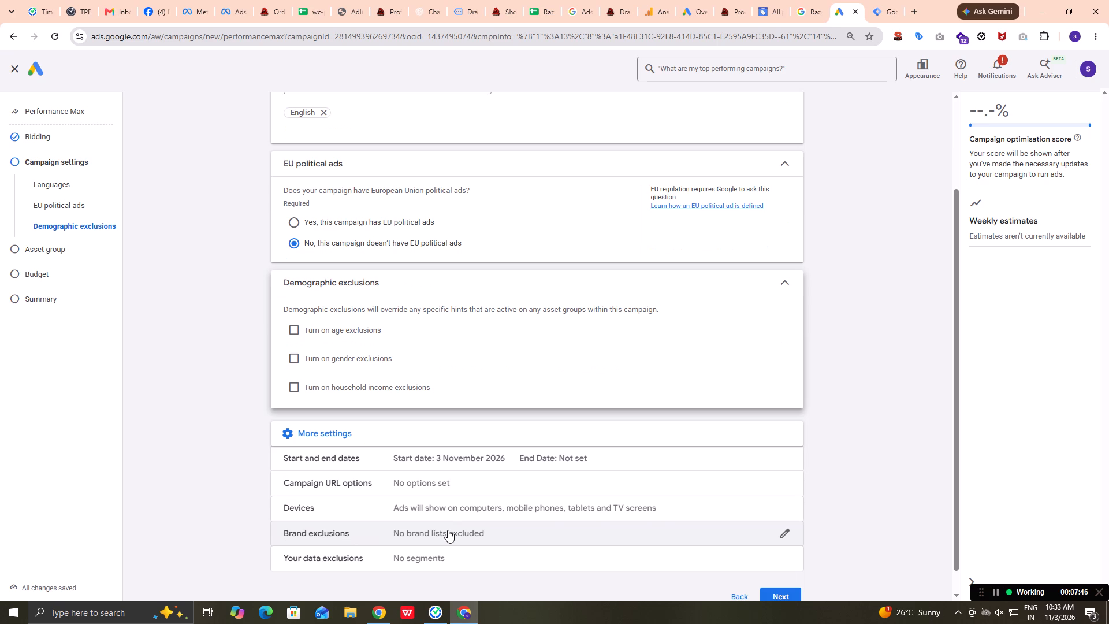
{"action": "left_click", "coordinate": [451, 530]}
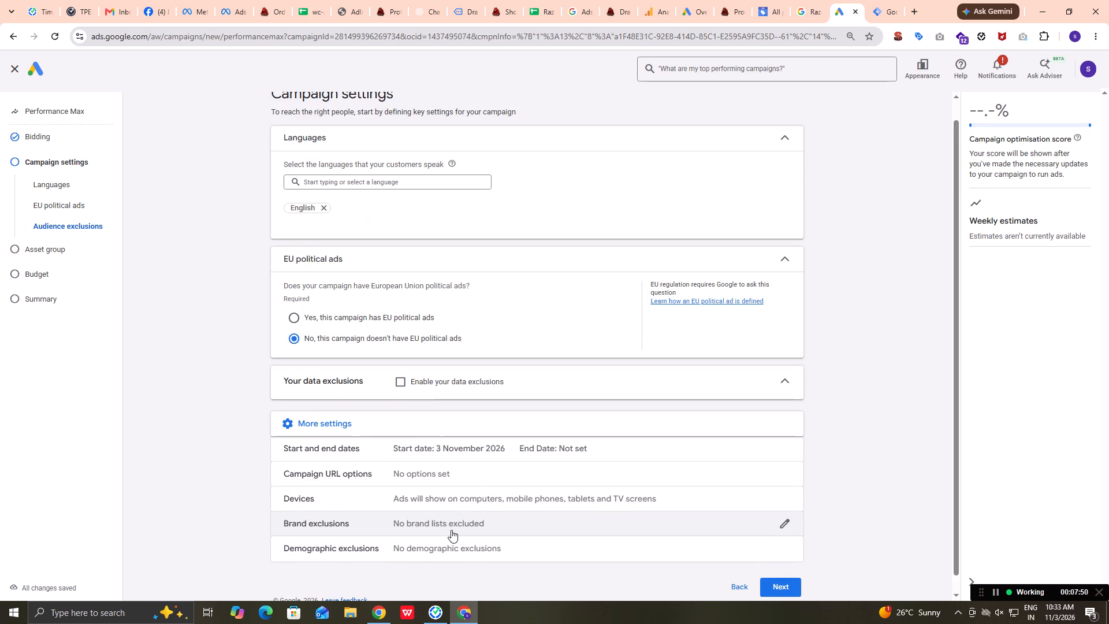
{"action": "scroll", "coordinate": [451, 530], "scroll_direction": "down", "scroll_amount": 2}
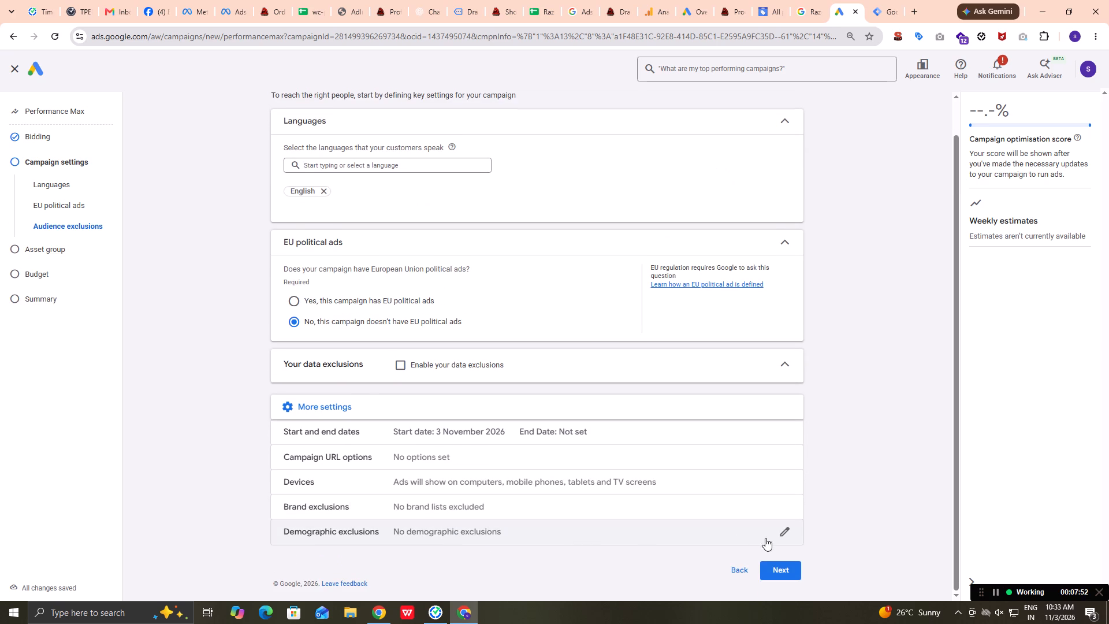
{"action": "left_click", "coordinate": [786, 530]}
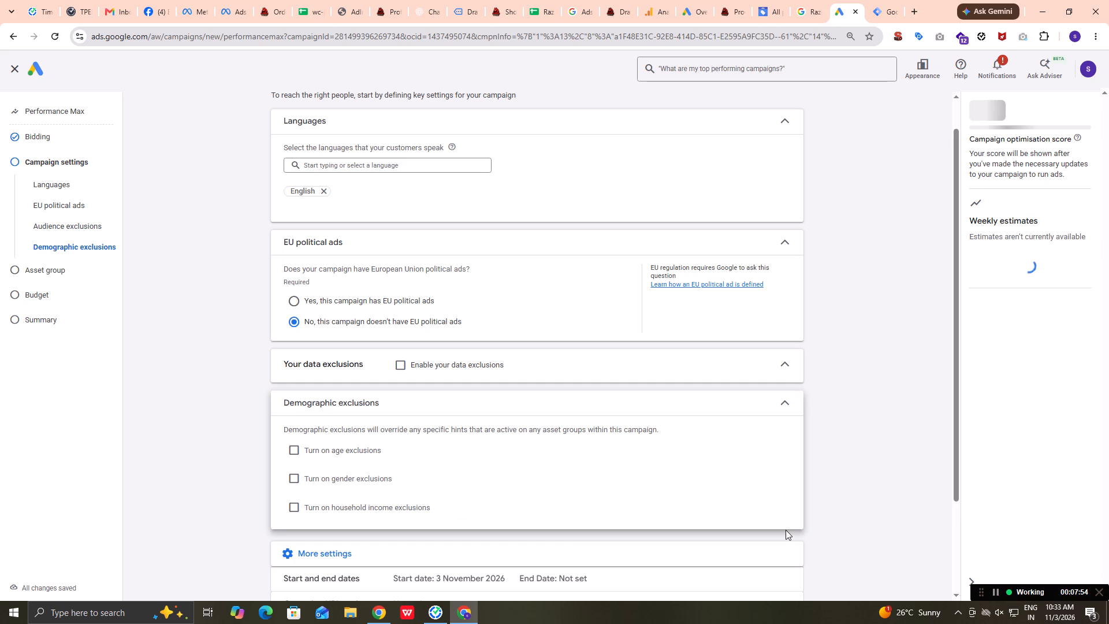
{"action": "scroll", "coordinate": [782, 506], "scroll_direction": "down", "scroll_amount": 1}
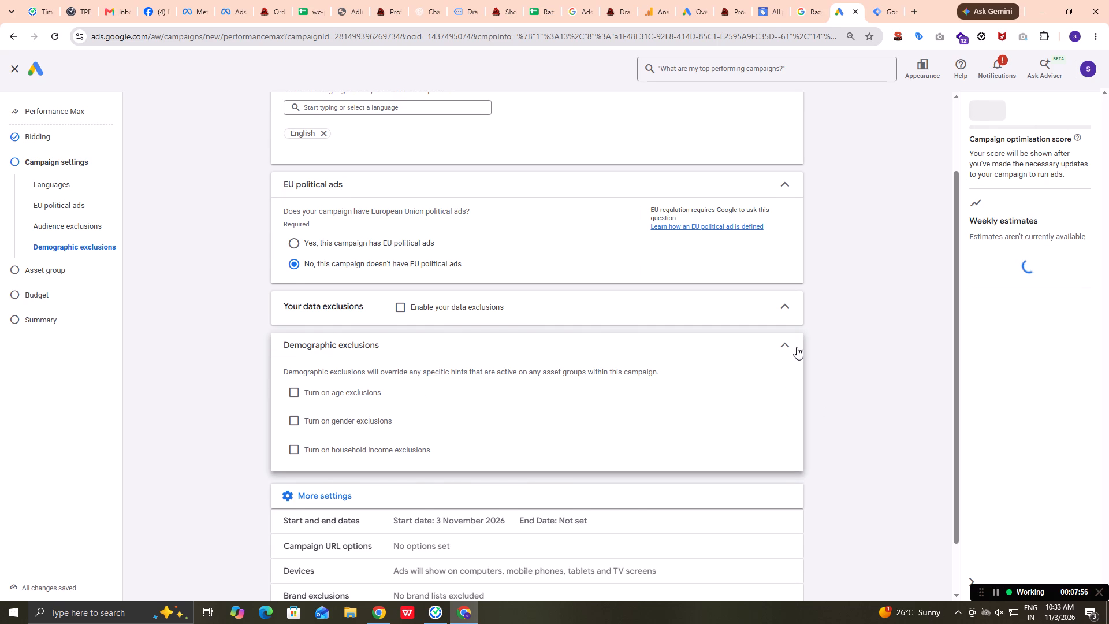
{"action": "left_click", "coordinate": [791, 346]}
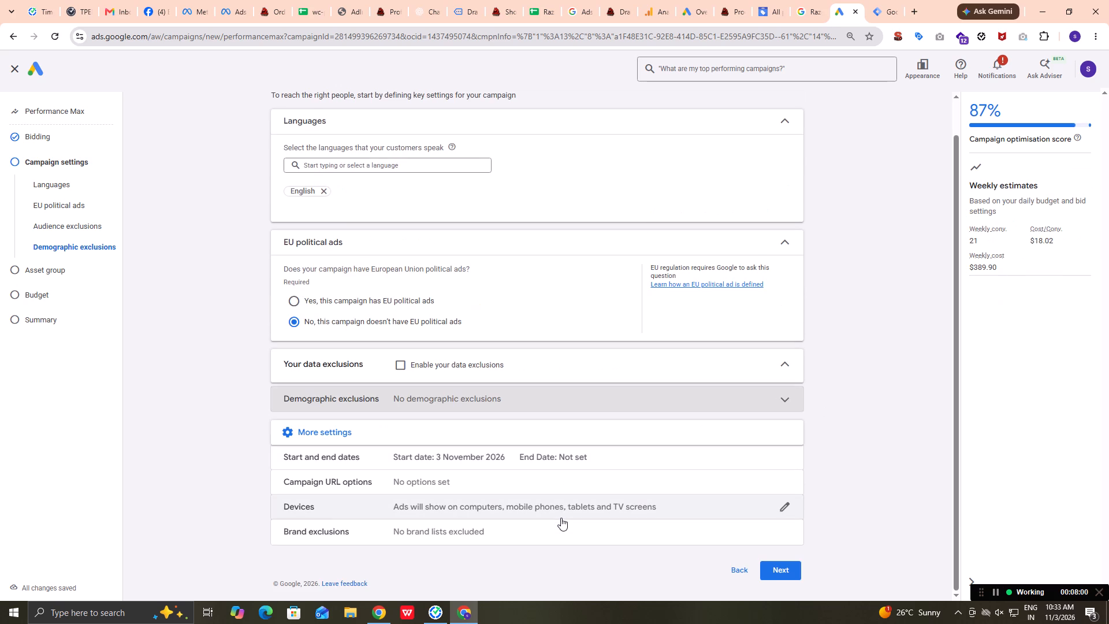
{"action": "left_click", "coordinate": [783, 361]}
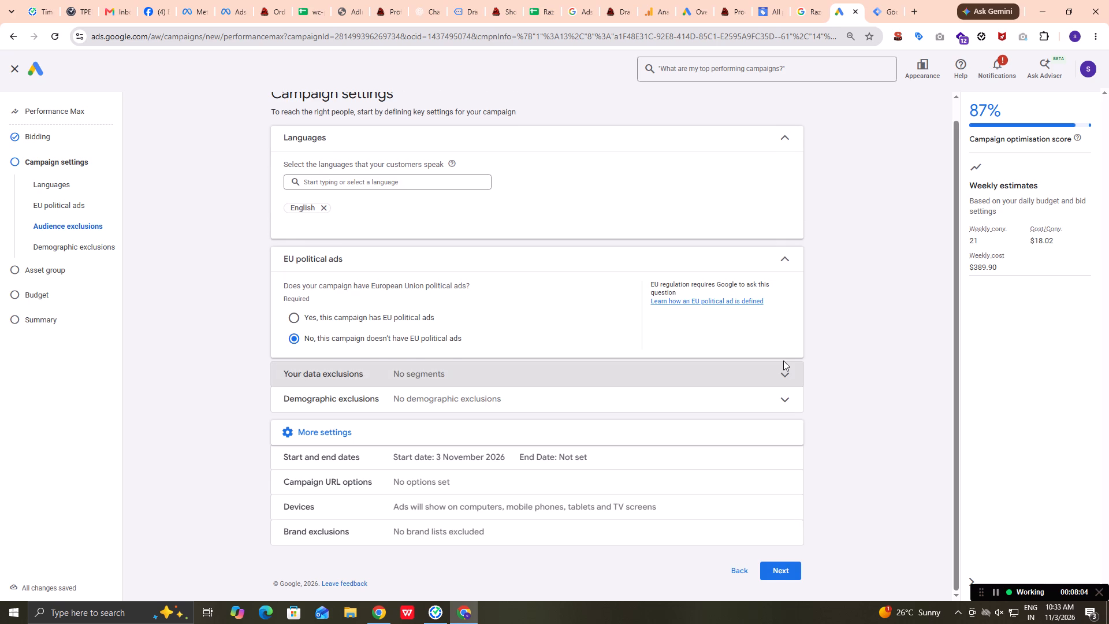
{"action": "left_click", "coordinate": [782, 370]}
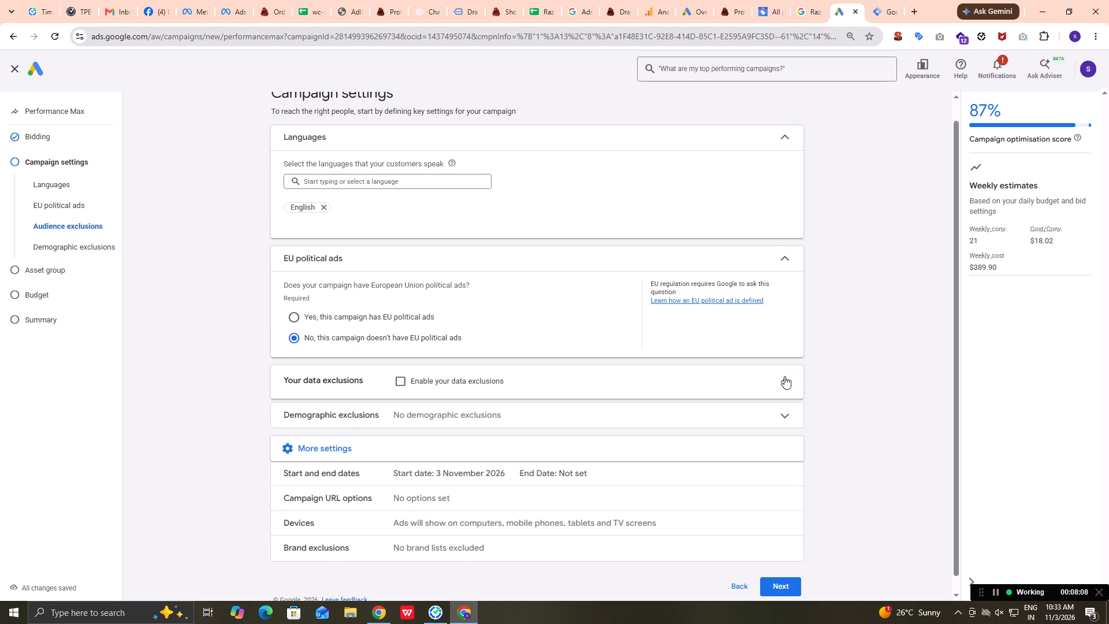
{"action": "left_click", "coordinate": [784, 376]}
{"action": "left_click", "coordinate": [787, 418]}
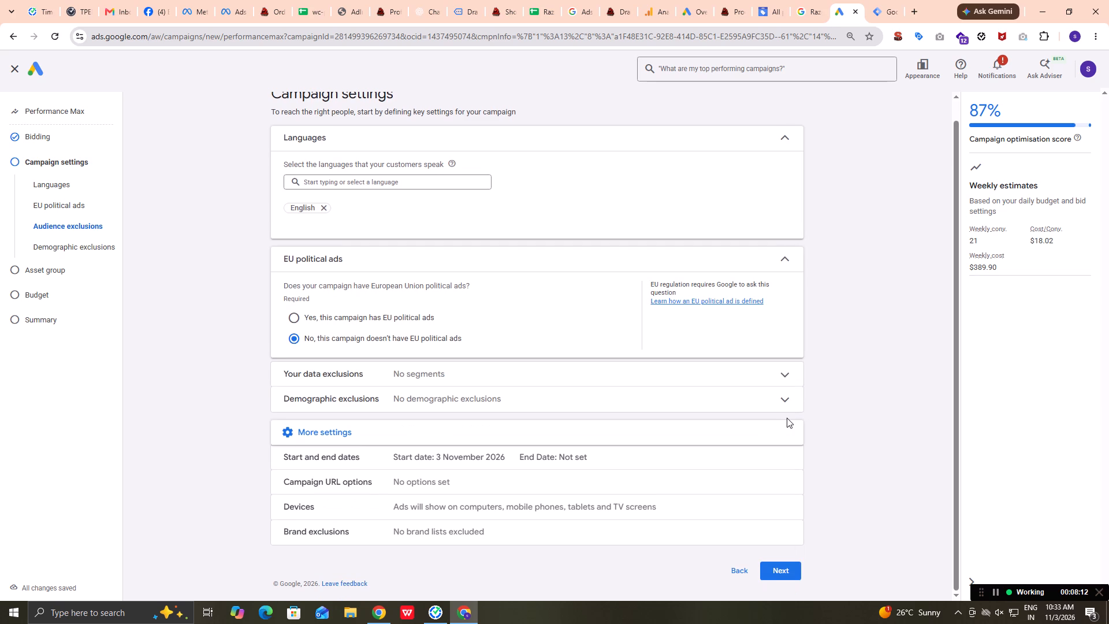
{"action": "left_click", "coordinate": [784, 399]}
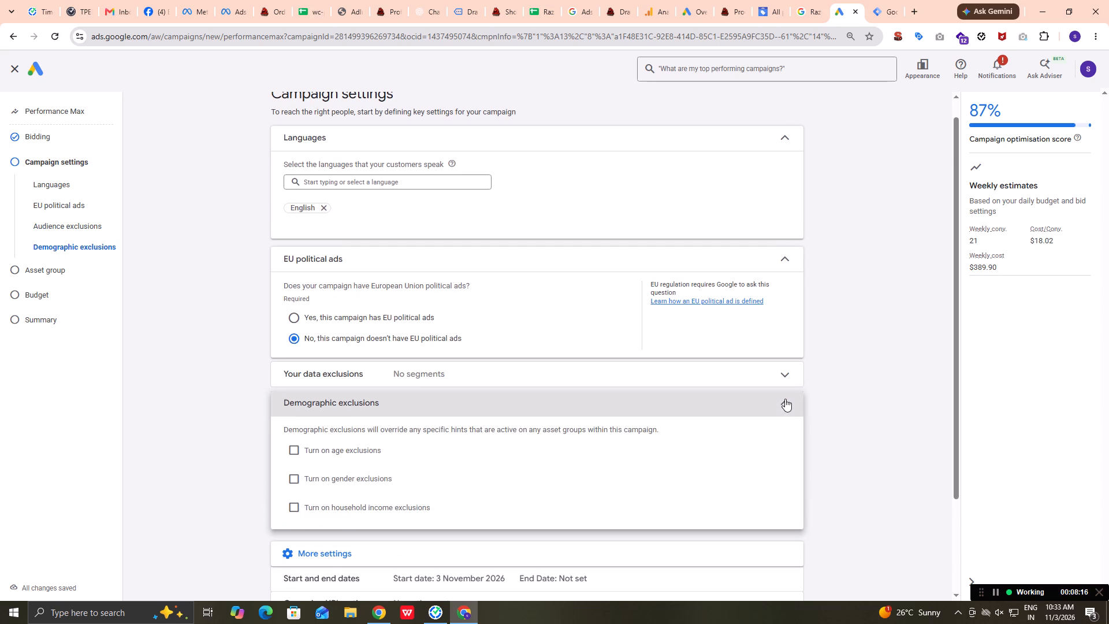
{"action": "left_click", "coordinate": [785, 399]}
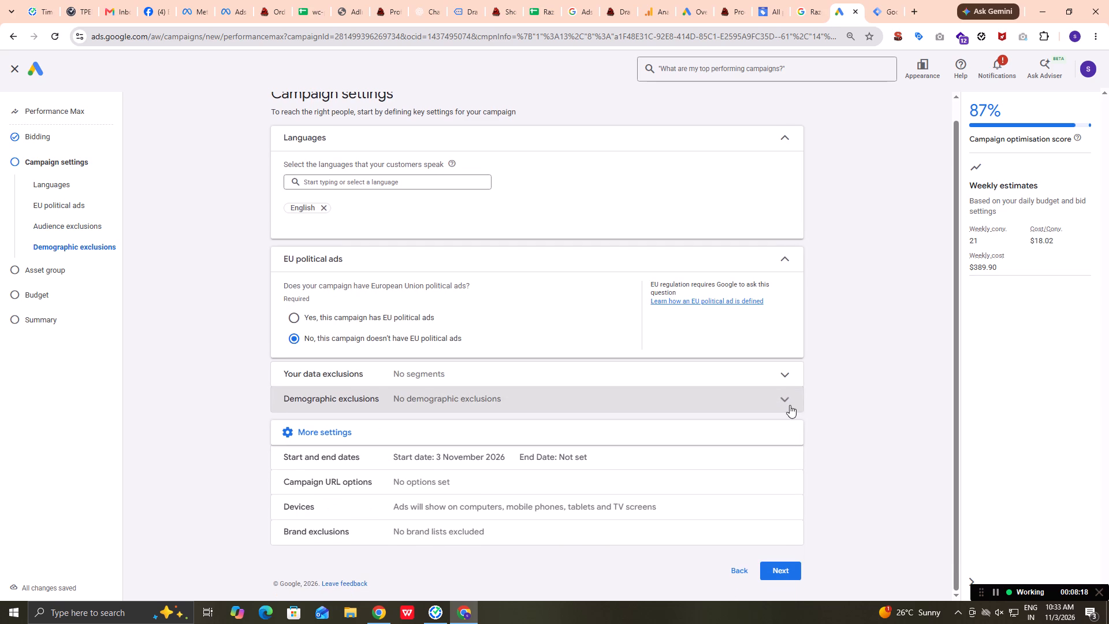
Continue to the asset group and limit its listing group to a selection by product type, au drain cameras, and save it.
{"action": "left_click", "coordinate": [786, 565]}
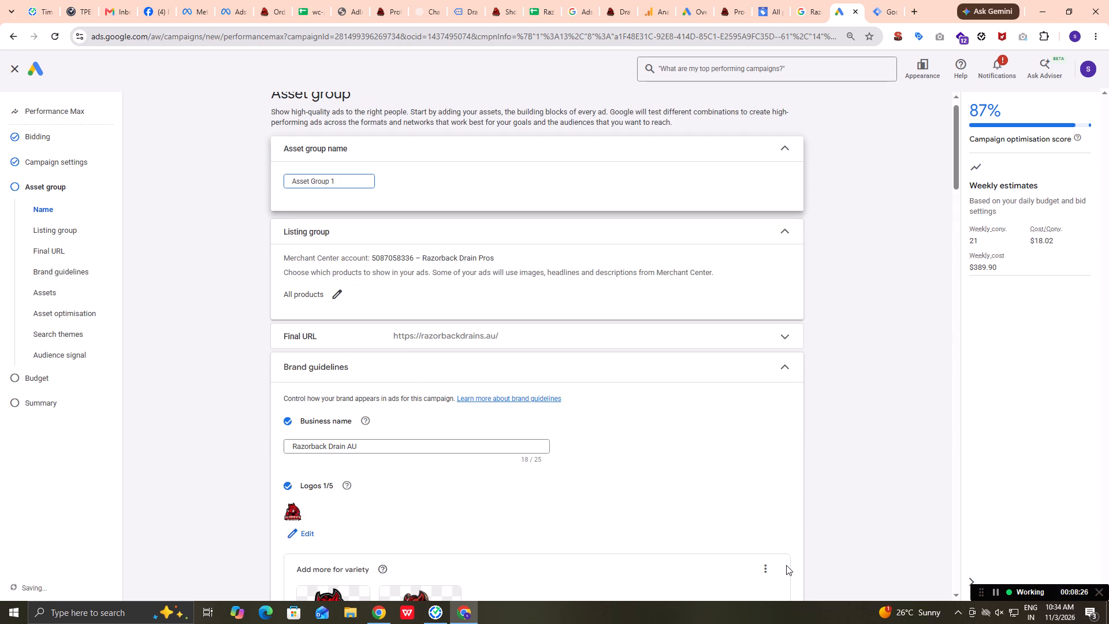
{"action": "left_click", "coordinate": [334, 293]}
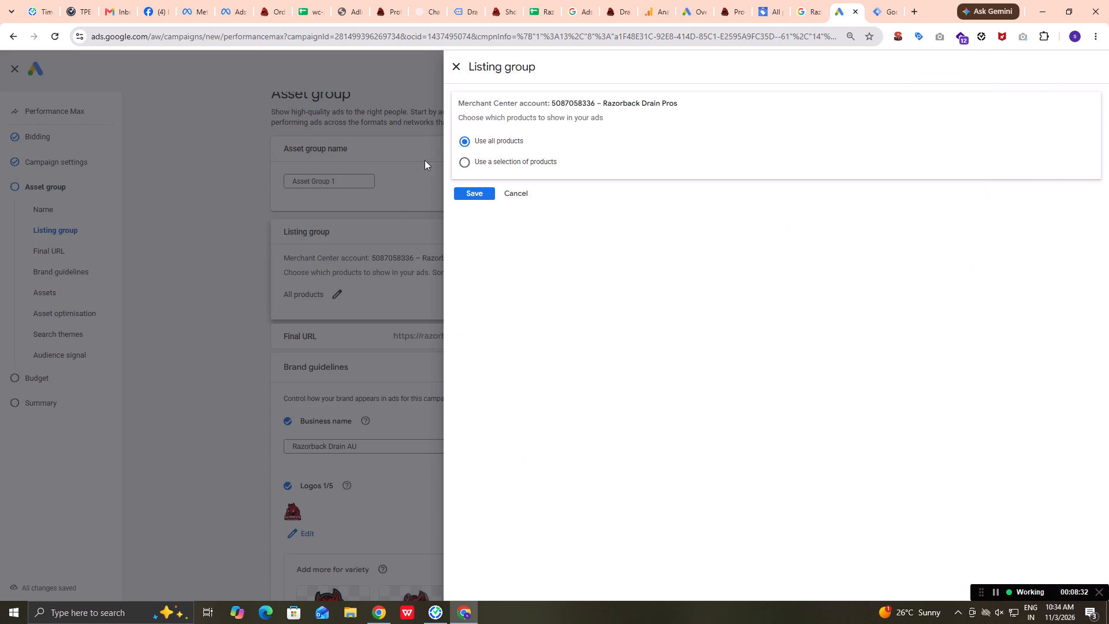
{"action": "left_click", "coordinate": [463, 160]}
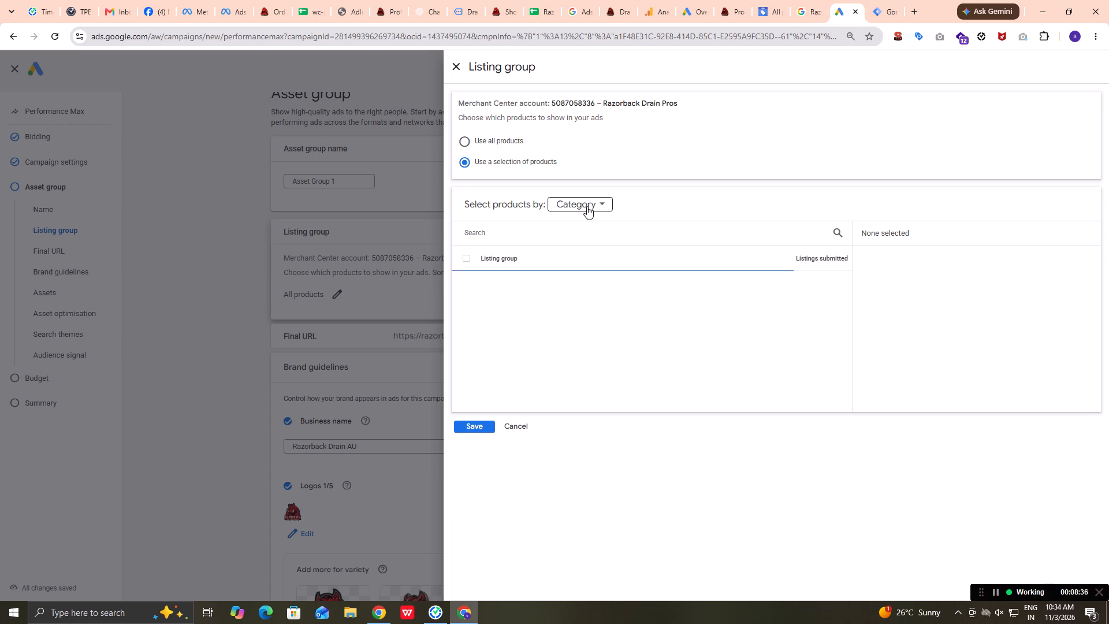
{"action": "left_click", "coordinate": [587, 206]}
{"action": "left_click", "coordinate": [589, 315]}
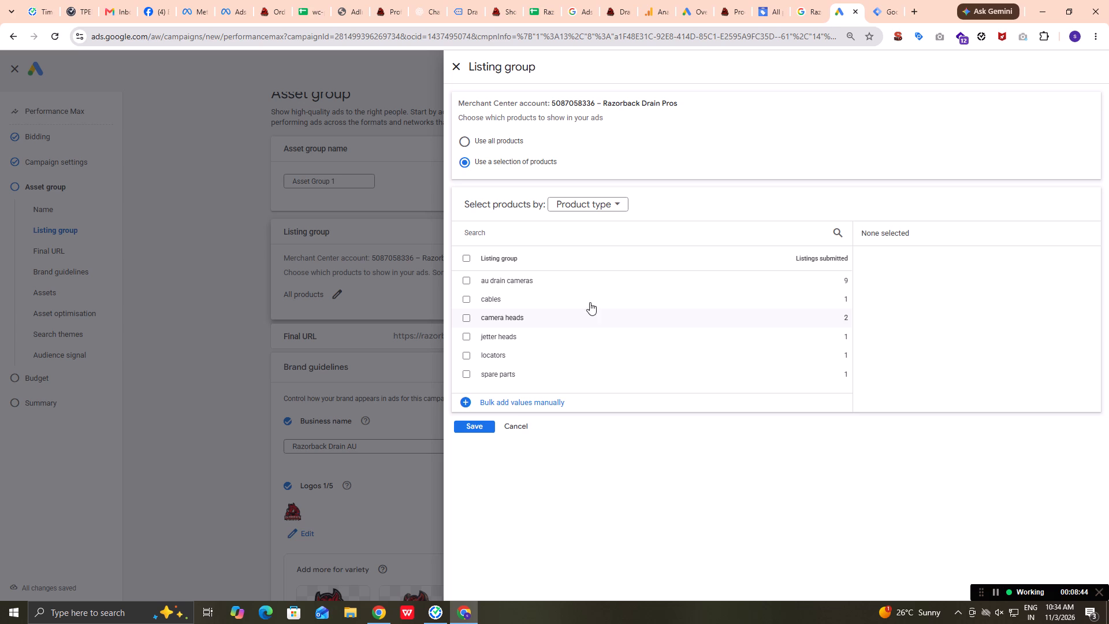
{"action": "left_click", "coordinate": [467, 279]}
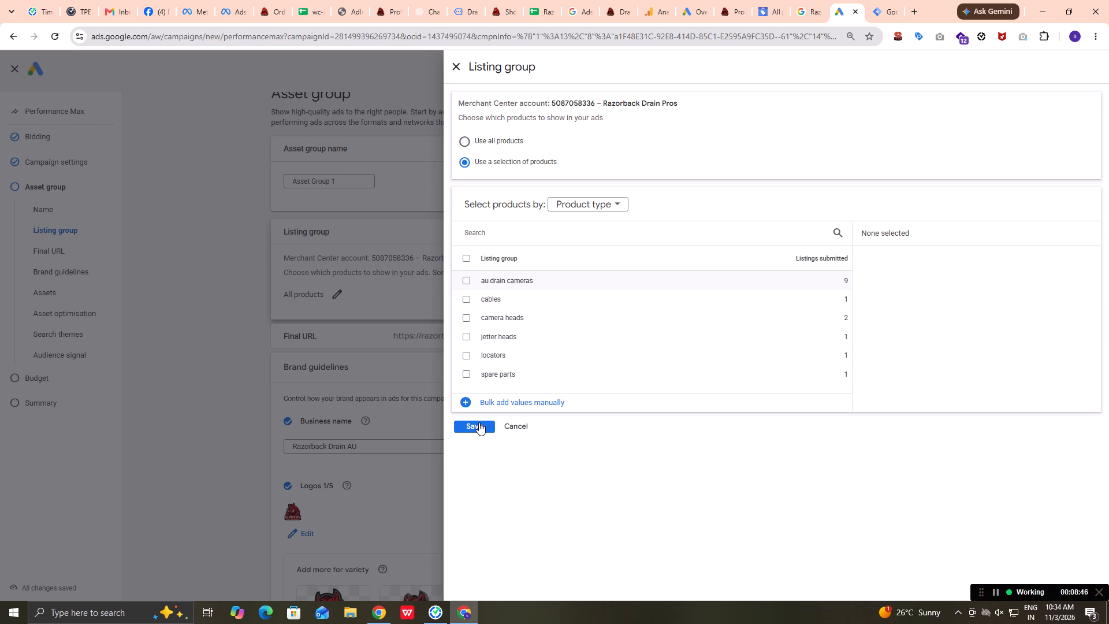
{"action": "left_click", "coordinate": [476, 425]}
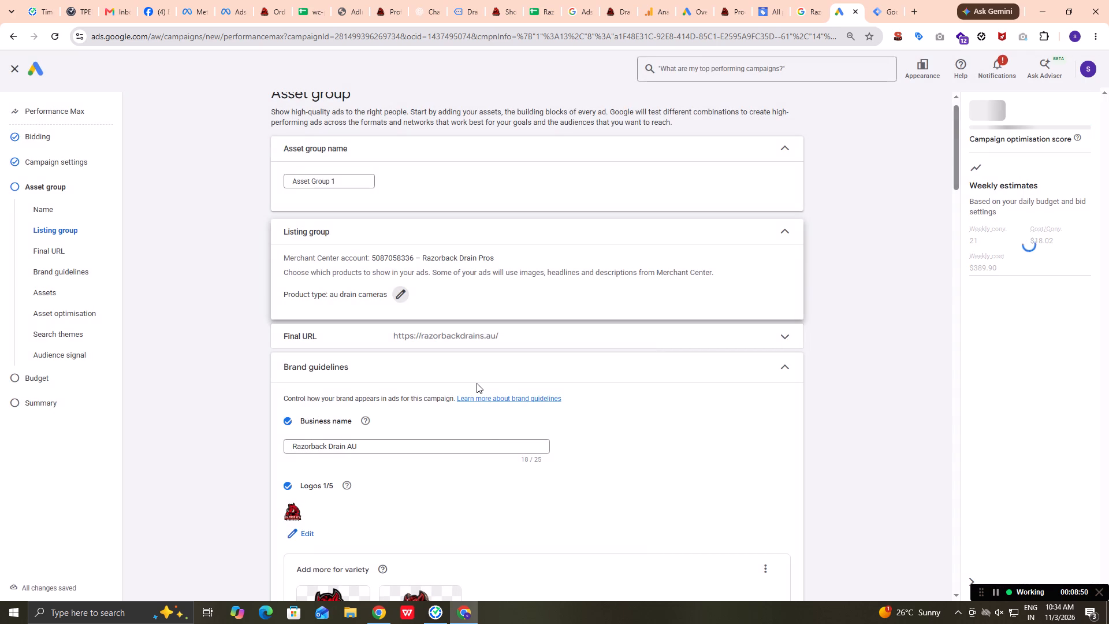
Review the asset group's brand guidelines, headlines, long headlines, descriptions, videos and call to action, plus the search themes and audience signal sections.
{"action": "scroll", "coordinate": [477, 383], "scroll_direction": "down", "scroll_amount": 1}
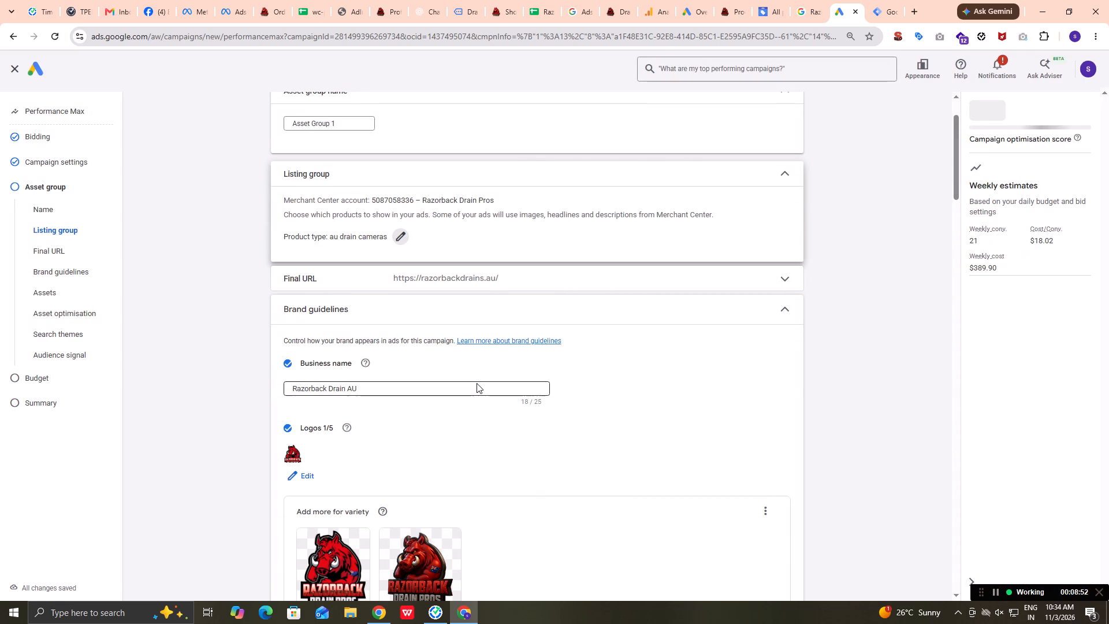
{"action": "scroll", "coordinate": [477, 383], "scroll_direction": "down", "scroll_amount": 4}
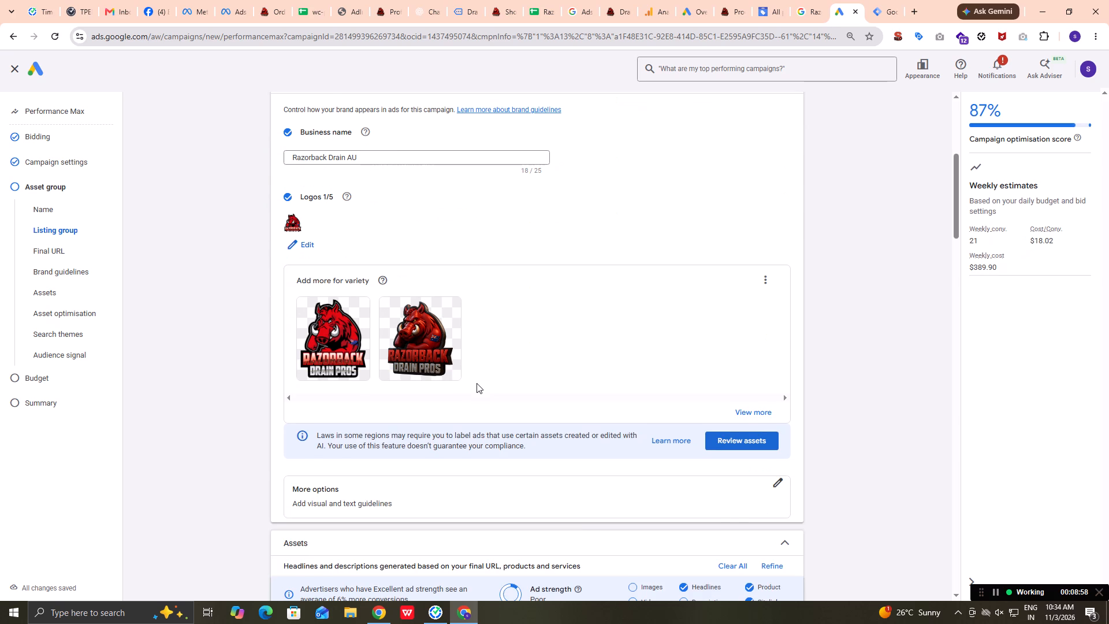
{"action": "scroll", "coordinate": [477, 383], "scroll_direction": "down", "scroll_amount": 2}
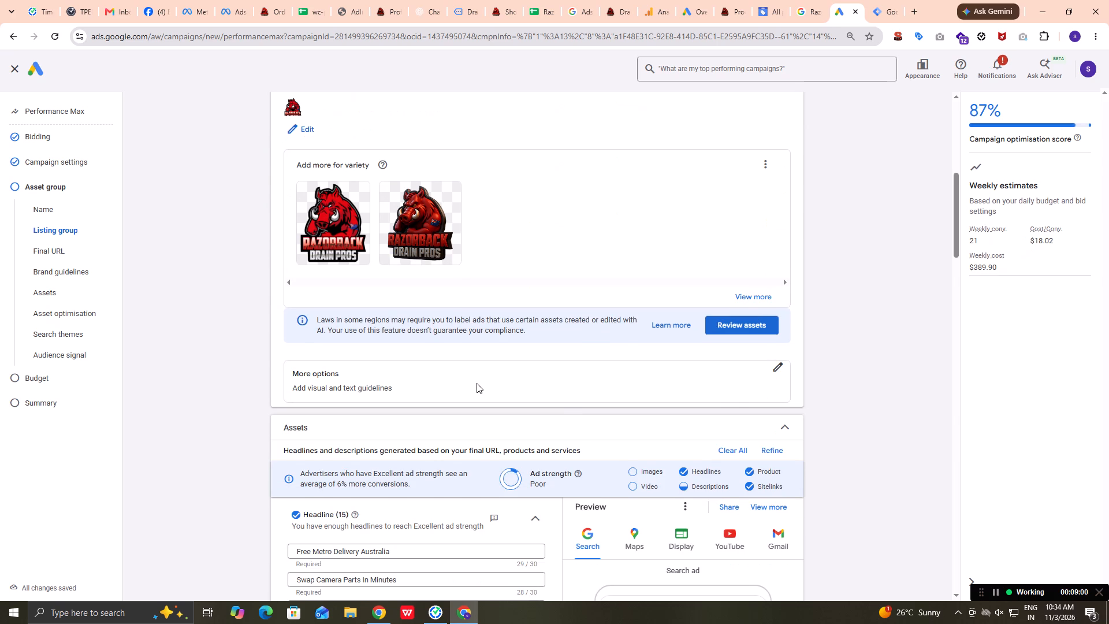
{"action": "scroll", "coordinate": [477, 383], "scroll_direction": "down", "scroll_amount": 1}
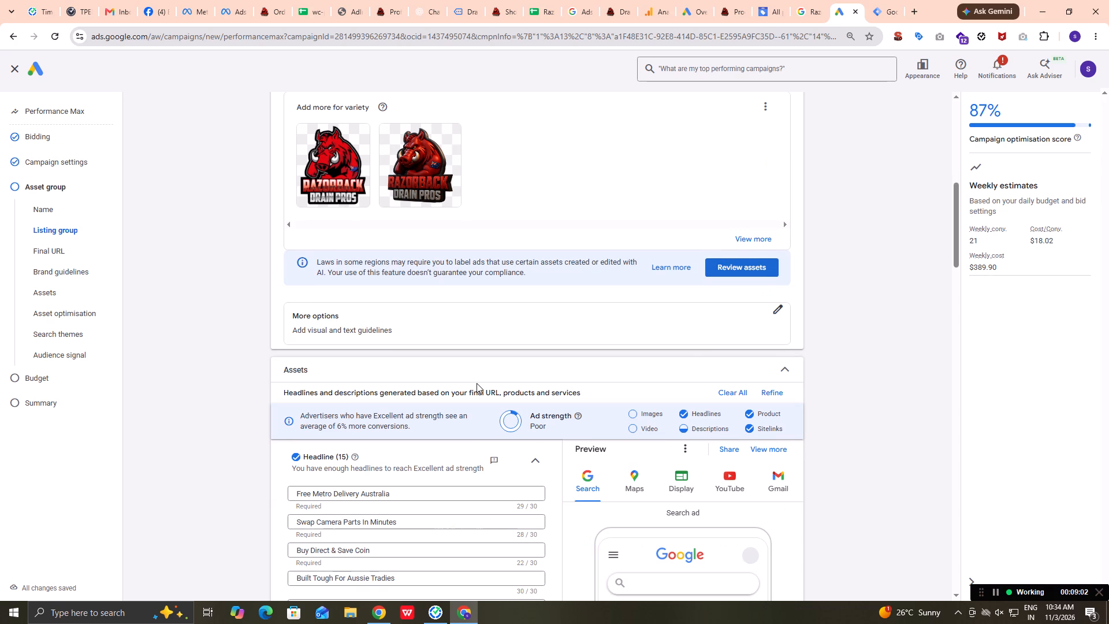
{"action": "scroll", "coordinate": [477, 383], "scroll_direction": "down", "scroll_amount": 1}
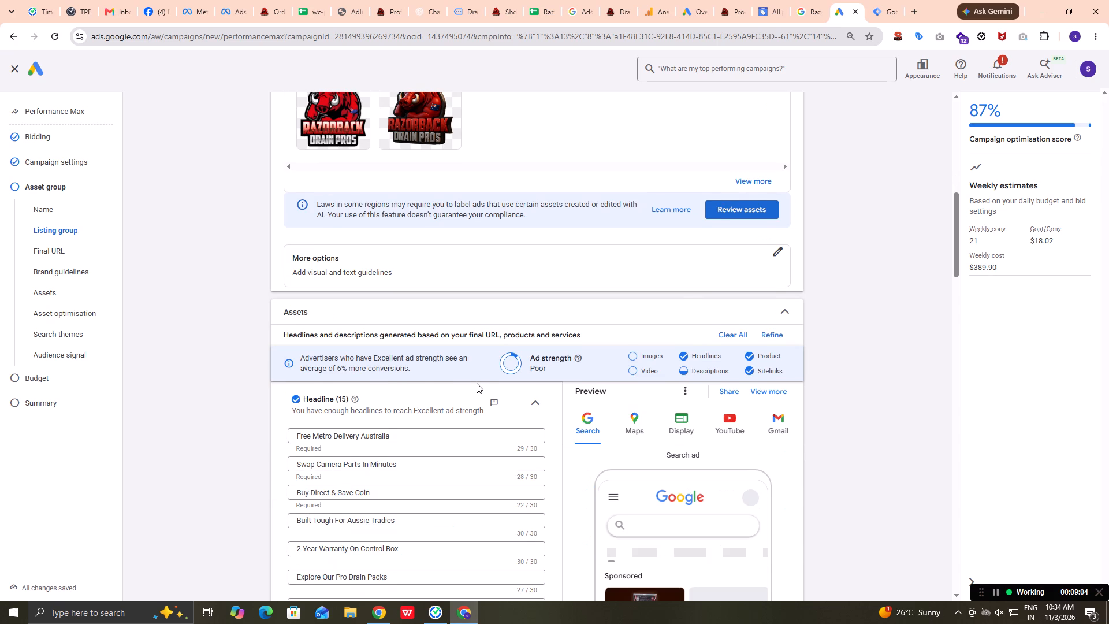
{"action": "scroll", "coordinate": [477, 383], "scroll_direction": "down", "scroll_amount": 2}
{"action": "scroll", "coordinate": [477, 383], "scroll_direction": "up", "scroll_amount": 1}
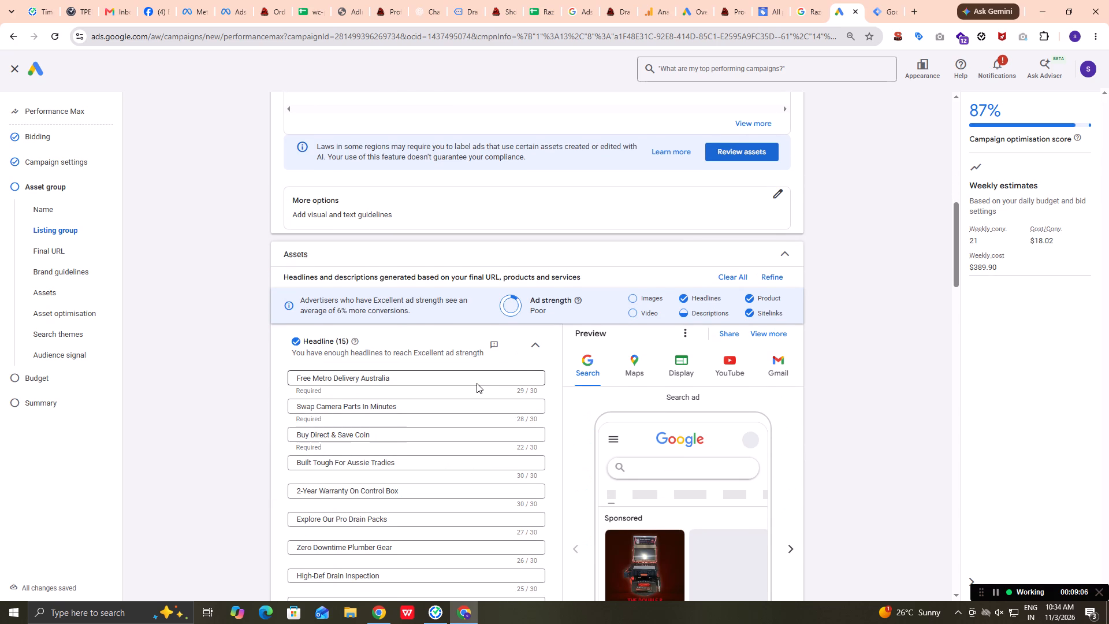
{"action": "scroll", "coordinate": [477, 383], "scroll_direction": "down", "scroll_amount": 5}
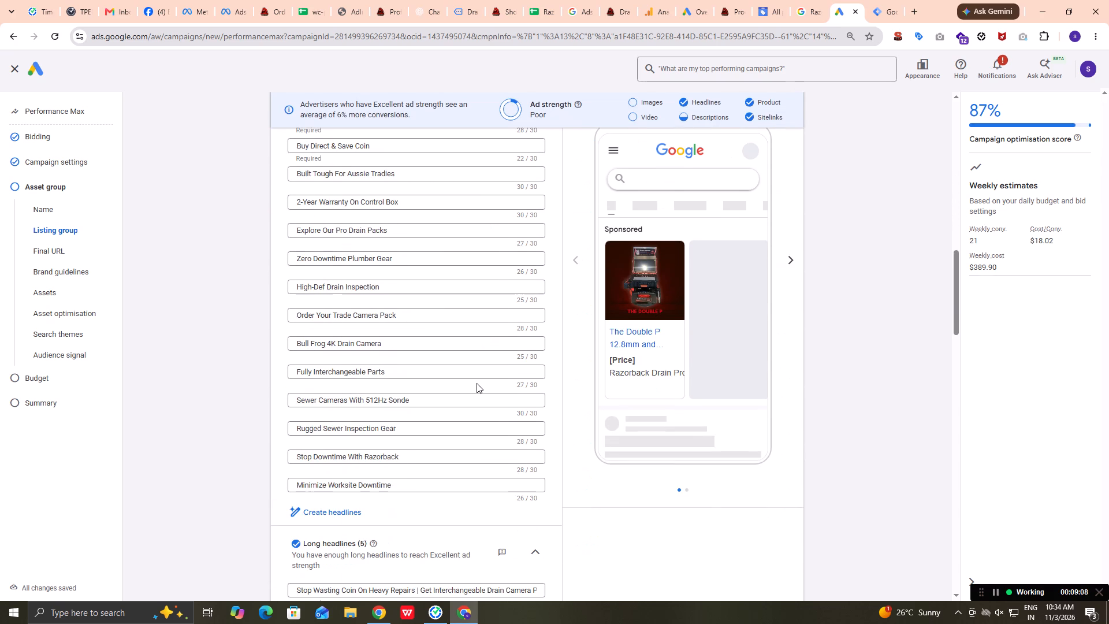
{"action": "scroll", "coordinate": [477, 383], "scroll_direction": "down", "scroll_amount": 2}
{"action": "scroll", "coordinate": [477, 383], "scroll_direction": "up", "scroll_amount": 1}
{"action": "scroll", "coordinate": [477, 383], "scroll_direction": "down", "scroll_amount": 3}
{"action": "scroll", "coordinate": [477, 383], "scroll_direction": "up", "scroll_amount": 1}
{"action": "scroll", "coordinate": [477, 383], "scroll_direction": "down", "scroll_amount": 1}
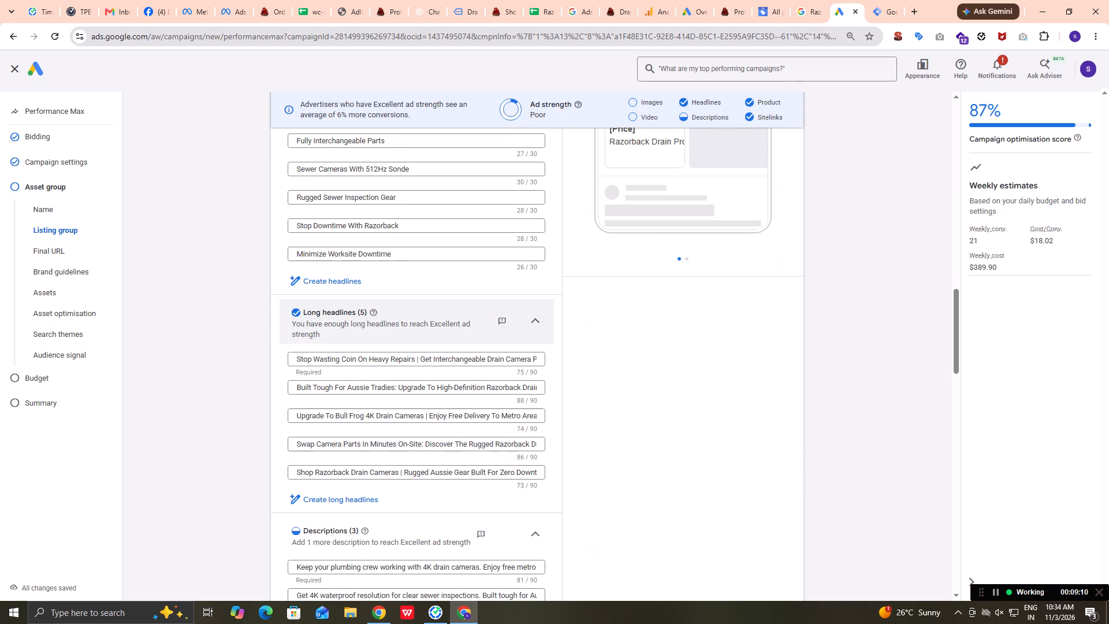
{"action": "scroll", "coordinate": [477, 383], "scroll_direction": "down", "scroll_amount": 12}
{"action": "scroll", "coordinate": [477, 383], "scroll_direction": "up", "scroll_amount": 1}
{"action": "scroll", "coordinate": [477, 383], "scroll_direction": "down", "scroll_amount": 7}
{"action": "scroll", "coordinate": [477, 383], "scroll_direction": "up", "scroll_amount": 2}
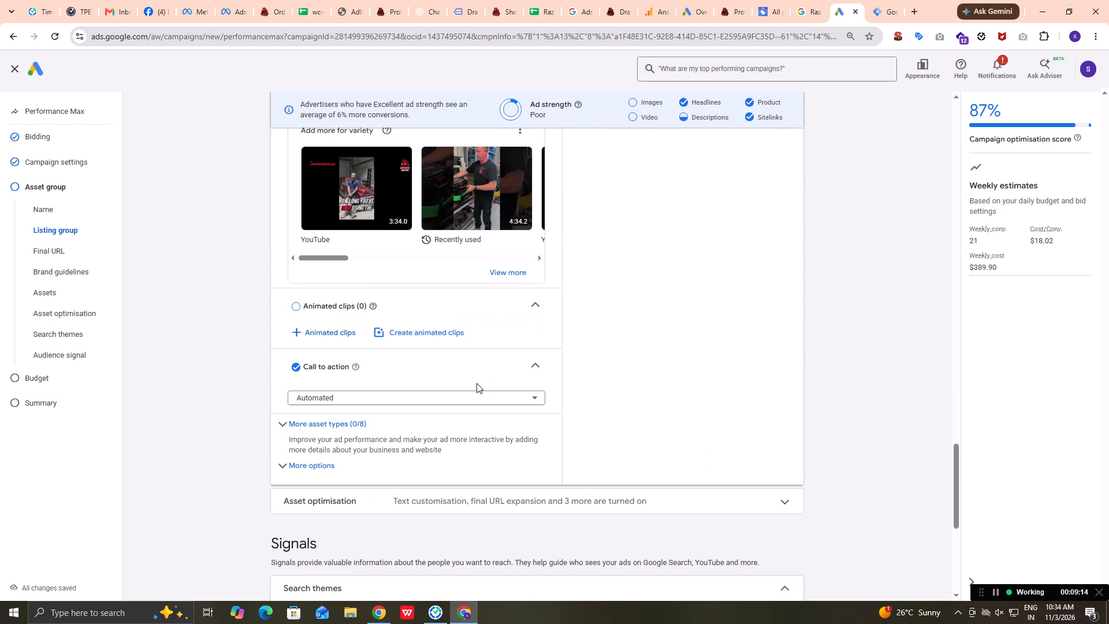
{"action": "scroll", "coordinate": [477, 383], "scroll_direction": "down", "scroll_amount": 6}
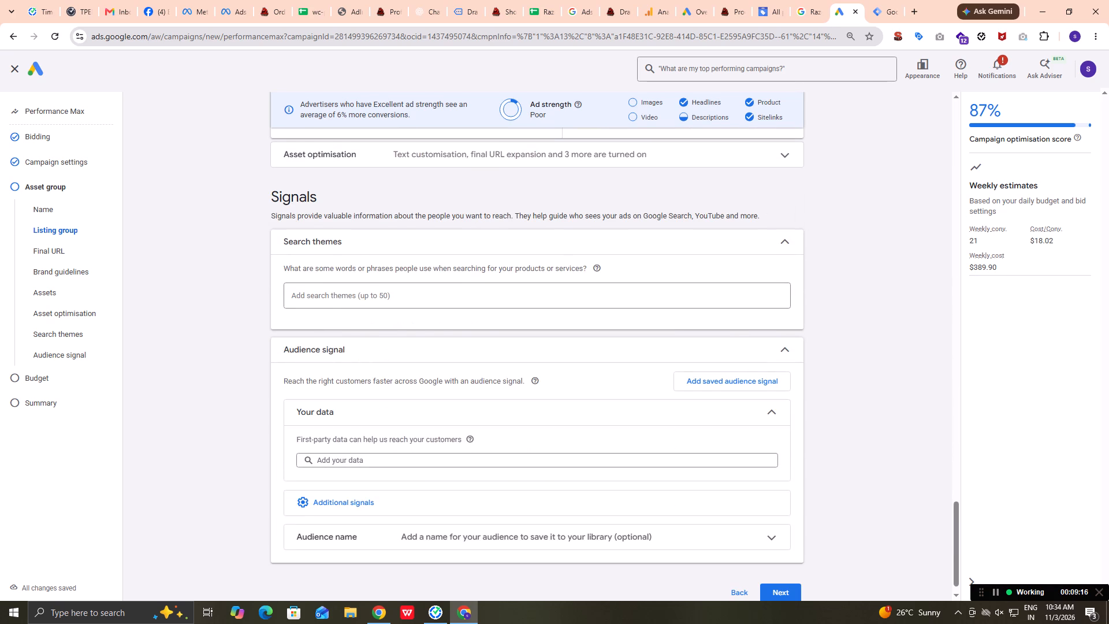
{"action": "scroll", "coordinate": [477, 383], "scroll_direction": "down", "scroll_amount": 1}
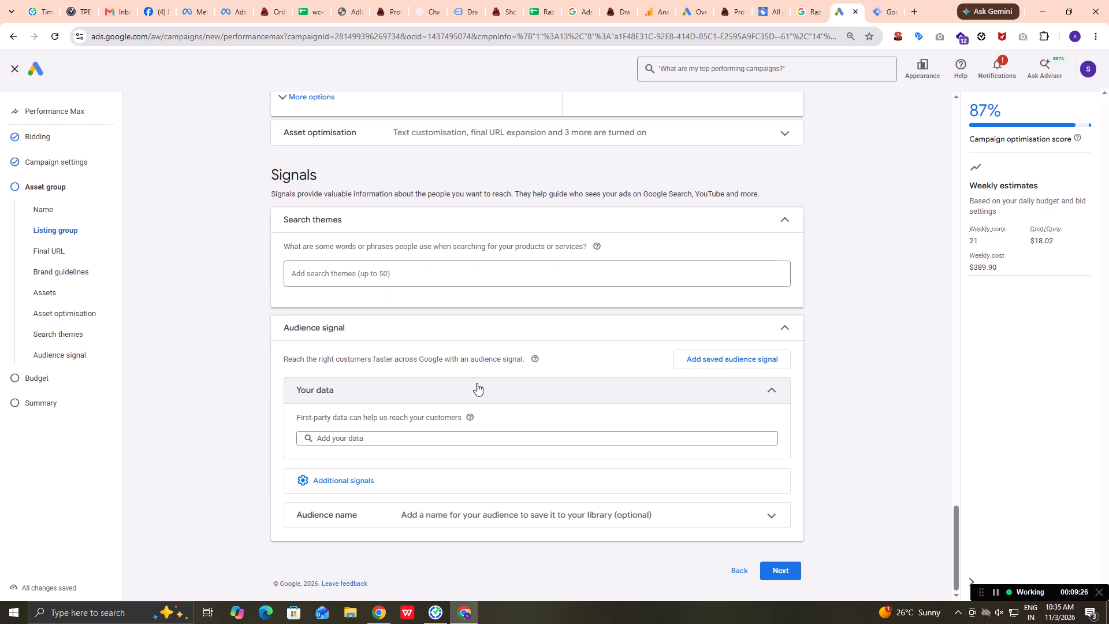
{"action": "scroll", "coordinate": [477, 383], "scroll_direction": "down", "scroll_amount": 2}
{"action": "scroll", "coordinate": [477, 383], "scroll_direction": "up", "scroll_amount": 3}
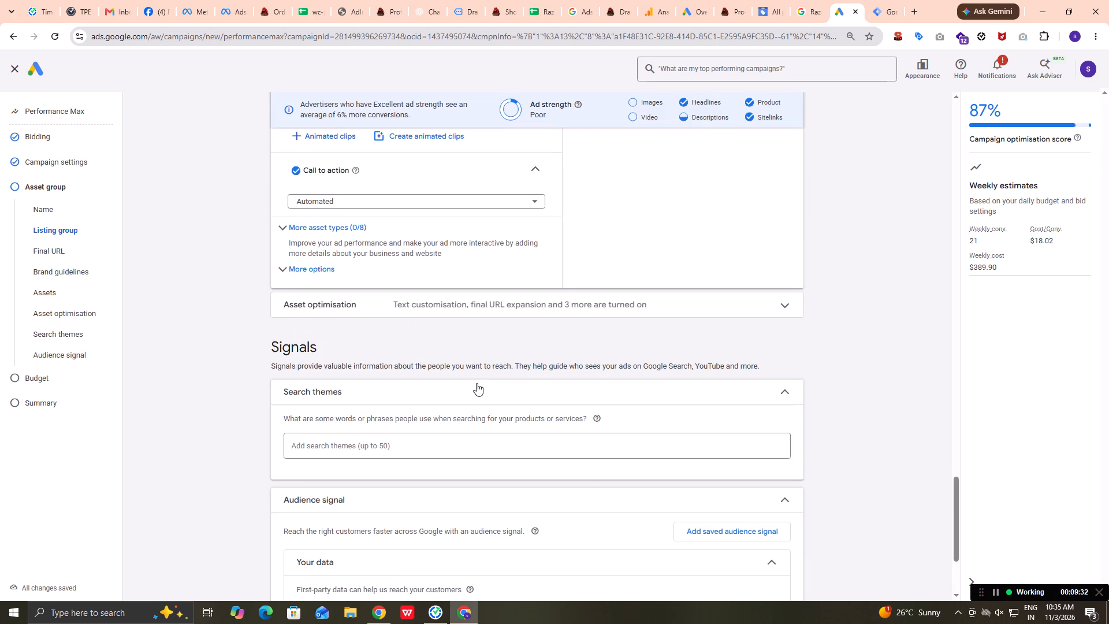
{"action": "scroll", "coordinate": [477, 383], "scroll_direction": "up", "scroll_amount": 2}
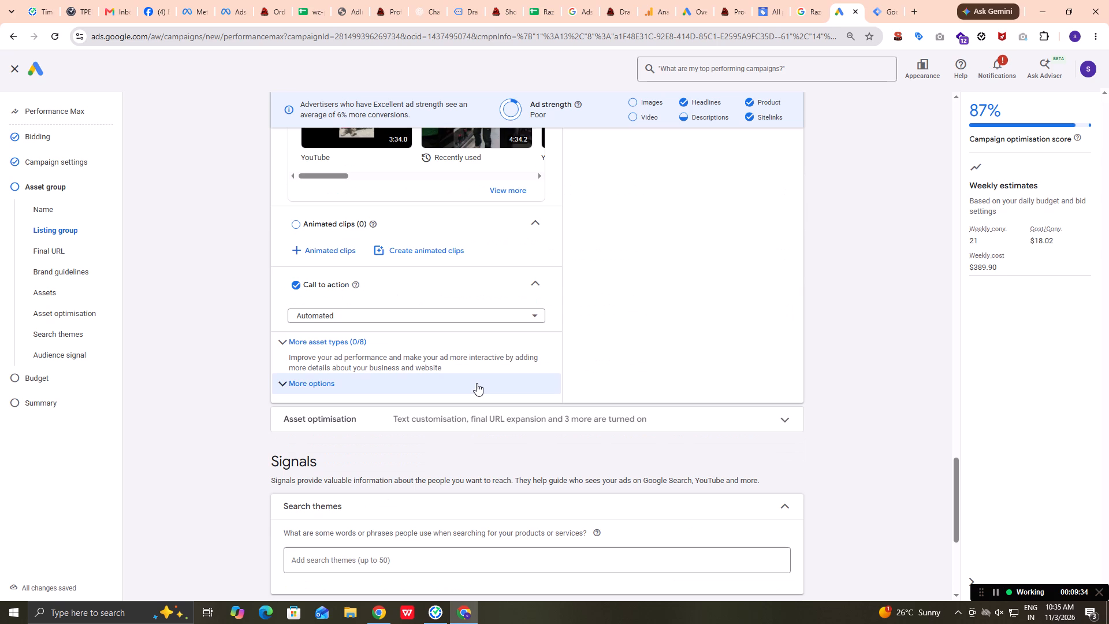
Review the asset group's videos, images, descriptions, long headlines and headlines alongside the ad preview.
{"action": "scroll", "coordinate": [477, 383], "scroll_direction": "up", "scroll_amount": 1}
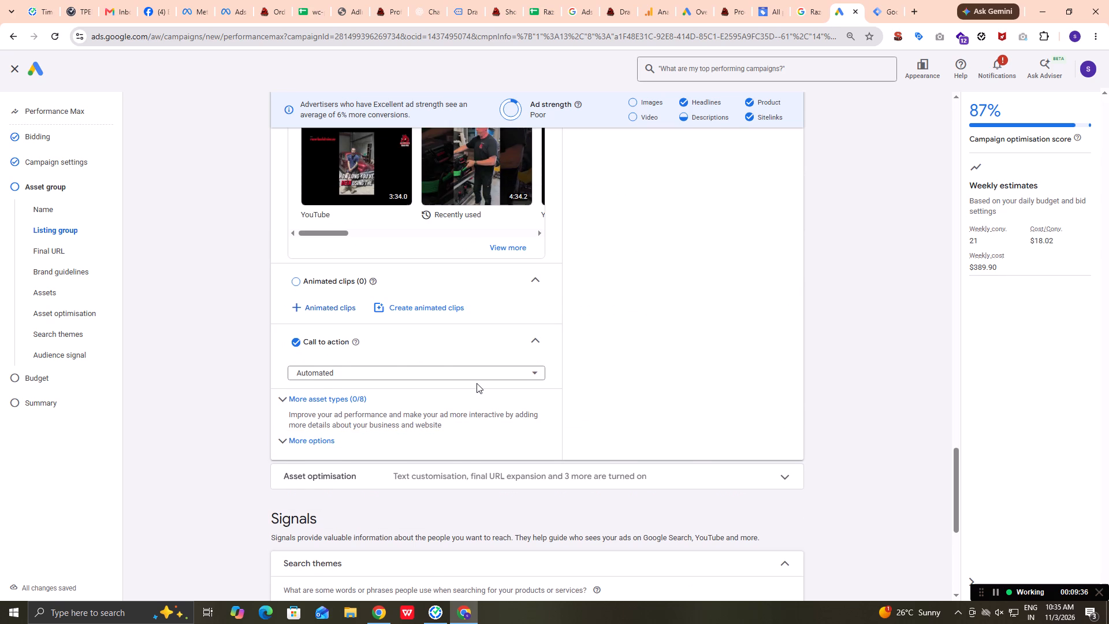
{"action": "scroll", "coordinate": [477, 383], "scroll_direction": "up", "scroll_amount": 2}
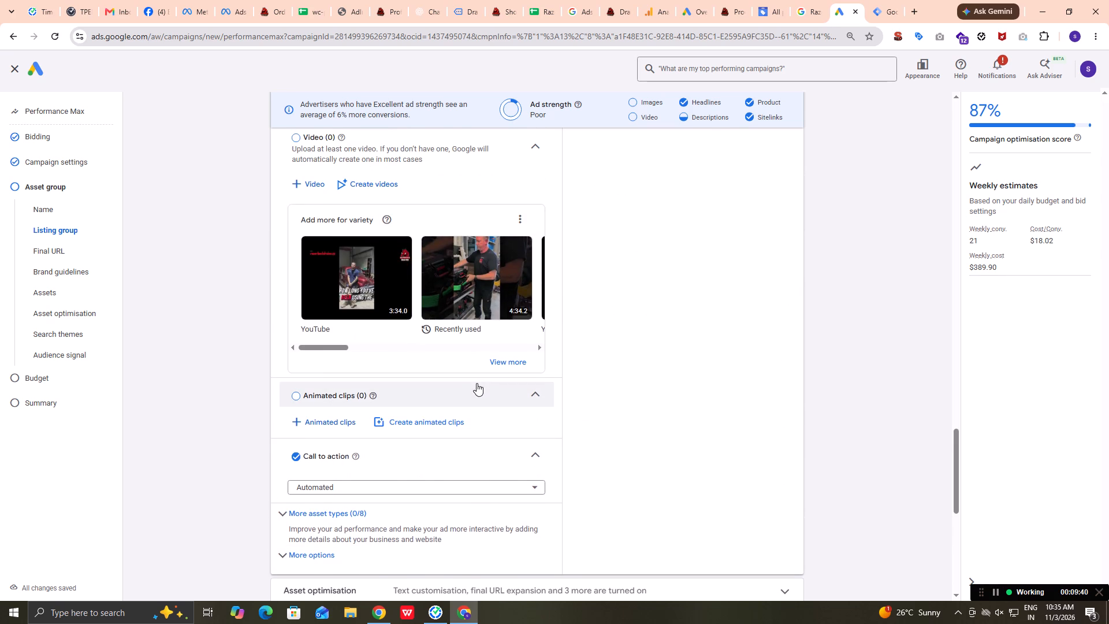
{"action": "scroll", "coordinate": [477, 383], "scroll_direction": "up", "scroll_amount": 3}
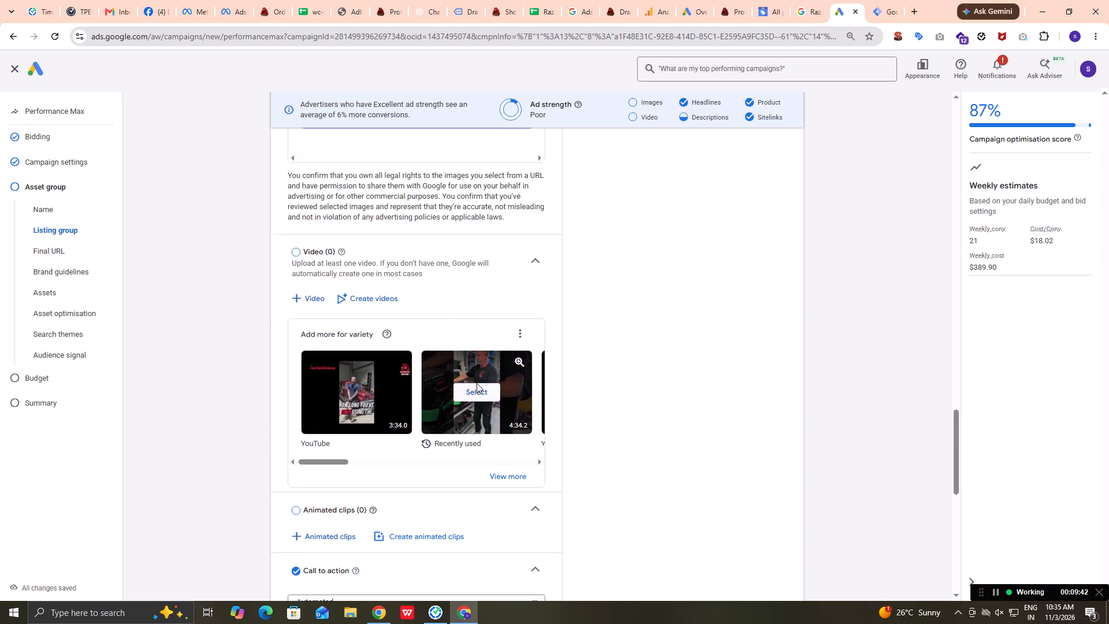
{"action": "scroll", "coordinate": [477, 383], "scroll_direction": "up", "scroll_amount": 1}
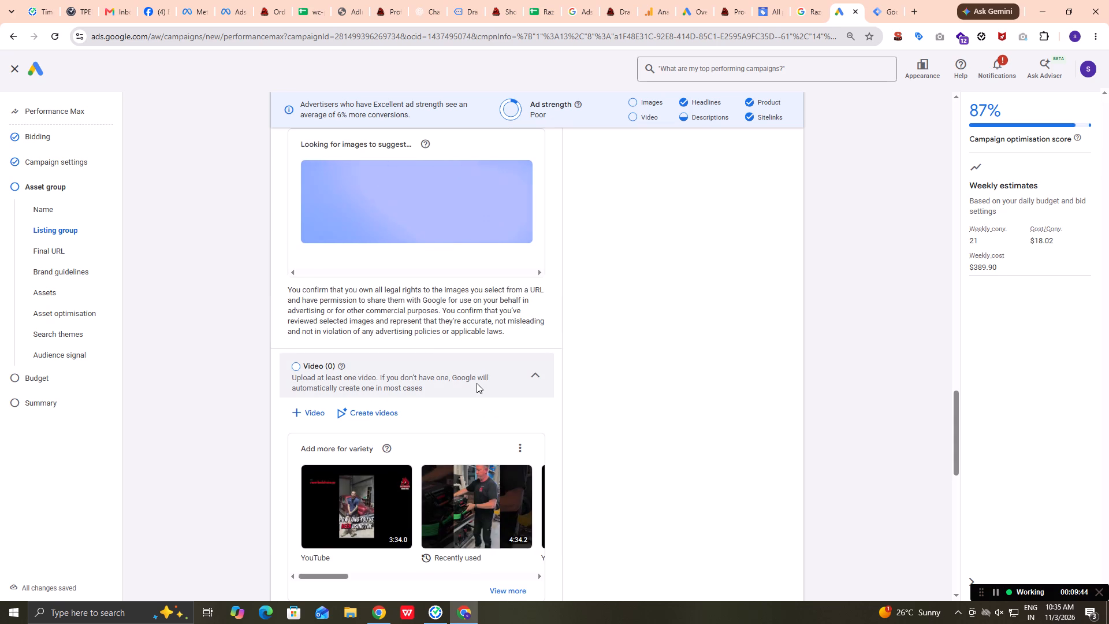
{"action": "scroll", "coordinate": [477, 383], "scroll_direction": "up", "scroll_amount": 2}
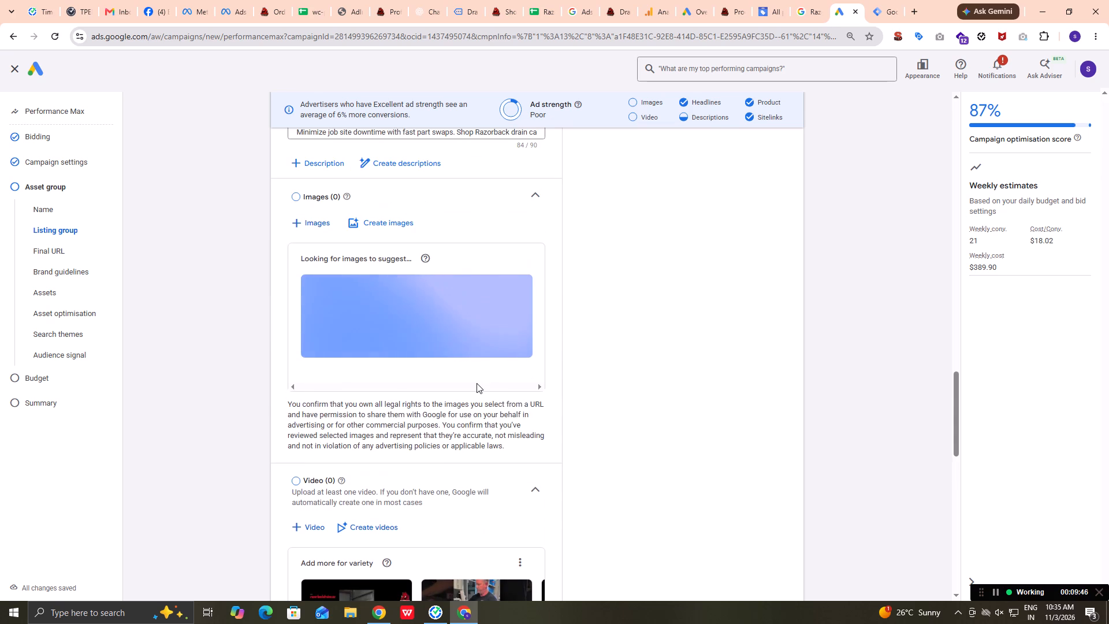
{"action": "scroll", "coordinate": [477, 383], "scroll_direction": "up", "scroll_amount": 3}
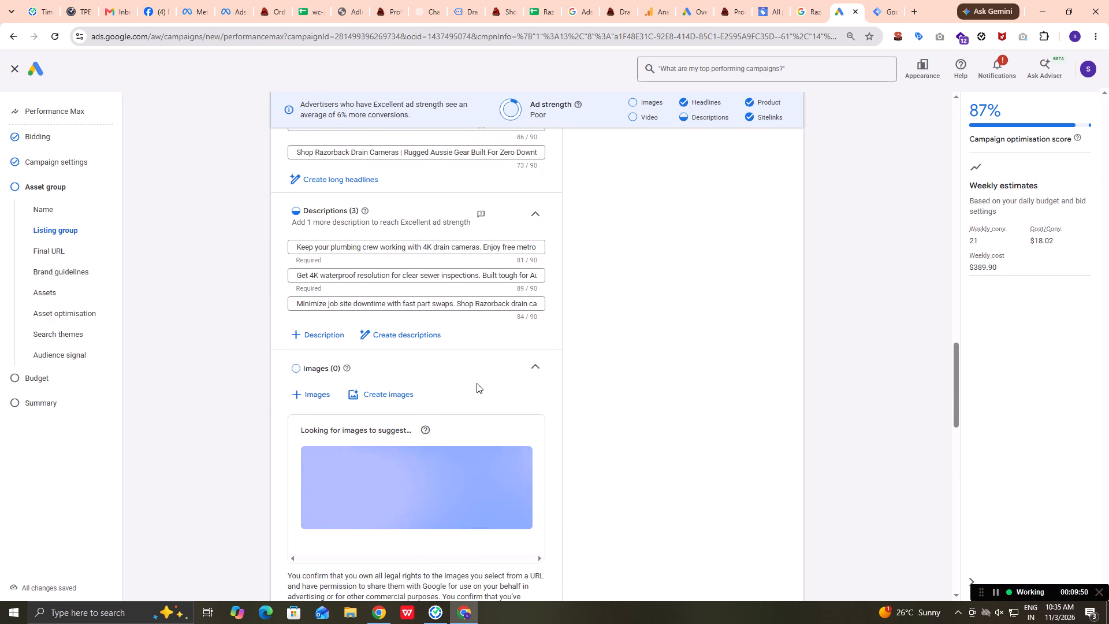
{"action": "scroll", "coordinate": [477, 383], "scroll_direction": "up", "scroll_amount": 3}
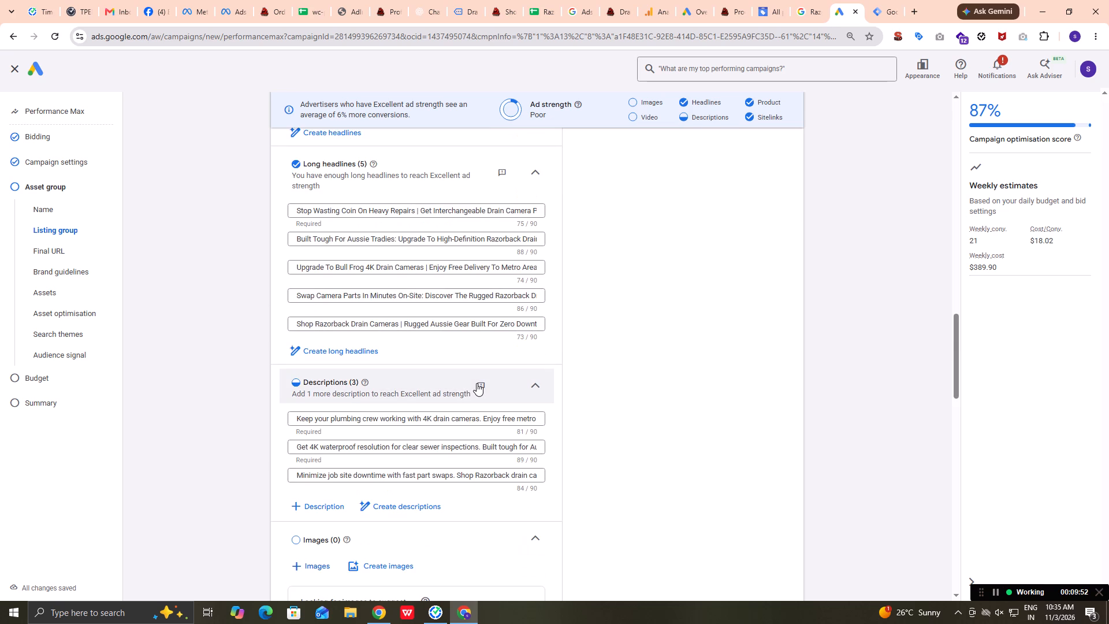
{"action": "scroll", "coordinate": [477, 383], "scroll_direction": "up", "scroll_amount": 3}
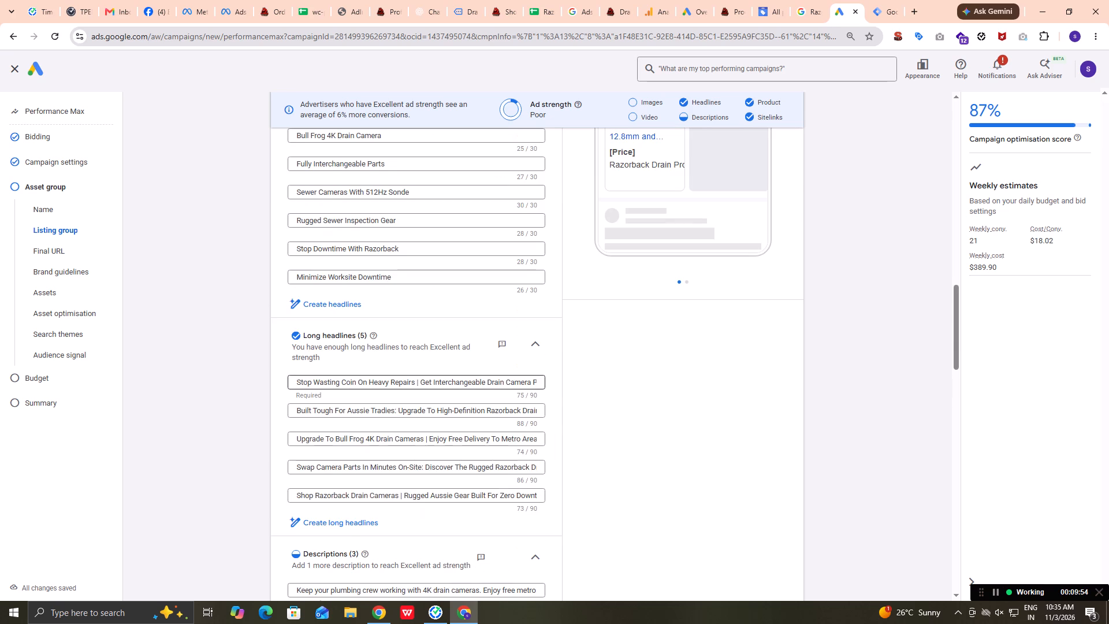
{"action": "scroll", "coordinate": [477, 383], "scroll_direction": "up", "scroll_amount": 2}
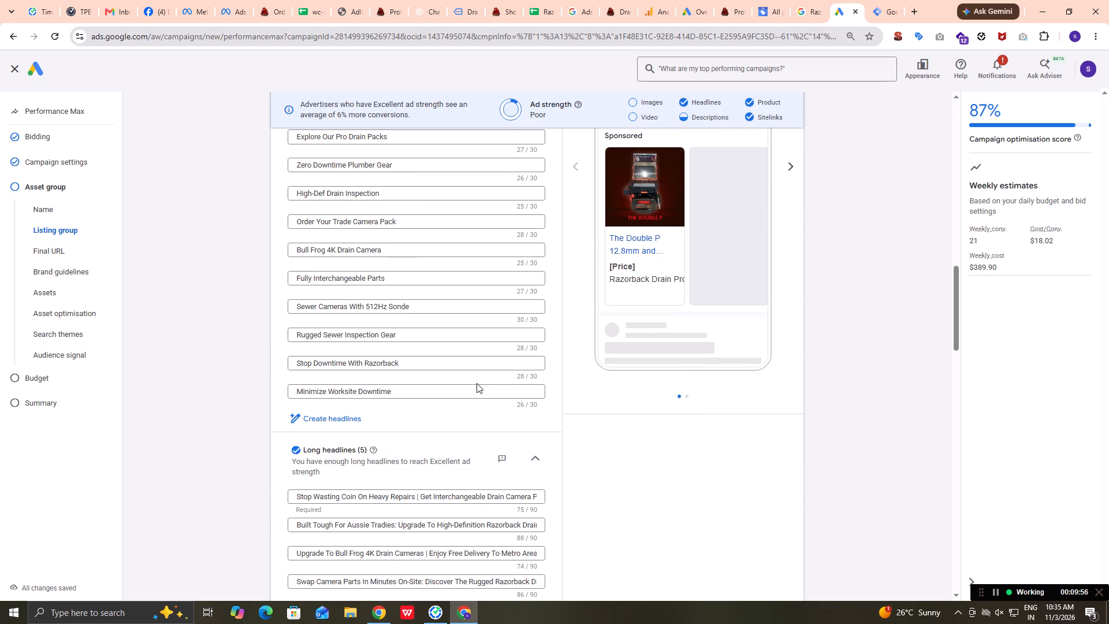
{"action": "scroll", "coordinate": [477, 383], "scroll_direction": "up", "scroll_amount": 3}
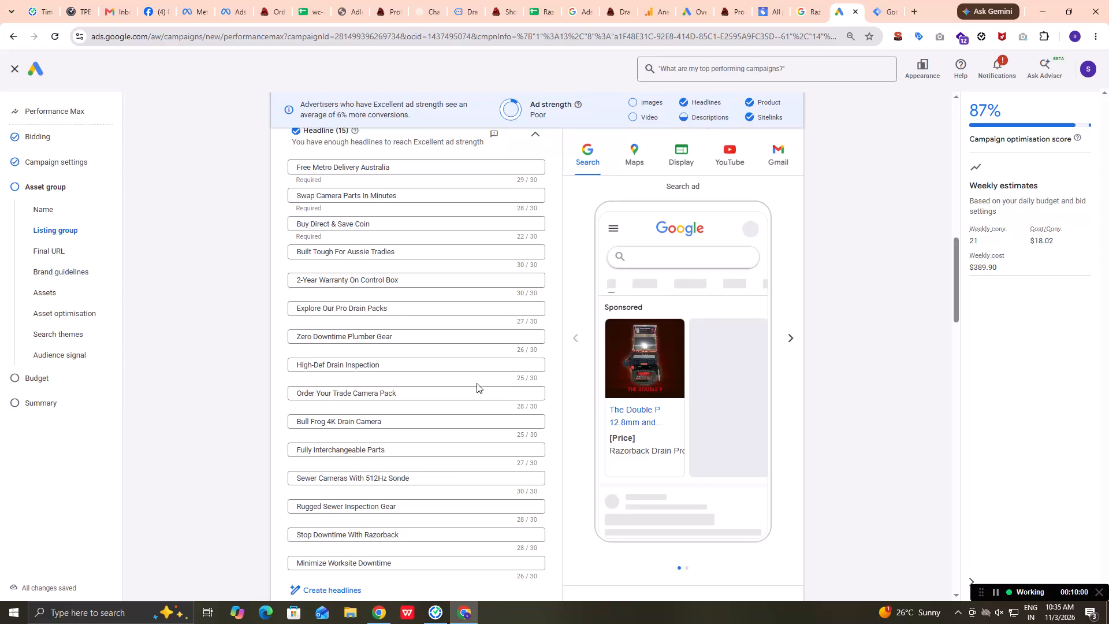
{"action": "scroll", "coordinate": [477, 383], "scroll_direction": "up", "scroll_amount": 1}
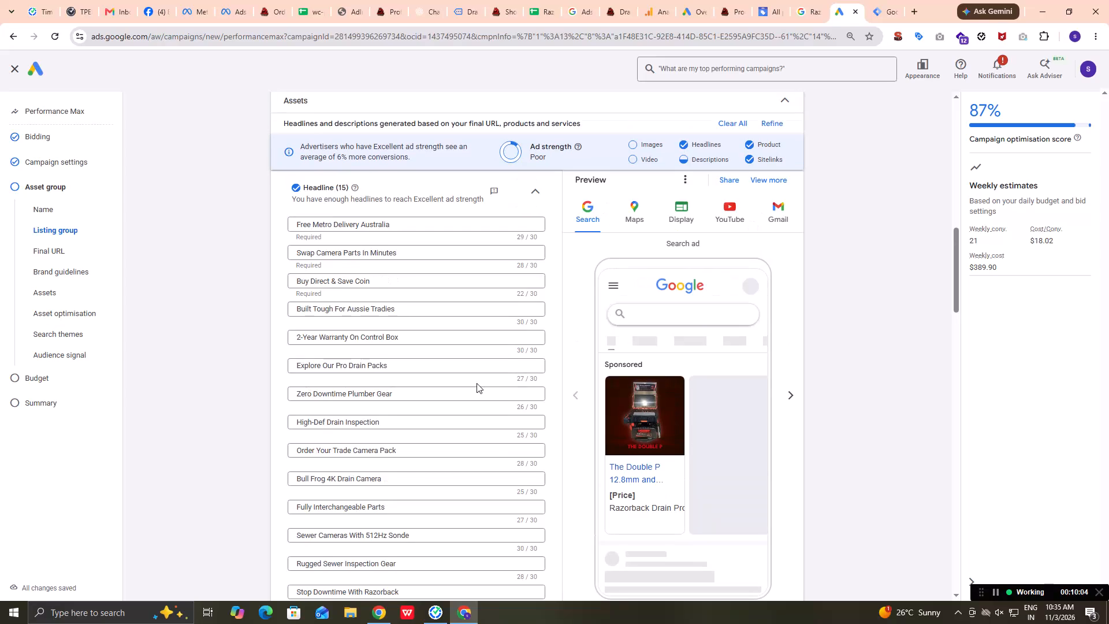
Expand the additional asset types and set the asset group's call to action to Shop now.
{"action": "scroll", "coordinate": [477, 383], "scroll_direction": "down", "scroll_amount": 12}
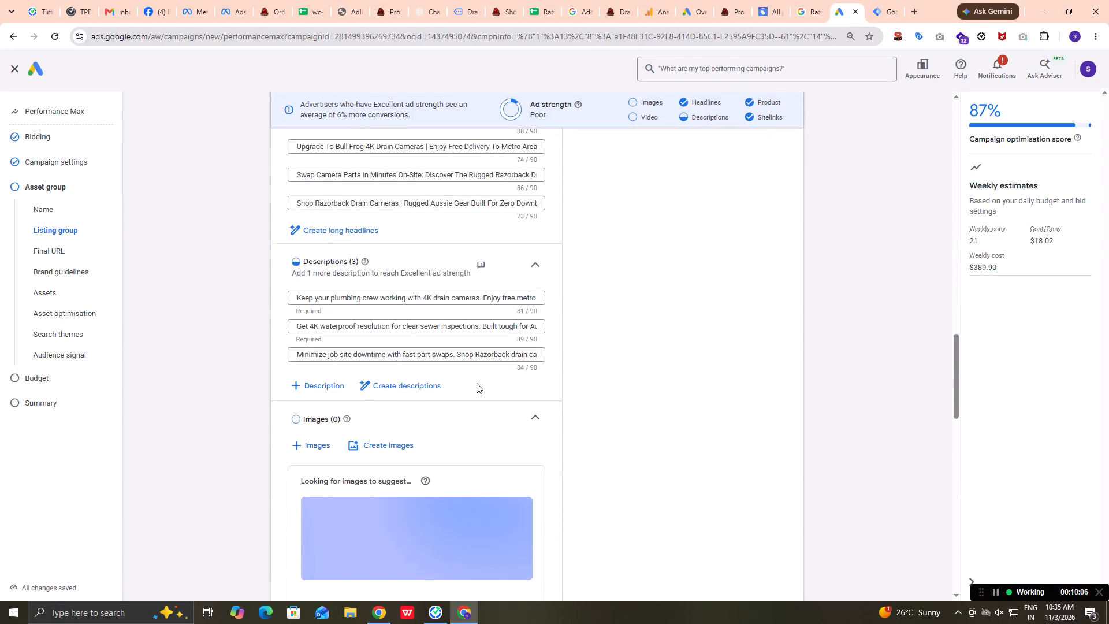
{"action": "scroll", "coordinate": [477, 383], "scroll_direction": "down", "scroll_amount": 10}
{"action": "scroll", "coordinate": [477, 383], "scroll_direction": "up", "scroll_amount": 1}
{"action": "scroll", "coordinate": [477, 383], "scroll_direction": "down", "scroll_amount": 3}
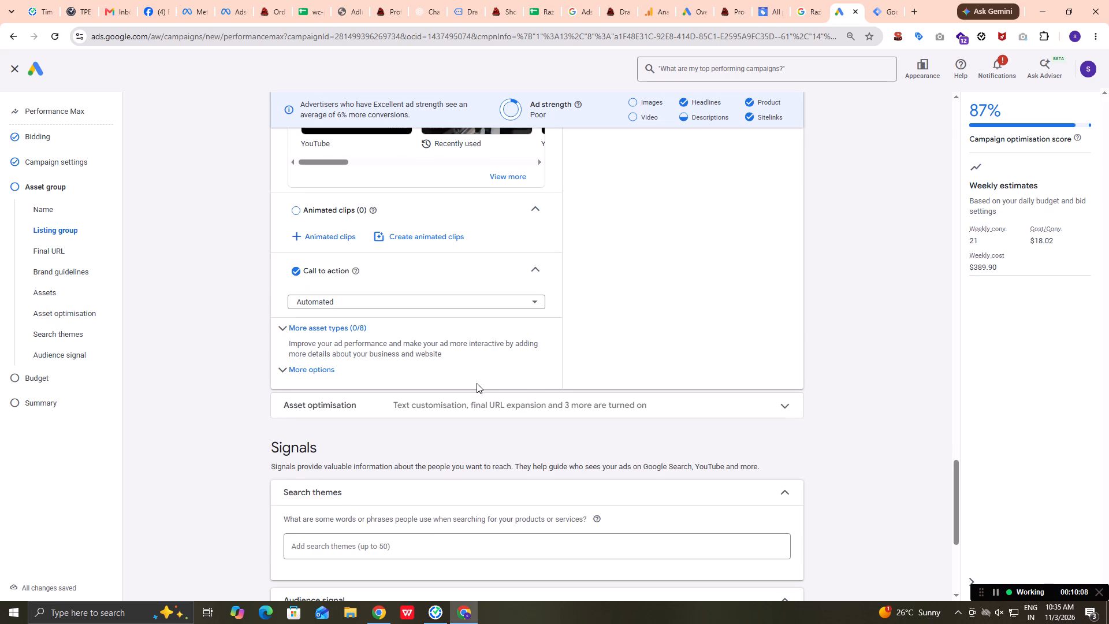
{"action": "left_click", "coordinate": [306, 328]}
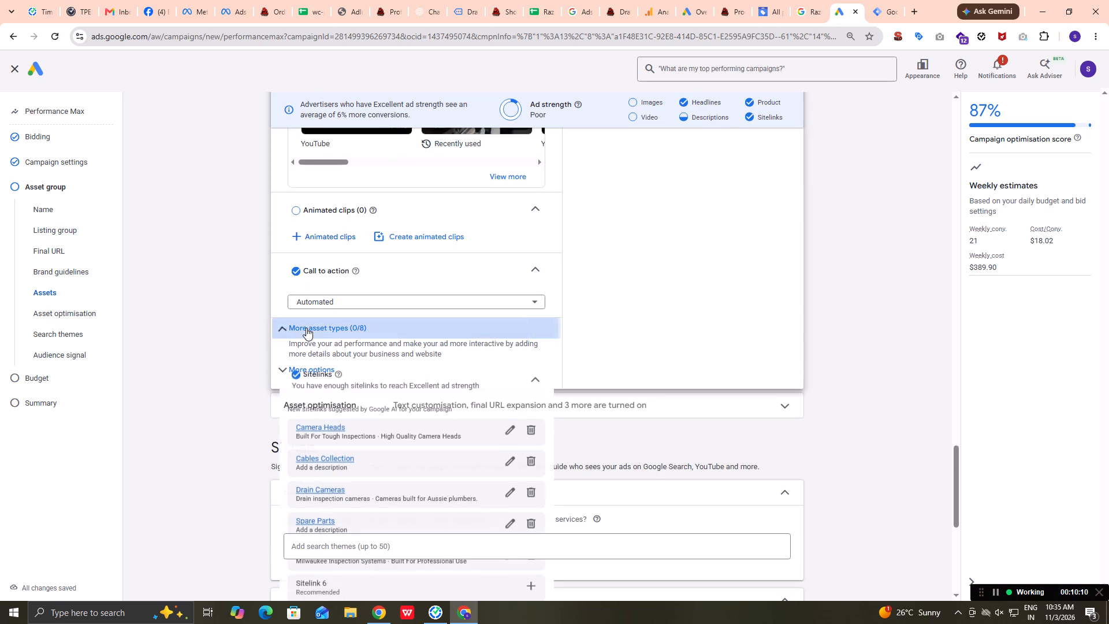
{"action": "left_click", "coordinate": [315, 303]}
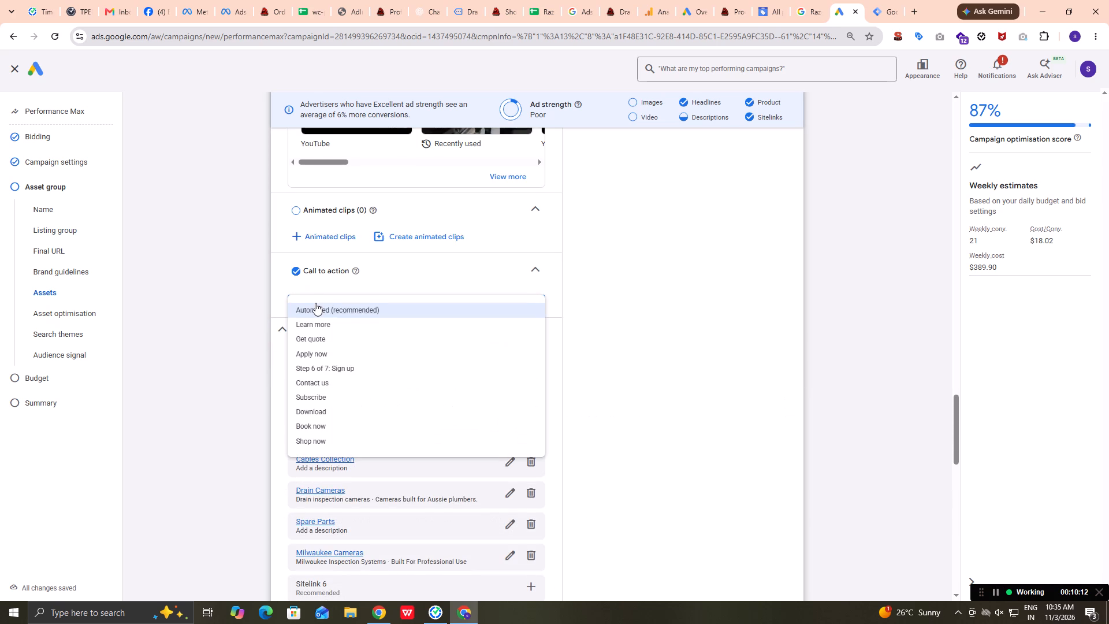
{"action": "left_click", "coordinate": [317, 441]}
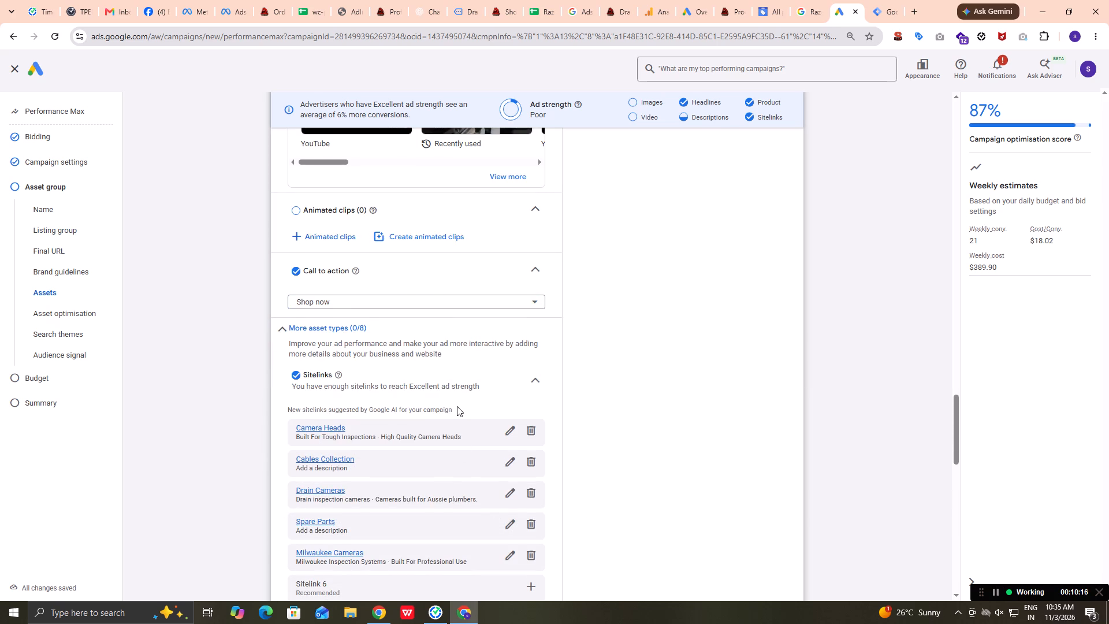
Remove the suggested Milwaukee Cameras sitelink and try to remove the Camera Heads sitelink.
{"action": "scroll", "coordinate": [457, 406], "scroll_direction": "down", "scroll_amount": 1}
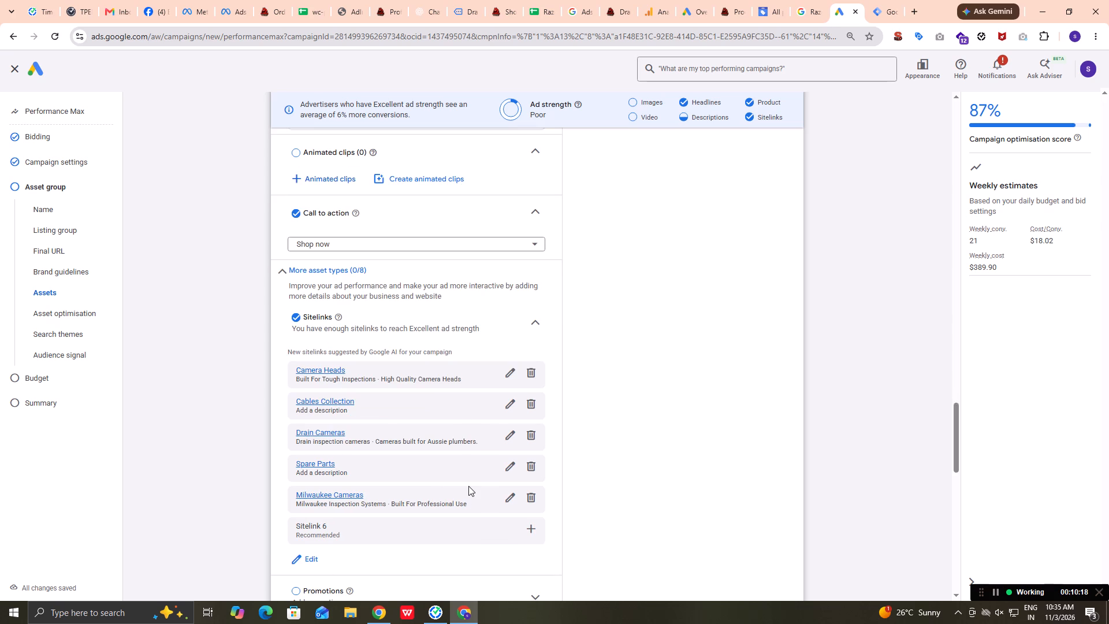
{"action": "left_click", "coordinate": [533, 498]}
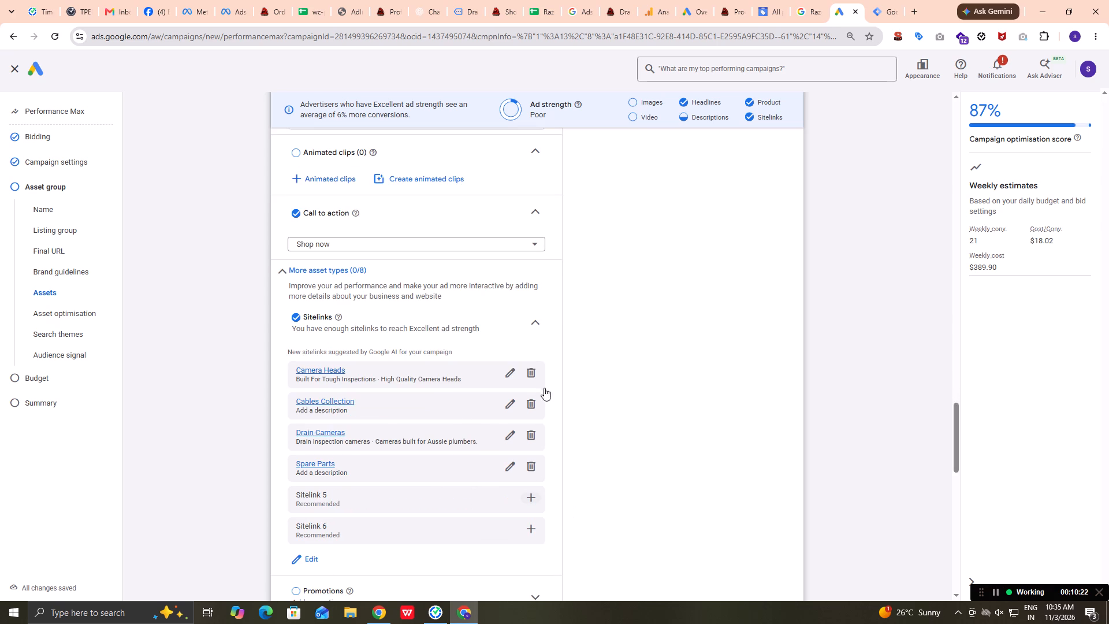
{"action": "left_click", "coordinate": [532, 373]}
Look through the remaining asset types, from promotions to lead forms, and the search themes and audience signal sections.
{"action": "scroll", "coordinate": [532, 373], "scroll_direction": "down", "scroll_amount": 4}
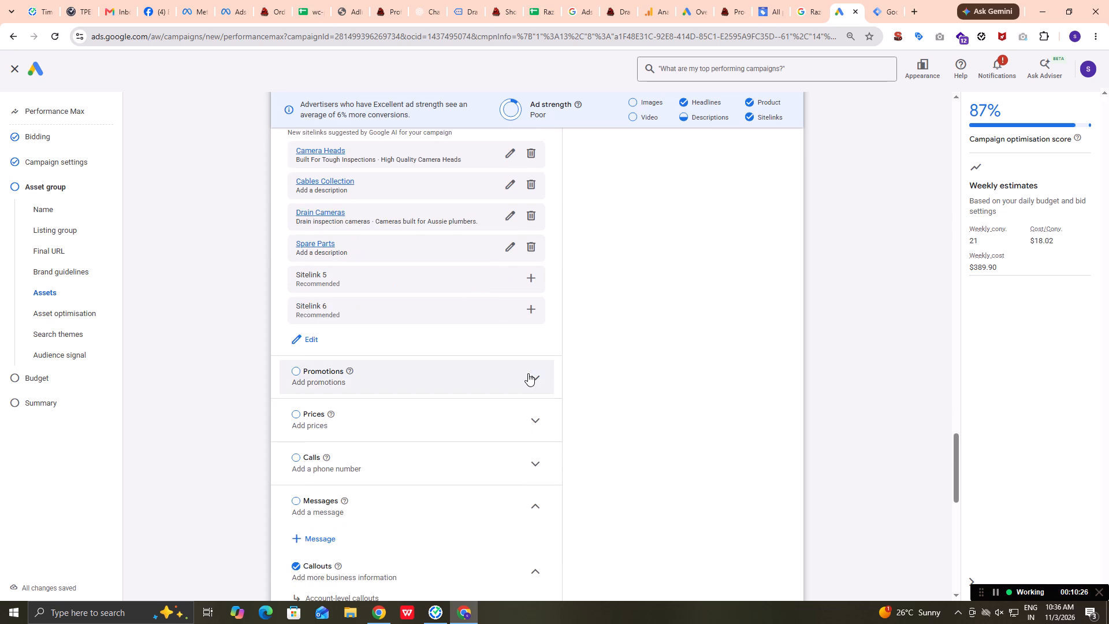
{"action": "scroll", "coordinate": [528, 373], "scroll_direction": "down", "scroll_amount": 3}
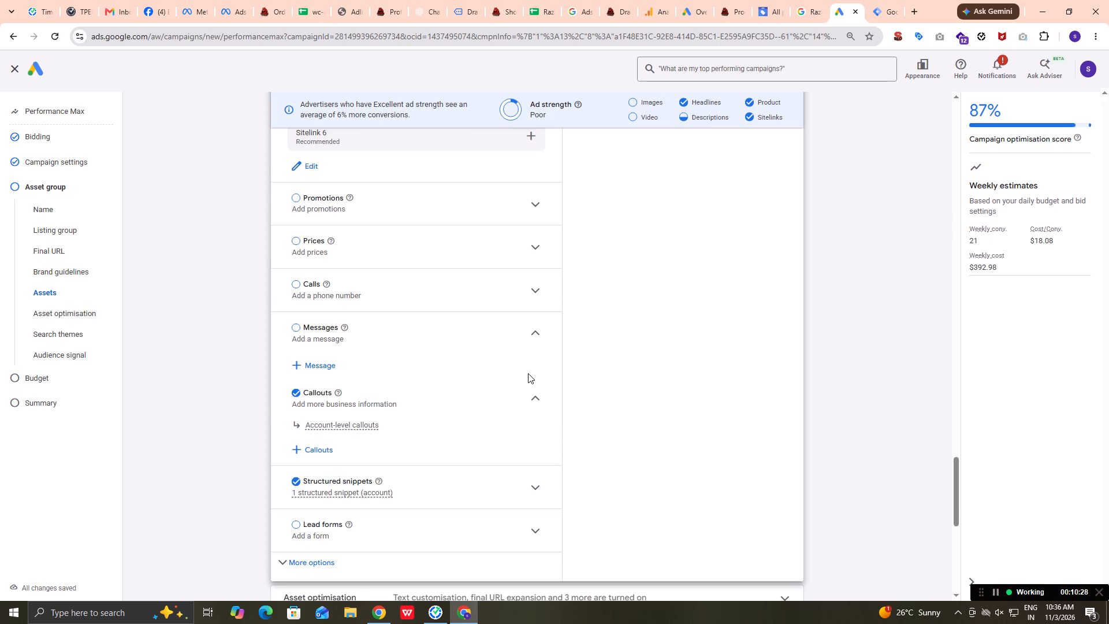
{"action": "scroll", "coordinate": [528, 373], "scroll_direction": "down", "scroll_amount": 7}
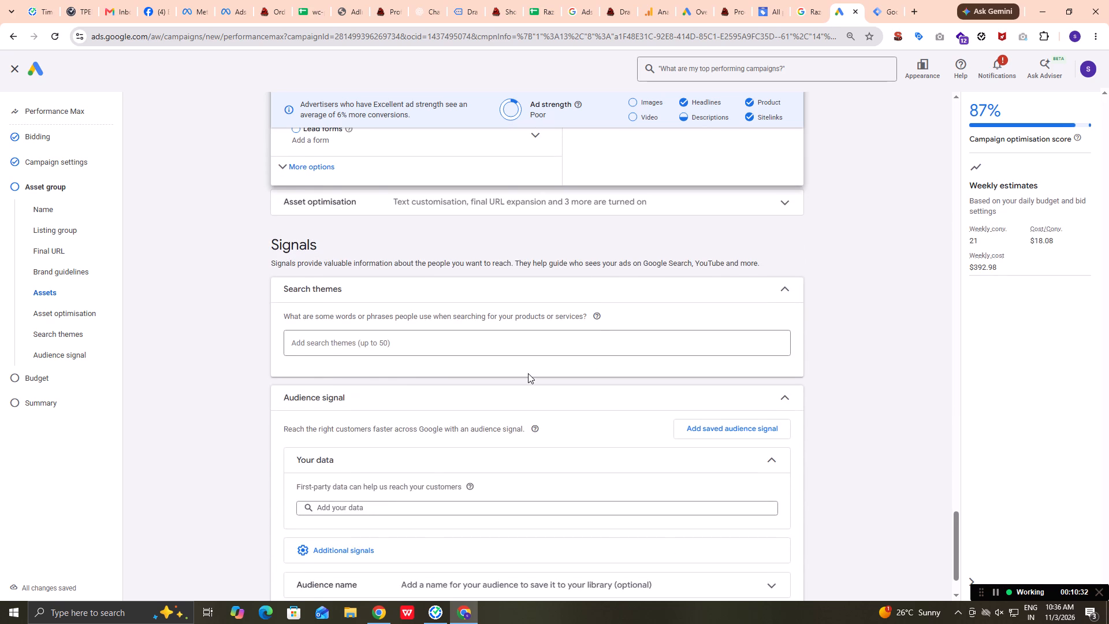
{"action": "scroll", "coordinate": [528, 373], "scroll_direction": "down", "scroll_amount": 1}
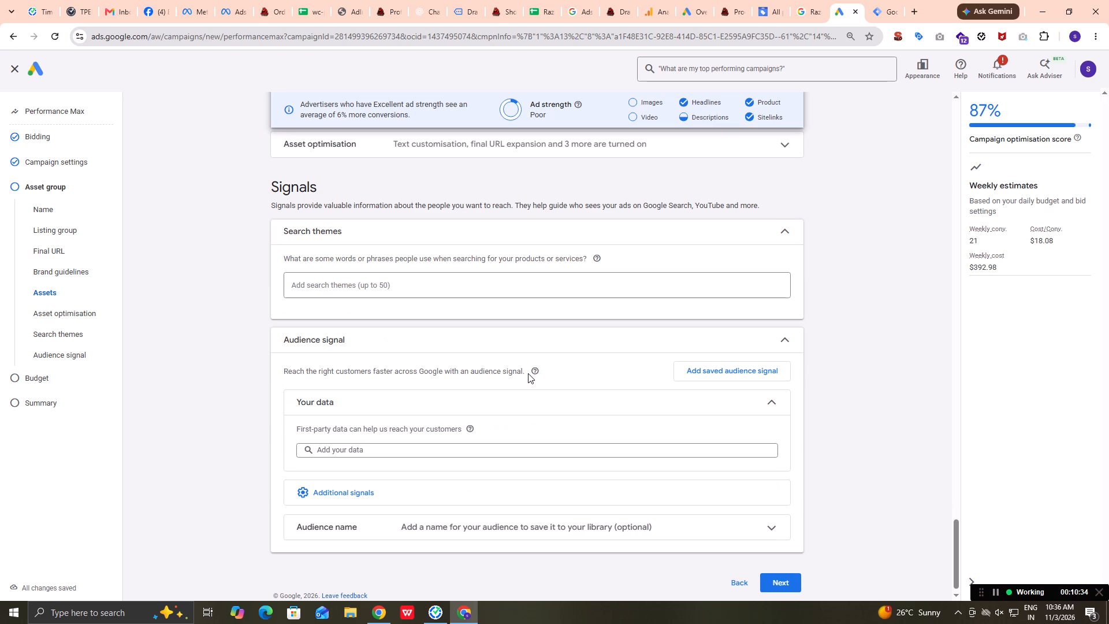
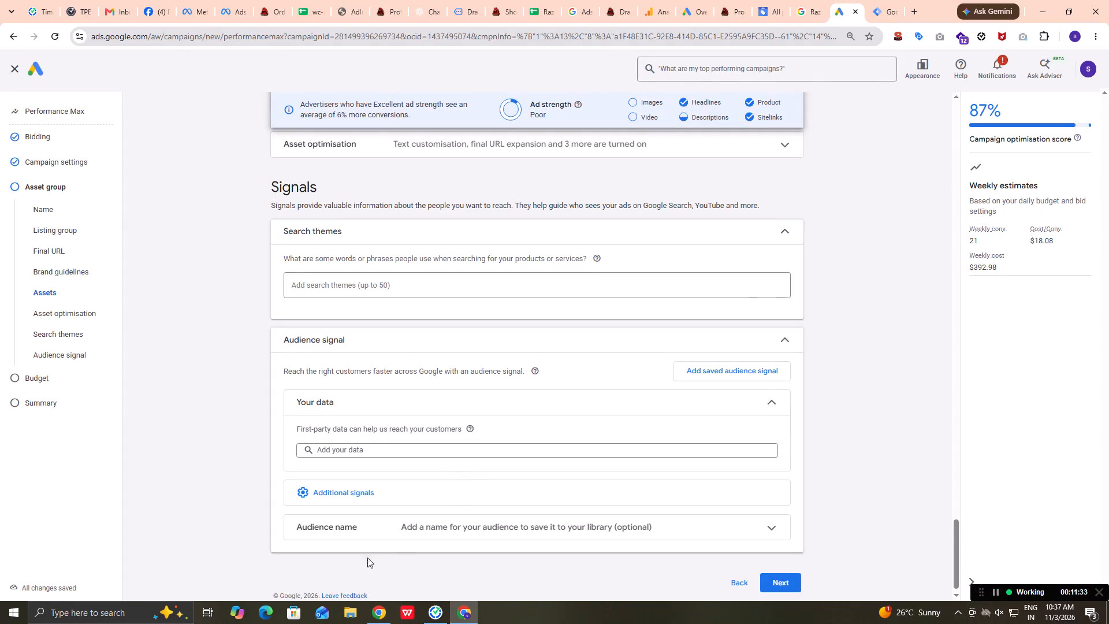
Open the browser's profile list to access the other available profiles.
{"action": "left_click", "coordinate": [1076, 40]}
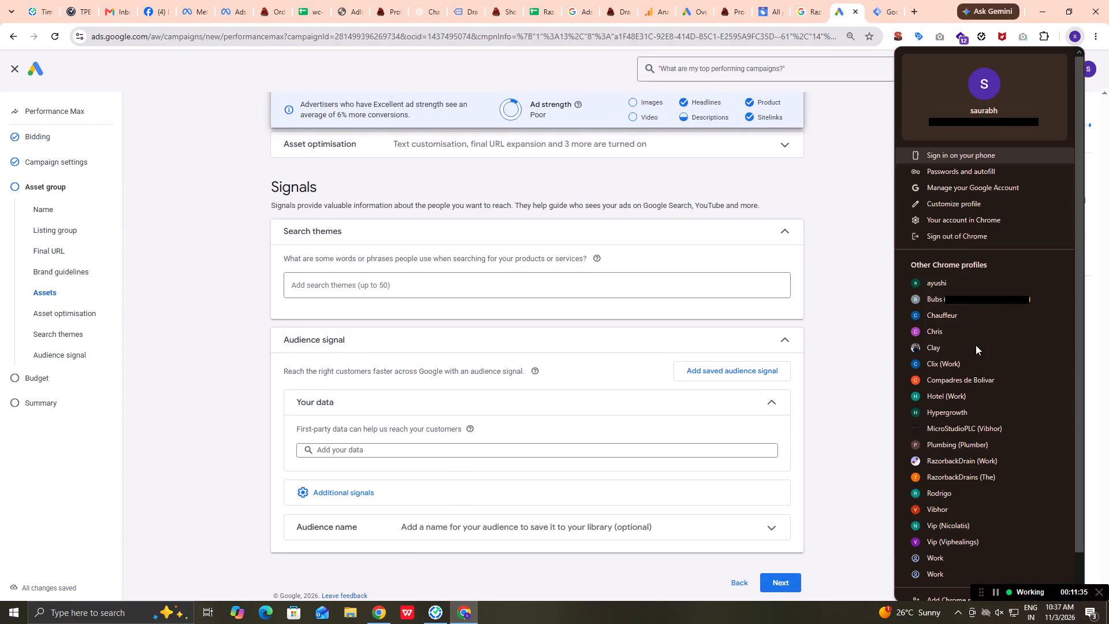
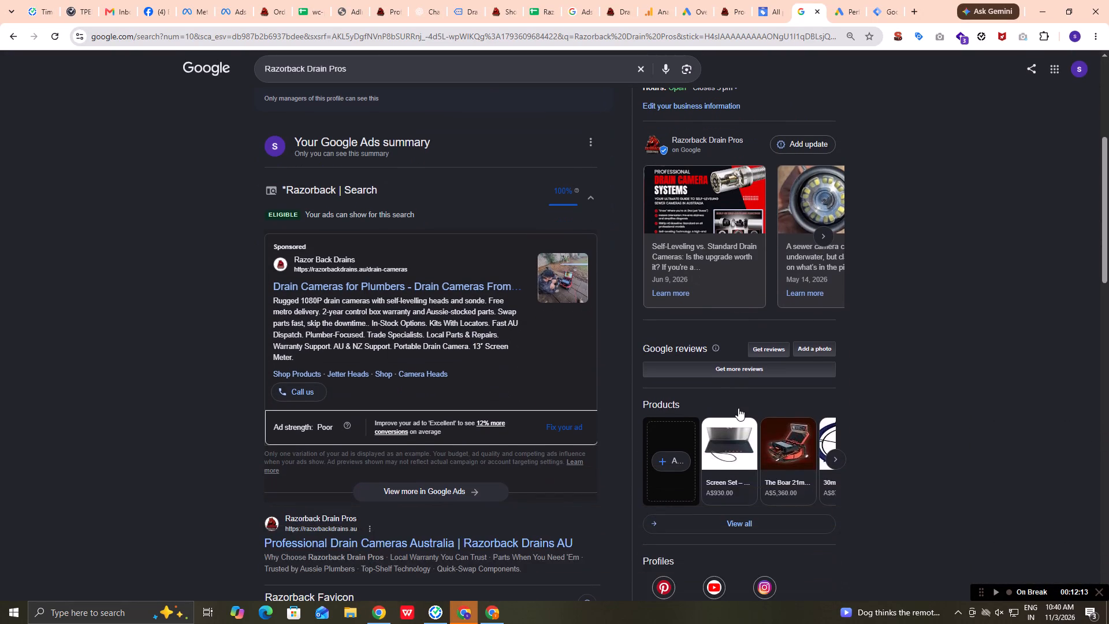
Look over the Razorback Drain Pros business profile in the search results, including its updates, reviews, products and social profiles.
{"action": "scroll", "coordinate": [738, 408], "scroll_direction": "down", "scroll_amount": 3}
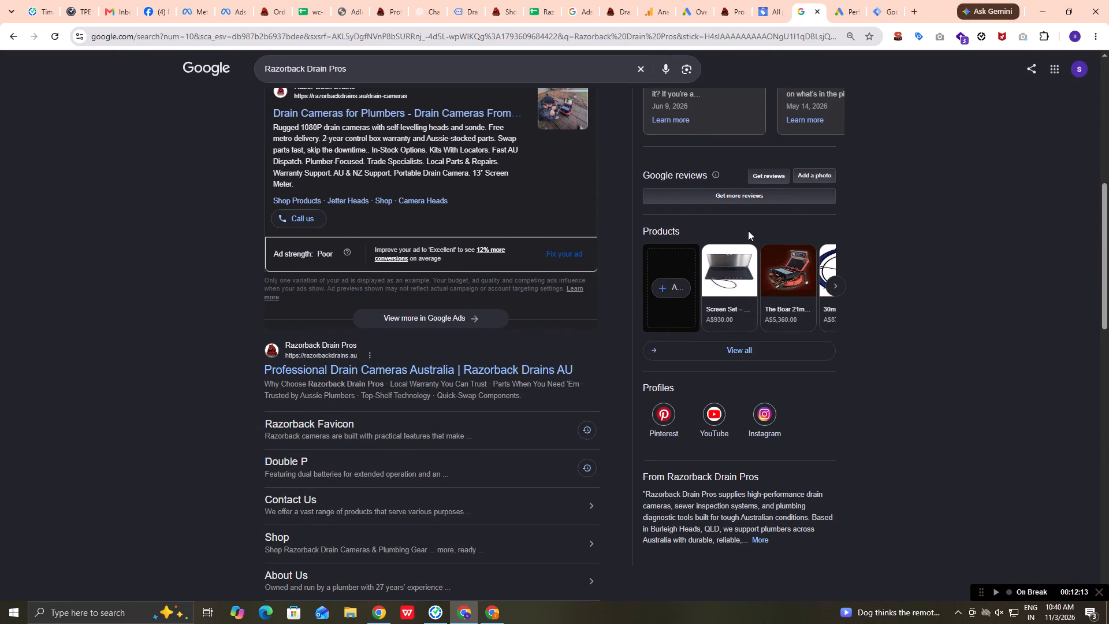
{"action": "scroll", "coordinate": [747, 197], "scroll_direction": "up", "scroll_amount": 2}
{"action": "scroll", "coordinate": [747, 197], "scroll_direction": "down", "scroll_amount": 1}
{"action": "scroll", "coordinate": [747, 197], "scroll_direction": "up", "scroll_amount": 1}
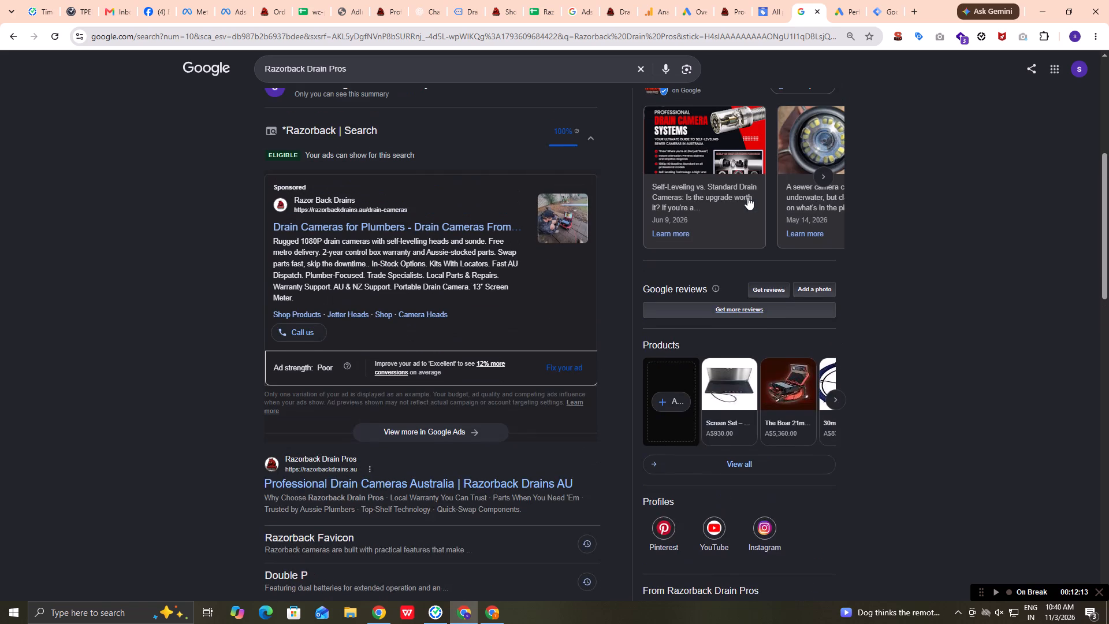
{"action": "scroll", "coordinate": [747, 197], "scroll_direction": "up", "scroll_amount": 2}
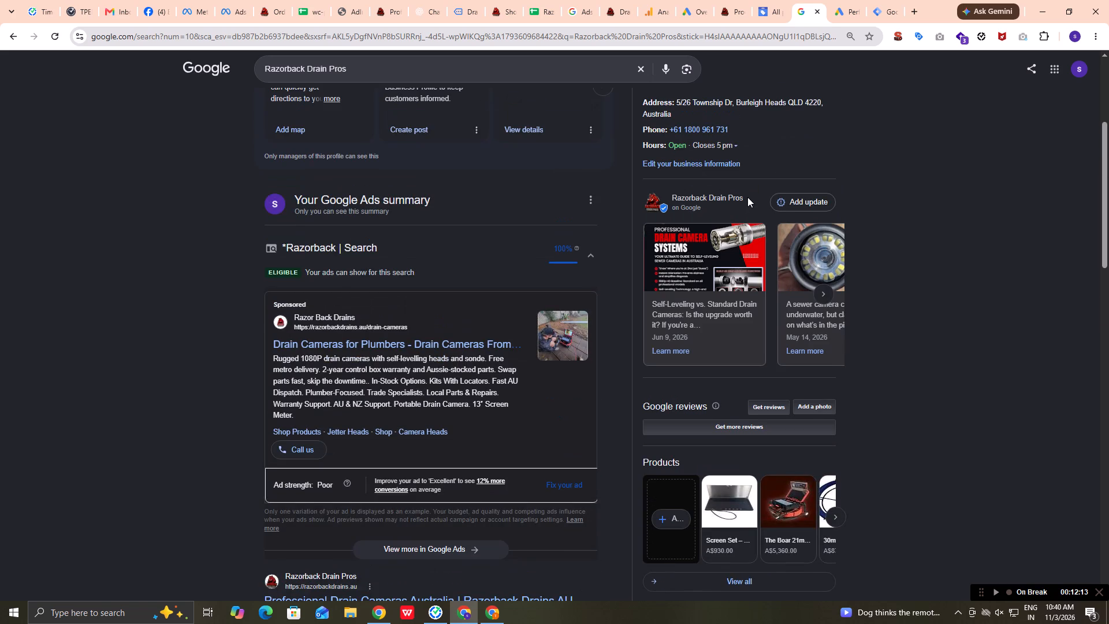
{"action": "scroll", "coordinate": [747, 197], "scroll_direction": "up", "scroll_amount": 3}
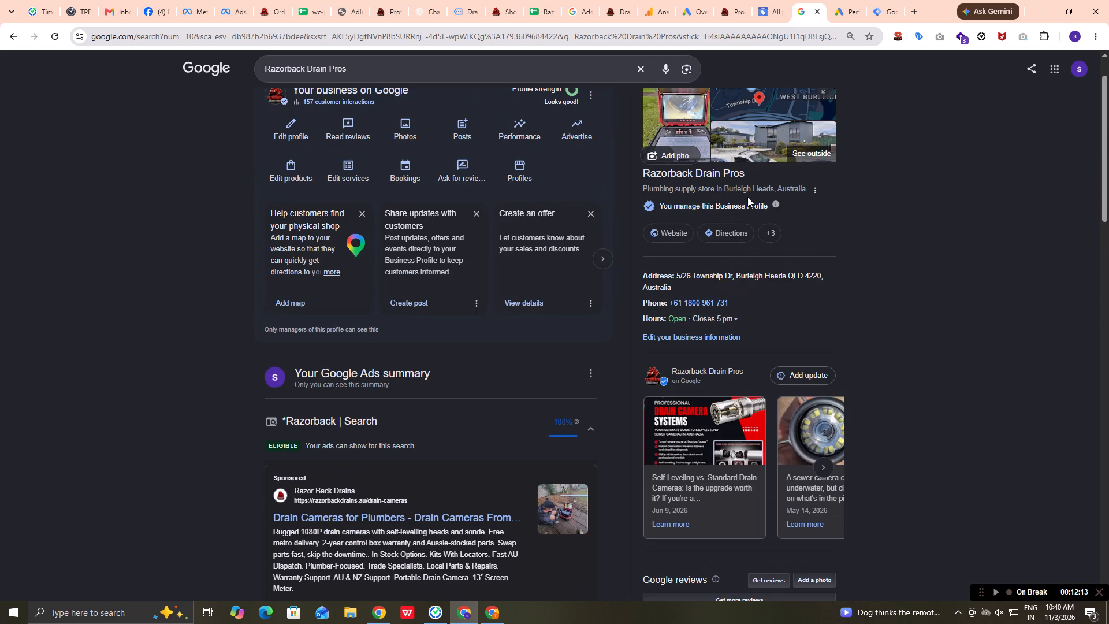
Look through the Google search results and business profile for Razorback Drain Pros, including the ads summary, products and reviews.
{"action": "scroll", "coordinate": [747, 197], "scroll_direction": "up", "scroll_amount": 3}
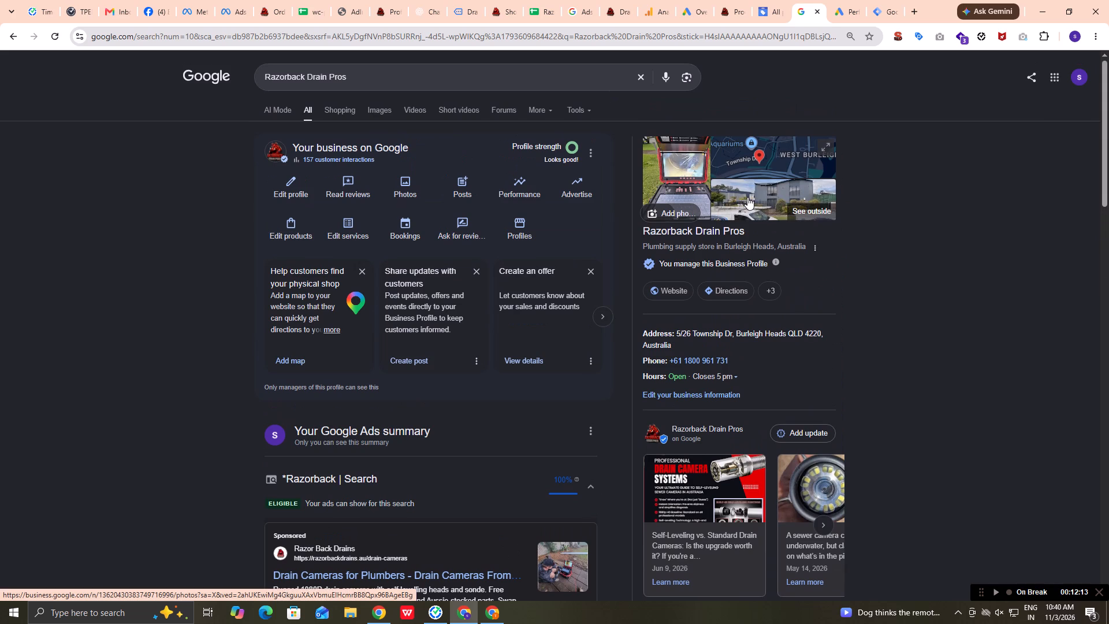
{"action": "scroll", "coordinate": [747, 197], "scroll_direction": "down", "scroll_amount": 1}
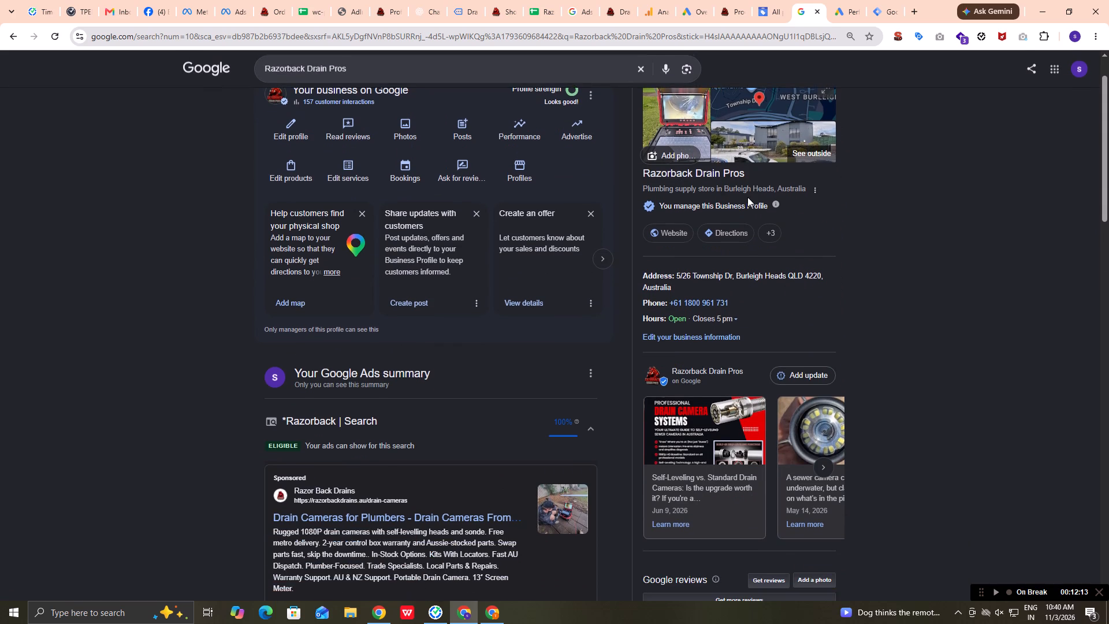
{"action": "scroll", "coordinate": [747, 197], "scroll_direction": "down", "scroll_amount": 12}
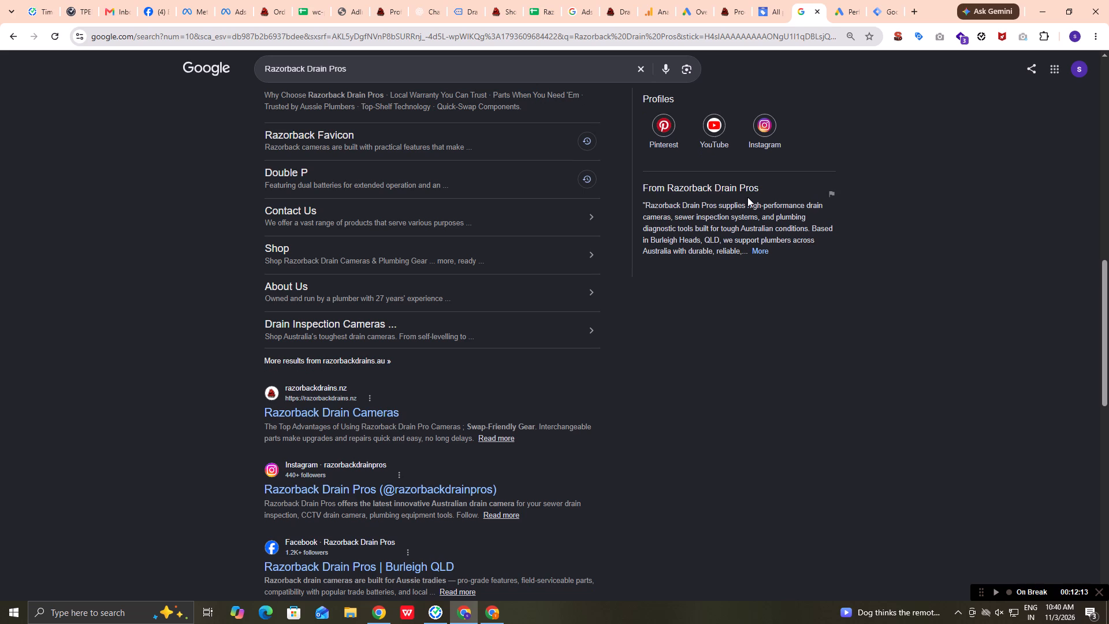
{"action": "scroll", "coordinate": [747, 197], "scroll_direction": "up", "scroll_amount": 3}
{"action": "scroll", "coordinate": [712, 239], "scroll_direction": "up", "scroll_amount": 4}
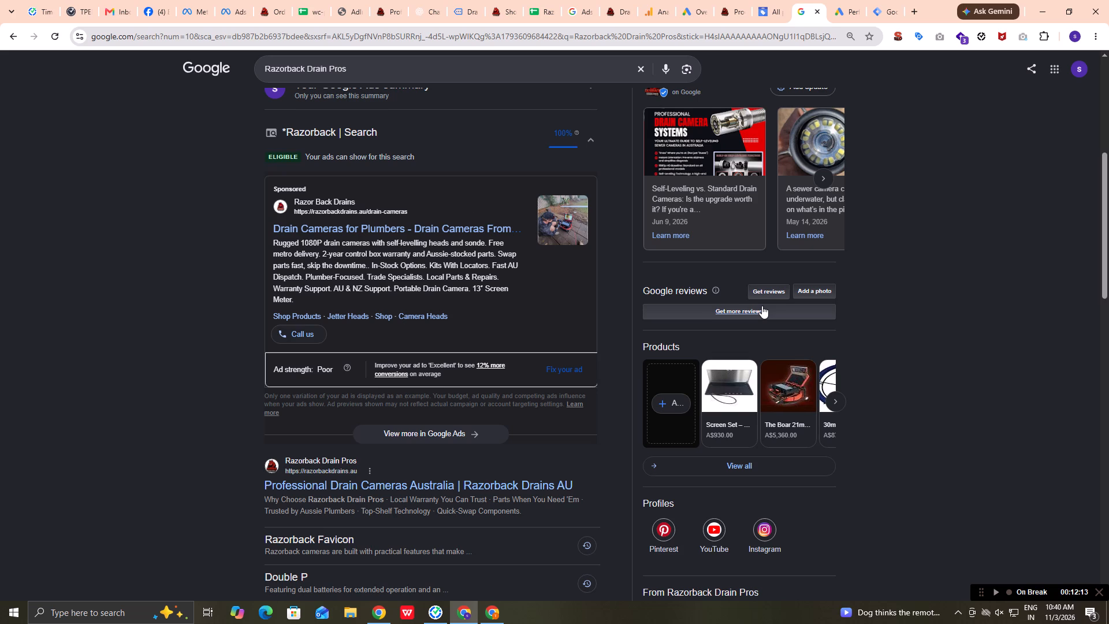
{"action": "scroll", "coordinate": [468, 211], "scroll_direction": "up", "scroll_amount": 4}
{"action": "scroll", "coordinate": [334, 146], "scroll_direction": "up", "scroll_amount": 5}
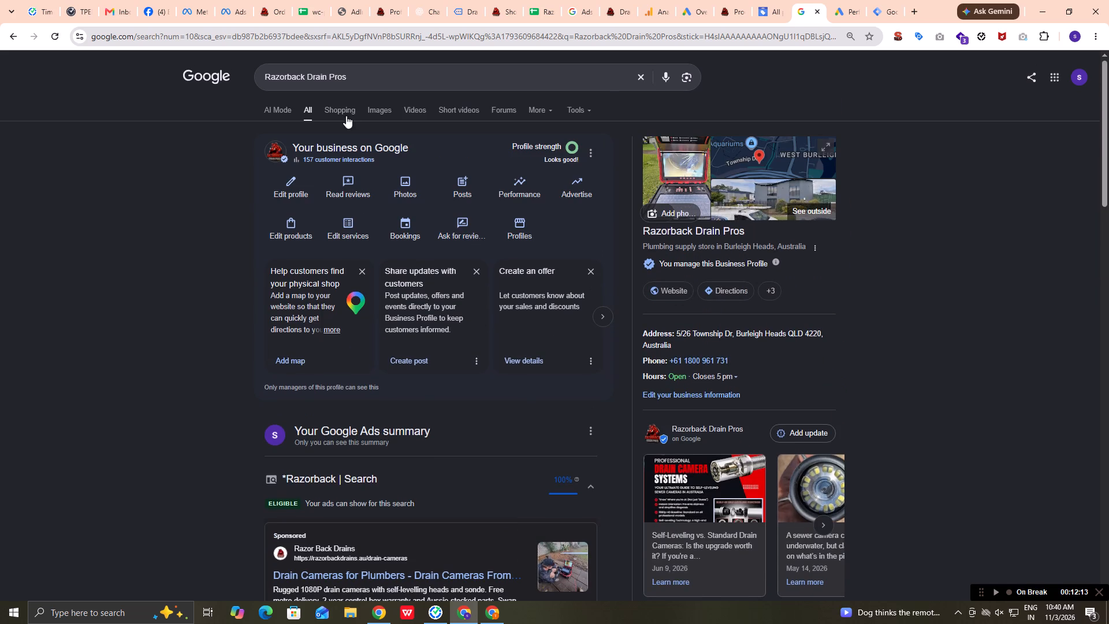
Browse the Google image results for Razorback Drain Pros and return to the full search results.
{"action": "left_click", "coordinate": [382, 112]}
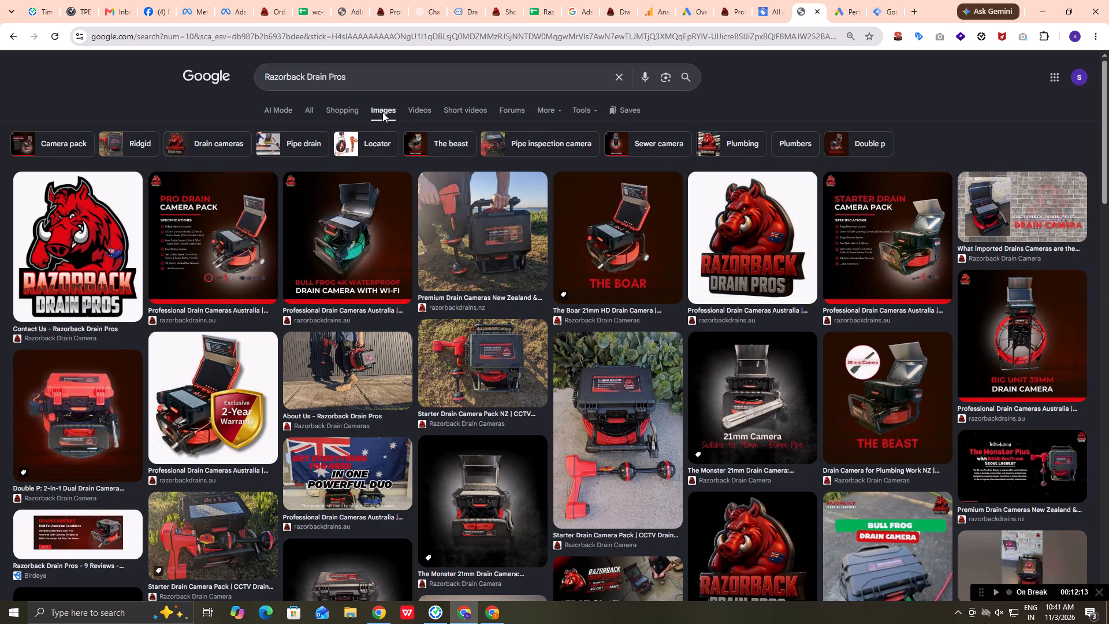
{"action": "scroll", "coordinate": [382, 112], "scroll_direction": "down", "scroll_amount": 2}
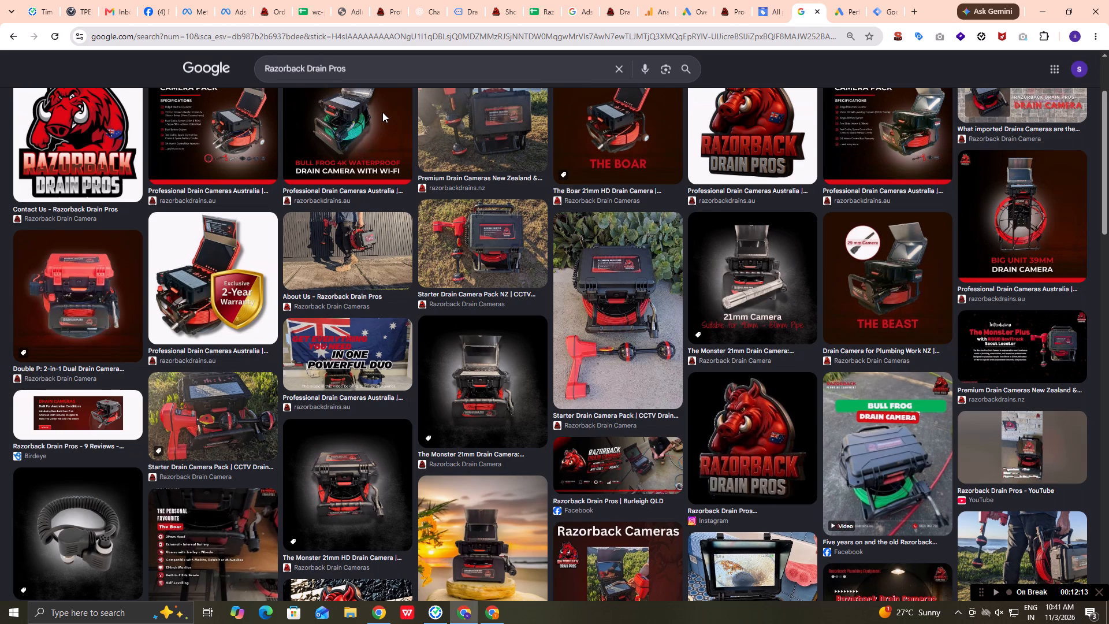
{"action": "scroll", "coordinate": [382, 112], "scroll_direction": "down", "scroll_amount": 3}
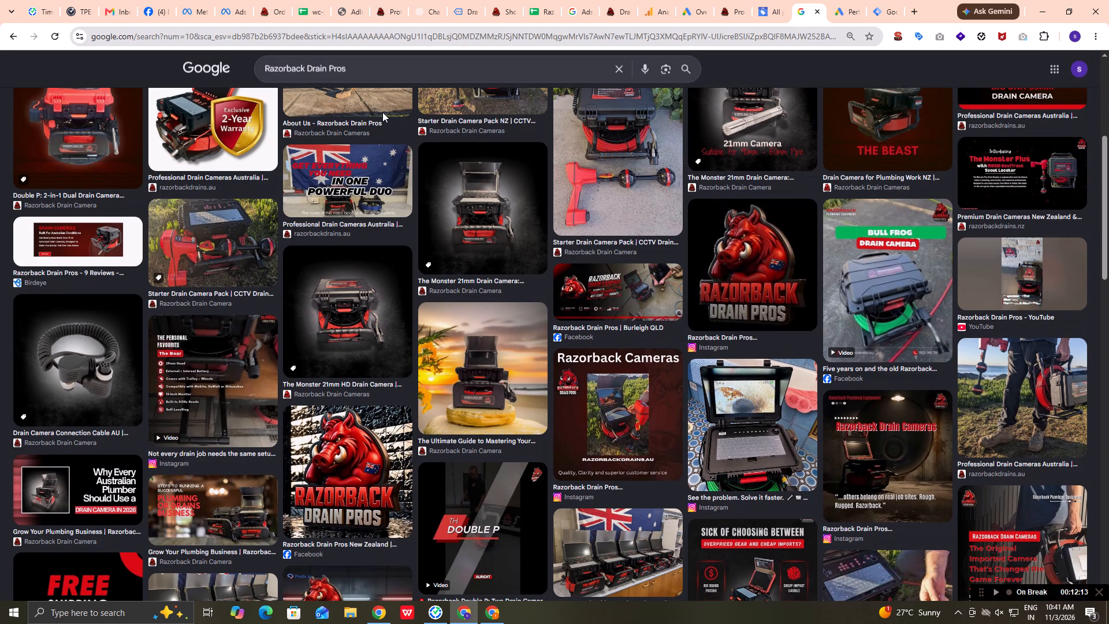
{"action": "scroll", "coordinate": [382, 112], "scroll_direction": "up", "scroll_amount": 6}
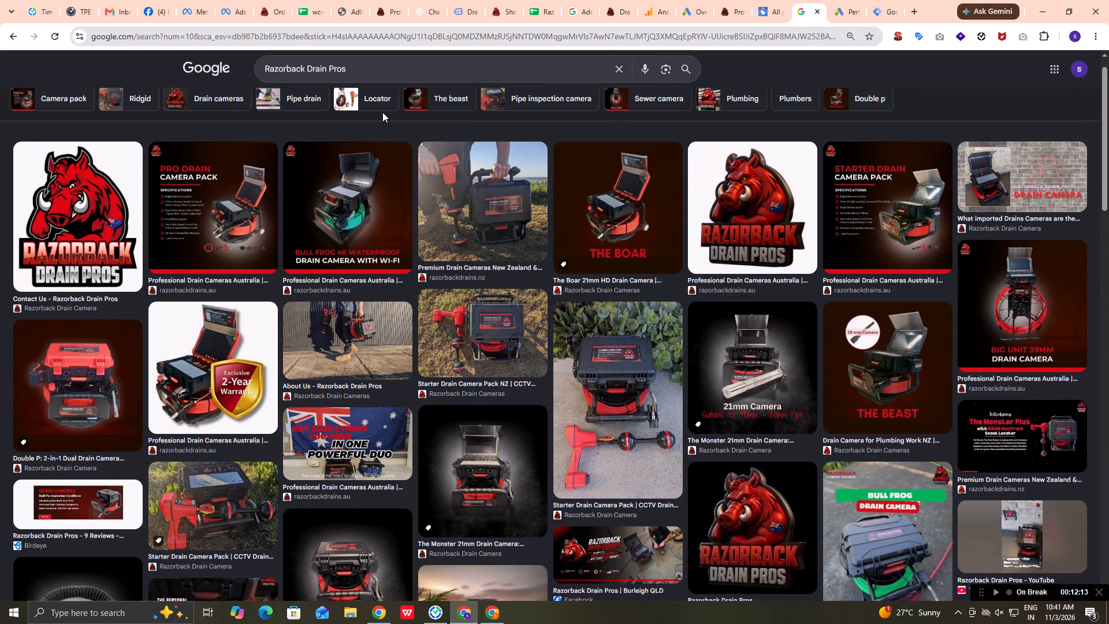
{"action": "scroll", "coordinate": [382, 112], "scroll_direction": "up", "scroll_amount": 4}
{"action": "left_click", "coordinate": [308, 110]}
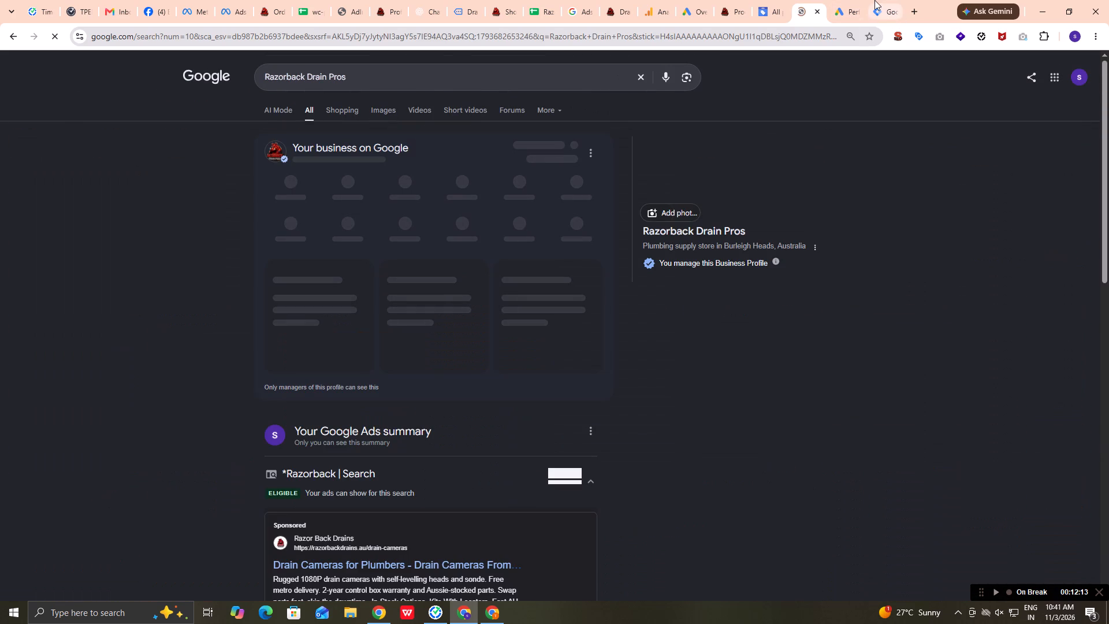
Return to the Performance Max campaign draft and review the asset group from the signals back up to its name and listing group.
{"action": "left_click", "coordinate": [856, 0]}
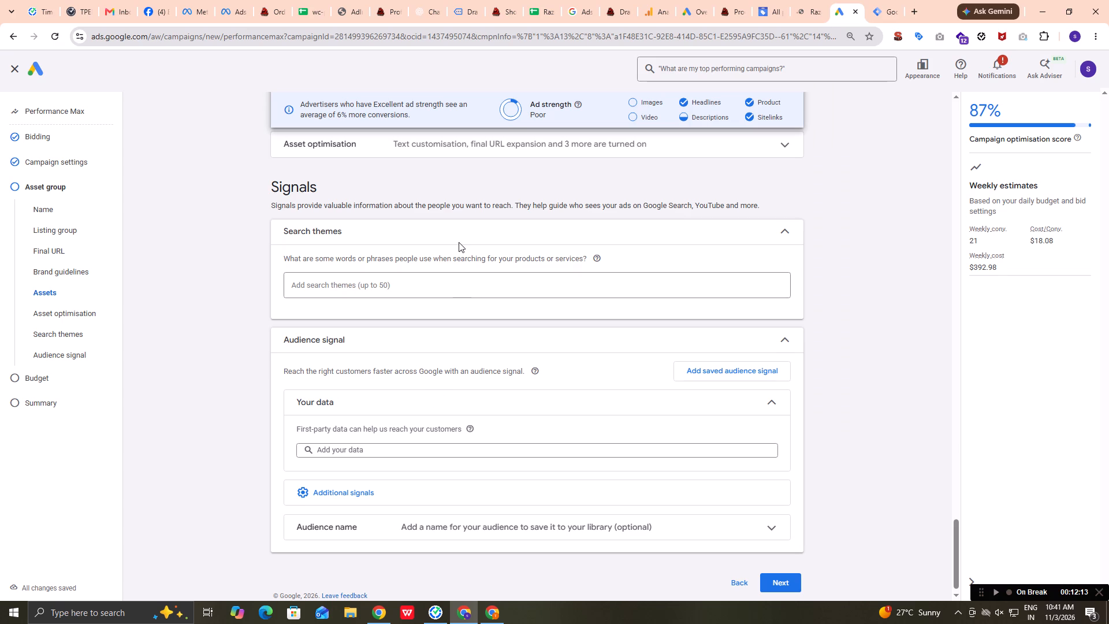
{"action": "scroll", "coordinate": [459, 242], "scroll_direction": "up", "scroll_amount": 3}
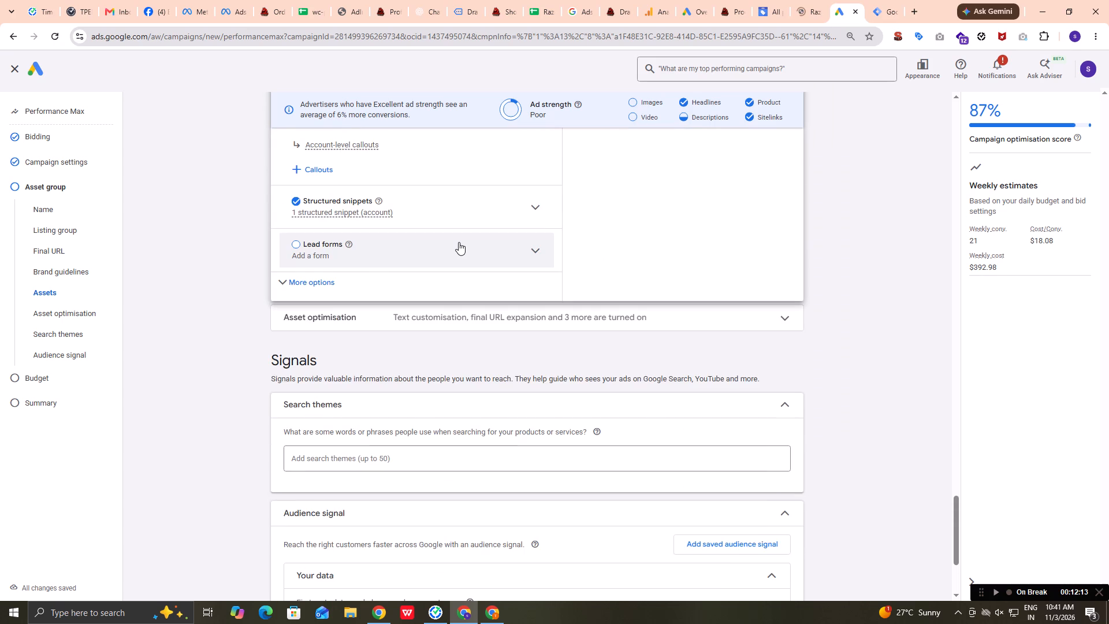
{"action": "scroll", "coordinate": [459, 242], "scroll_direction": "up", "scroll_amount": 10}
{"action": "scroll", "coordinate": [459, 242], "scroll_direction": "down", "scroll_amount": 1}
{"action": "scroll", "coordinate": [459, 242], "scroll_direction": "up", "scroll_amount": 1}
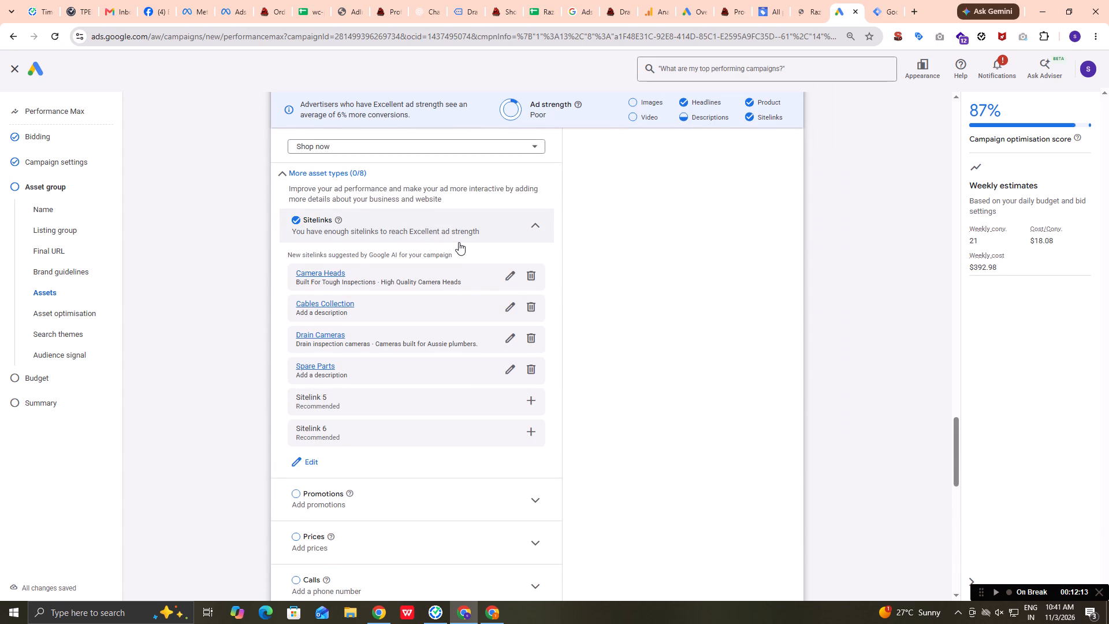
{"action": "scroll", "coordinate": [459, 242], "scroll_direction": "up", "scroll_amount": 7}
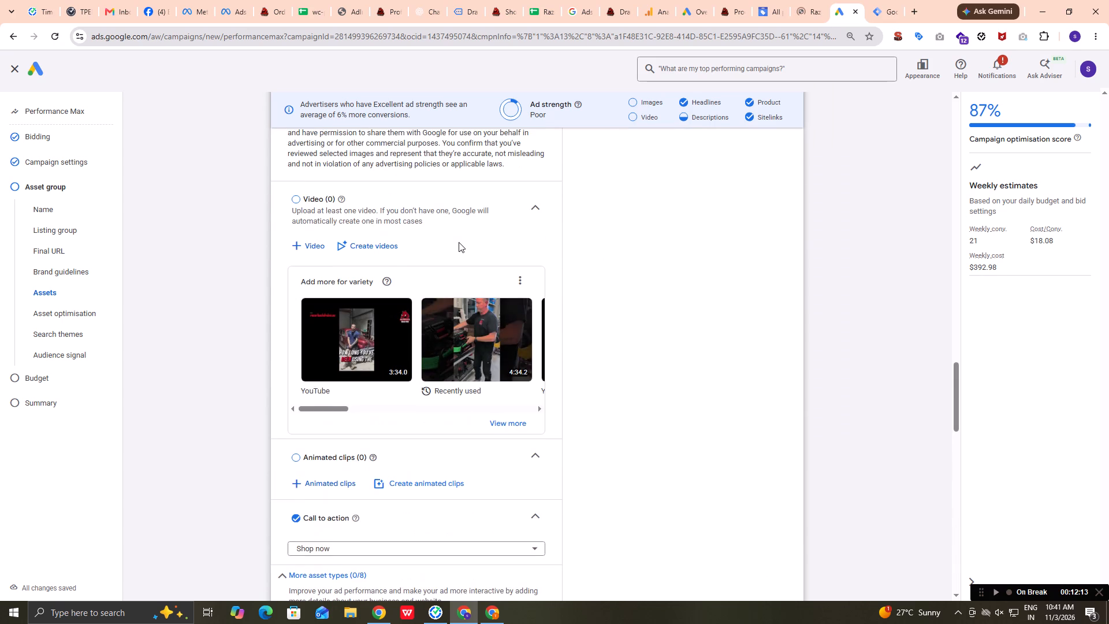
{"action": "scroll", "coordinate": [459, 242], "scroll_direction": "up", "scroll_amount": 13}
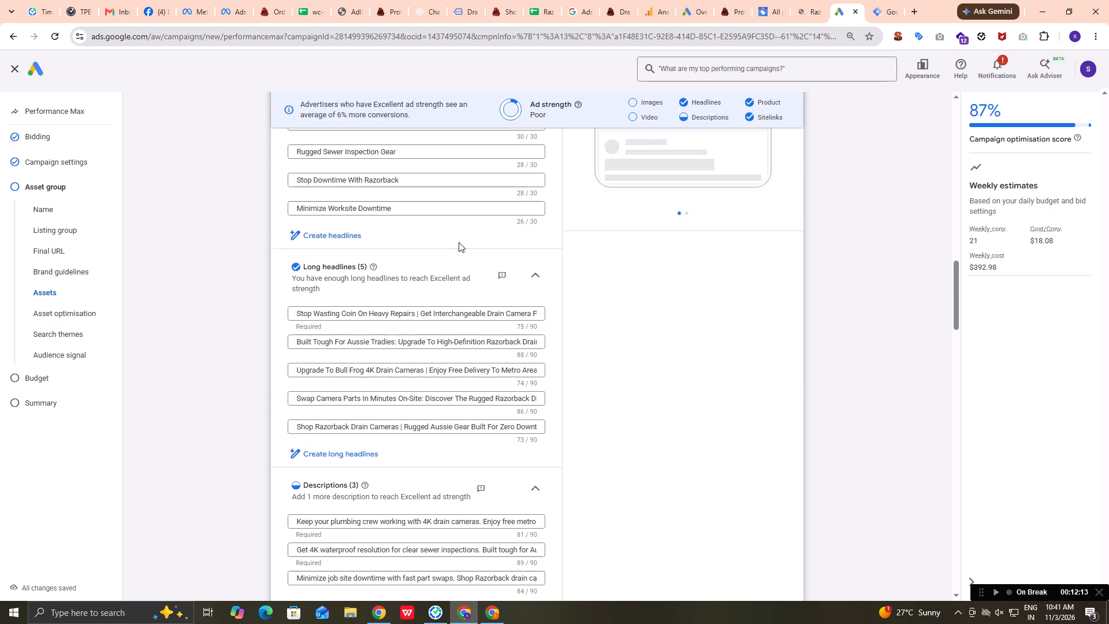
{"action": "scroll", "coordinate": [459, 242], "scroll_direction": "up", "scroll_amount": 10}
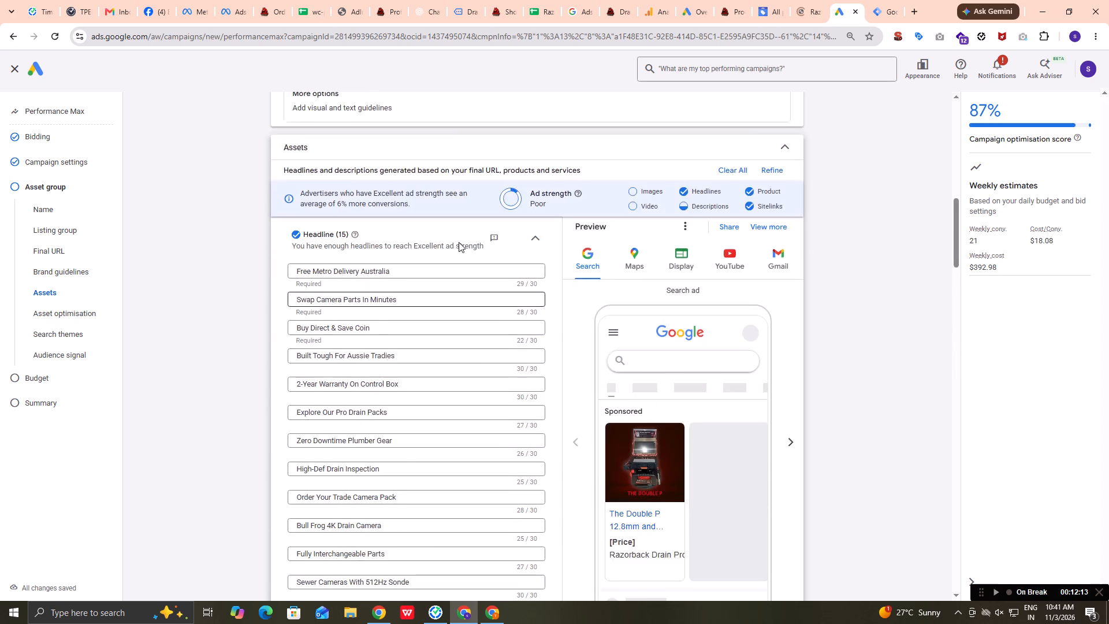
{"action": "scroll", "coordinate": [459, 242], "scroll_direction": "up", "scroll_amount": 4}
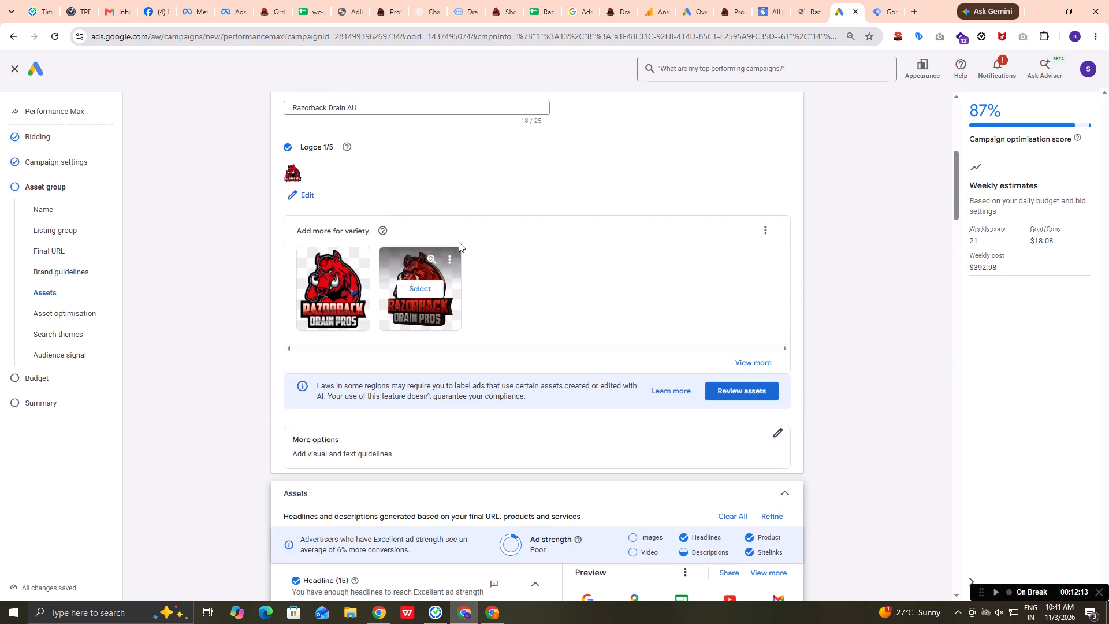
{"action": "scroll", "coordinate": [459, 242], "scroll_direction": "up", "scroll_amount": 6}
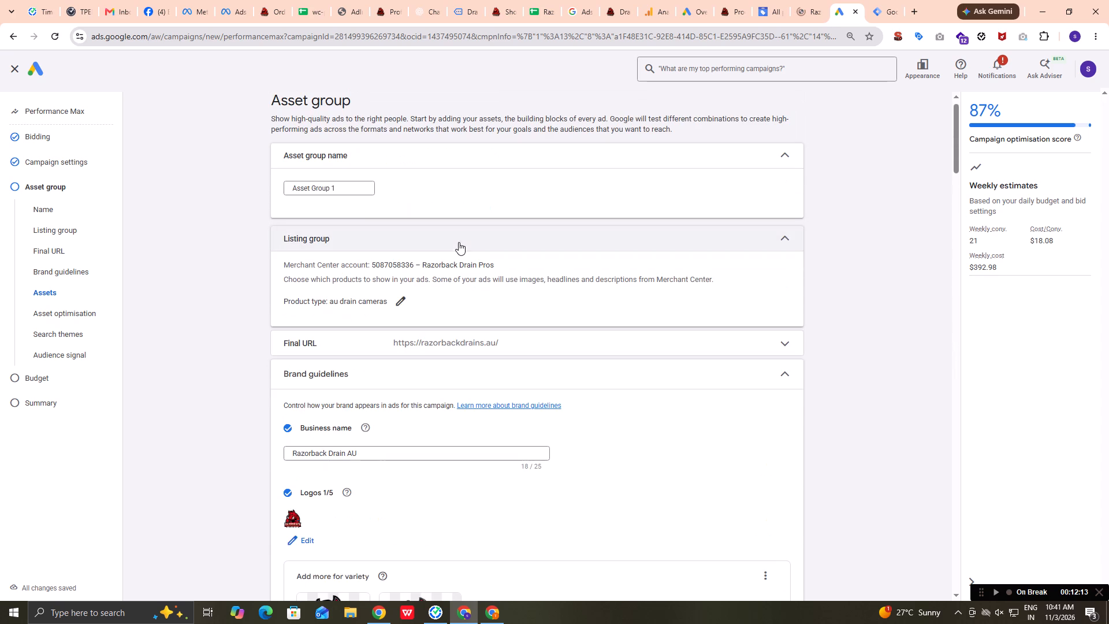
Expand the asset group's Final URL section and check the open Razorback site pages for the best-drain-cameras landing page.
{"action": "left_click", "coordinate": [523, 340]}
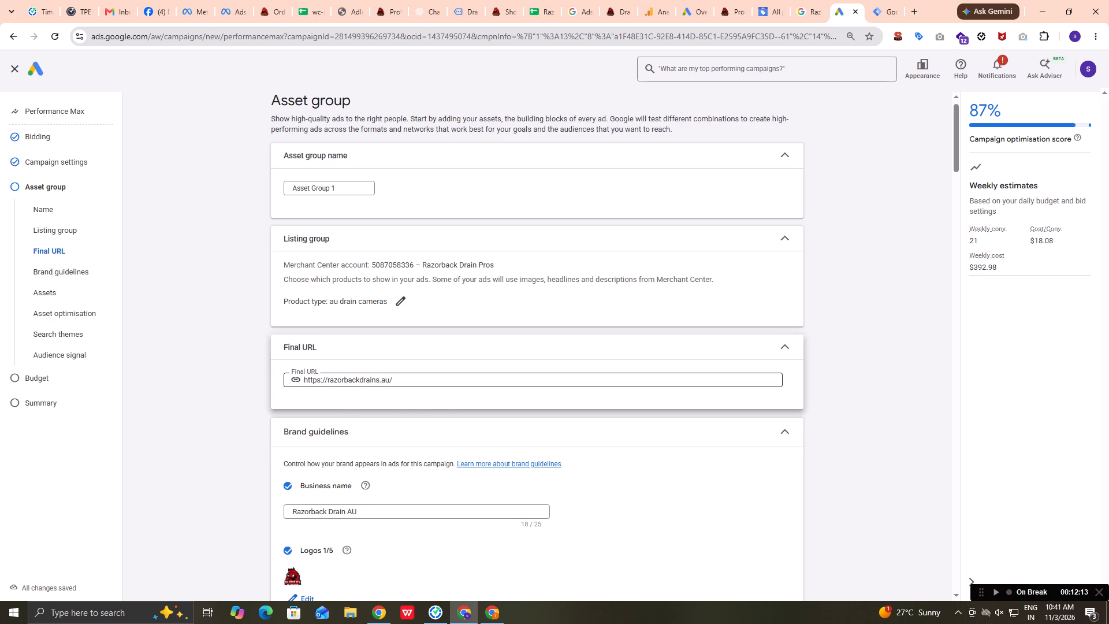
{"action": "left_click", "coordinate": [624, 6]}
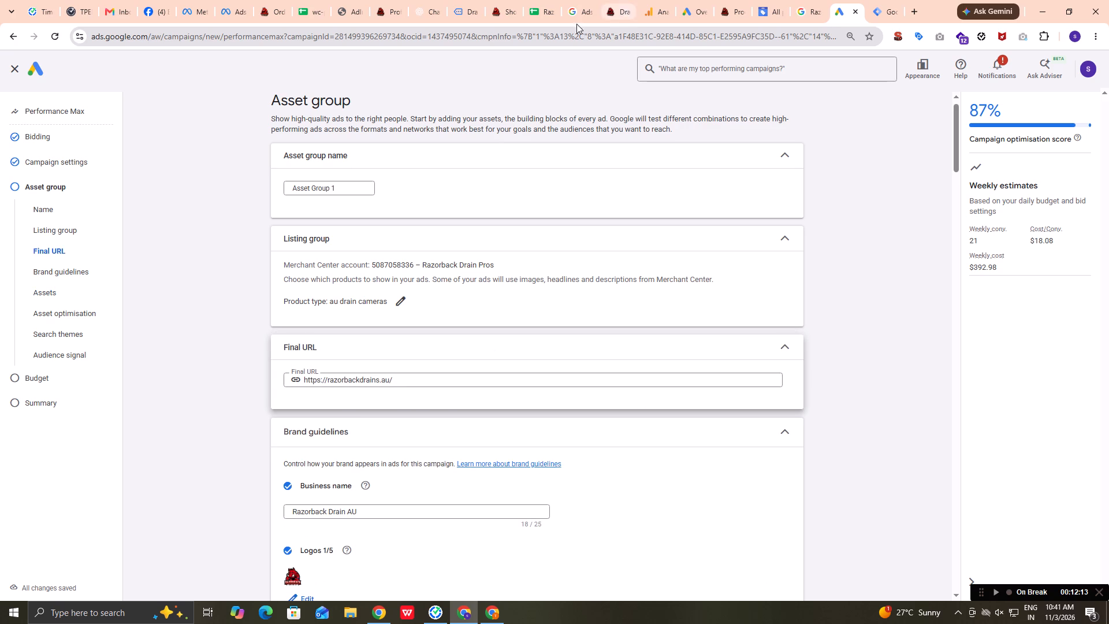
{"action": "double_click", "coordinate": [247, 38]}
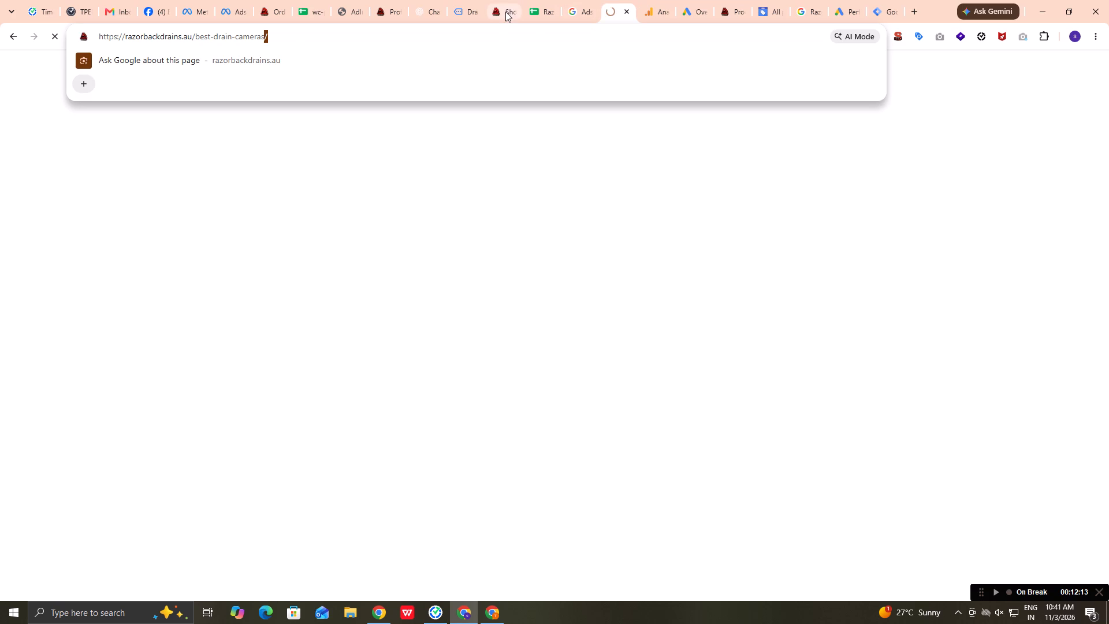
{"action": "left_click", "coordinate": [505, 12]}
{"action": "left_click", "coordinate": [718, 0]}
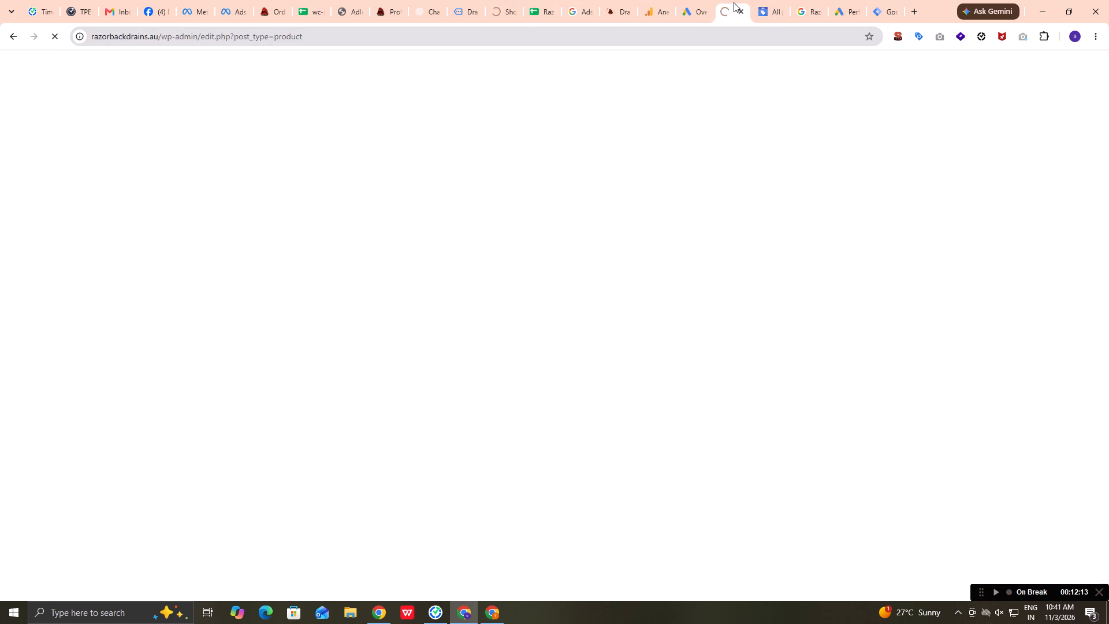
{"action": "left_click", "coordinate": [734, 2]}
{"action": "left_click", "coordinate": [270, 0]}
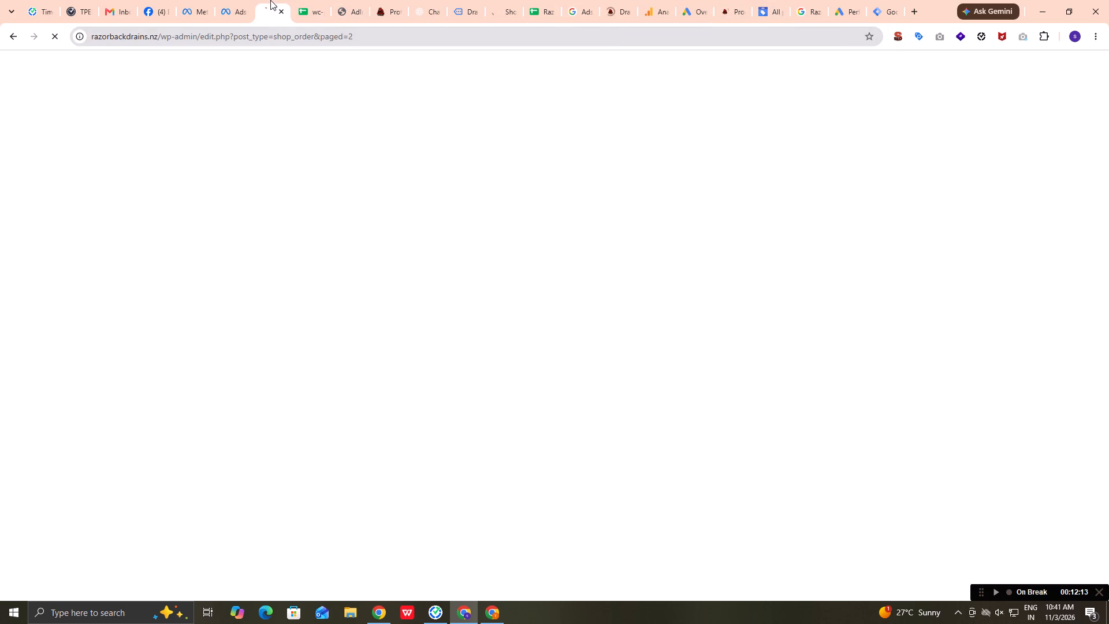
{"action": "left_click", "coordinate": [386, 1]}
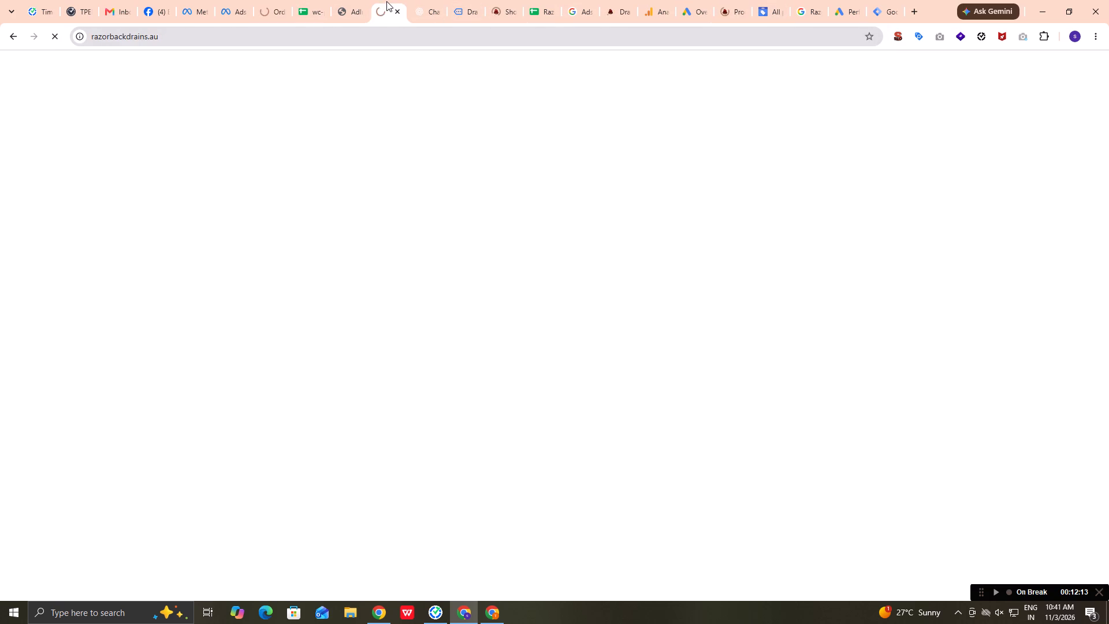
{"action": "left_click", "coordinate": [611, 6]}
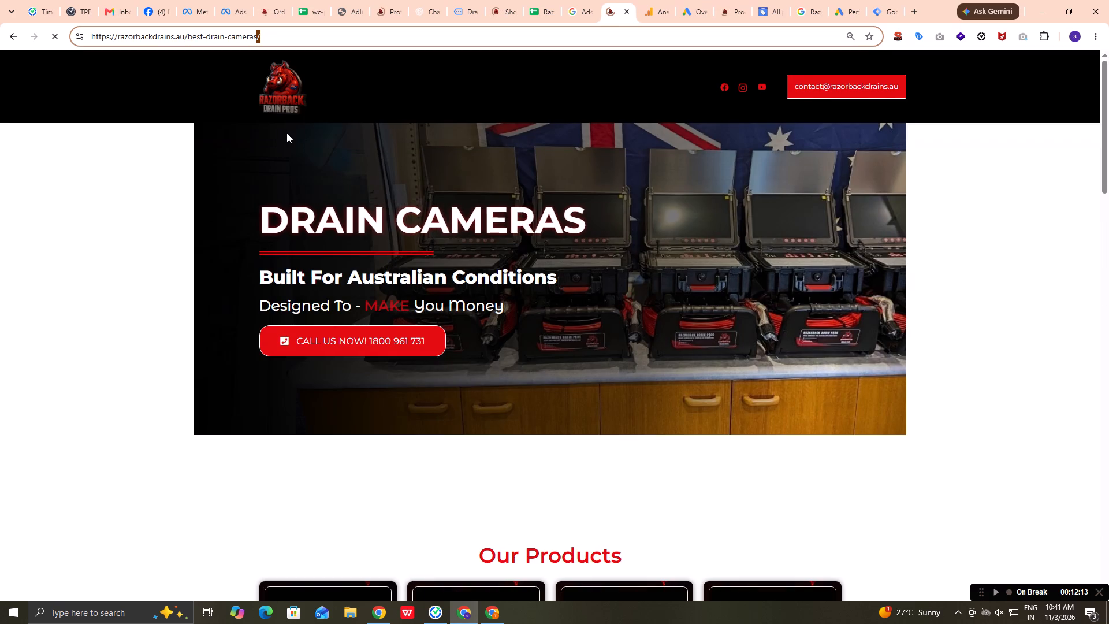
Examine the banner, selling points and start of the products section on the best-drain-cameras landing page.
{"action": "scroll", "coordinate": [301, 147], "scroll_direction": "down", "scroll_amount": 3}
{"action": "scroll", "coordinate": [315, 177], "scroll_direction": "up", "scroll_amount": 4}
{"action": "scroll", "coordinate": [315, 177], "scroll_direction": "down", "scroll_amount": 1}
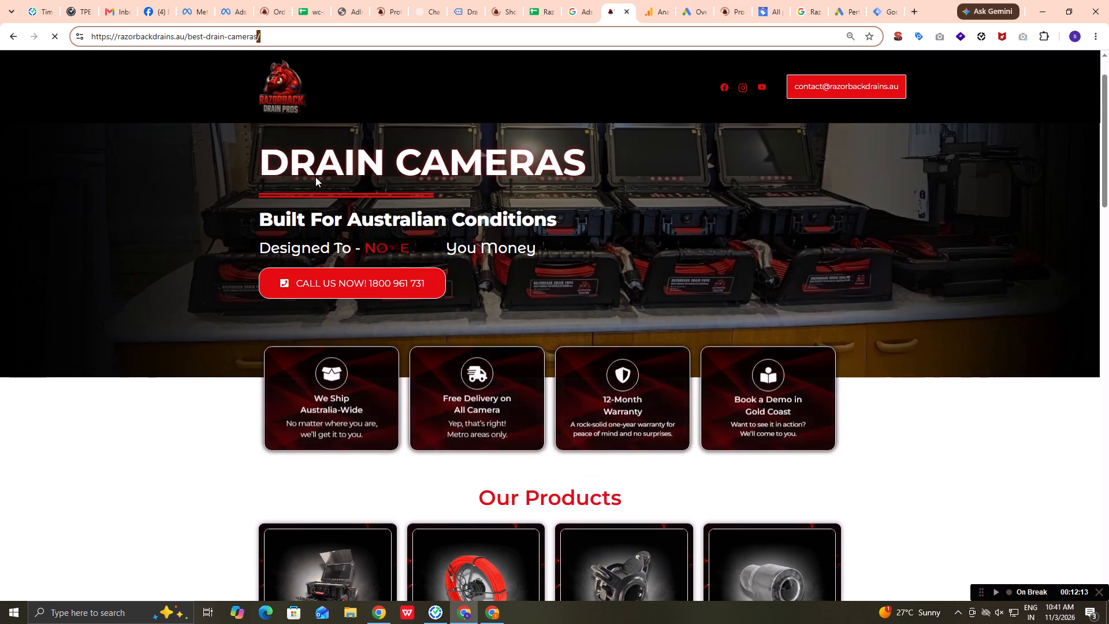
{"action": "scroll", "coordinate": [275, 114], "scroll_direction": "up", "scroll_amount": 5}
{"action": "scroll", "coordinate": [291, 151], "scroll_direction": "down", "scroll_amount": 1}
{"action": "scroll", "coordinate": [291, 151], "scroll_direction": "up", "scroll_amount": 7}
{"action": "scroll", "coordinate": [723, 311], "scroll_direction": "up", "scroll_amount": 2}
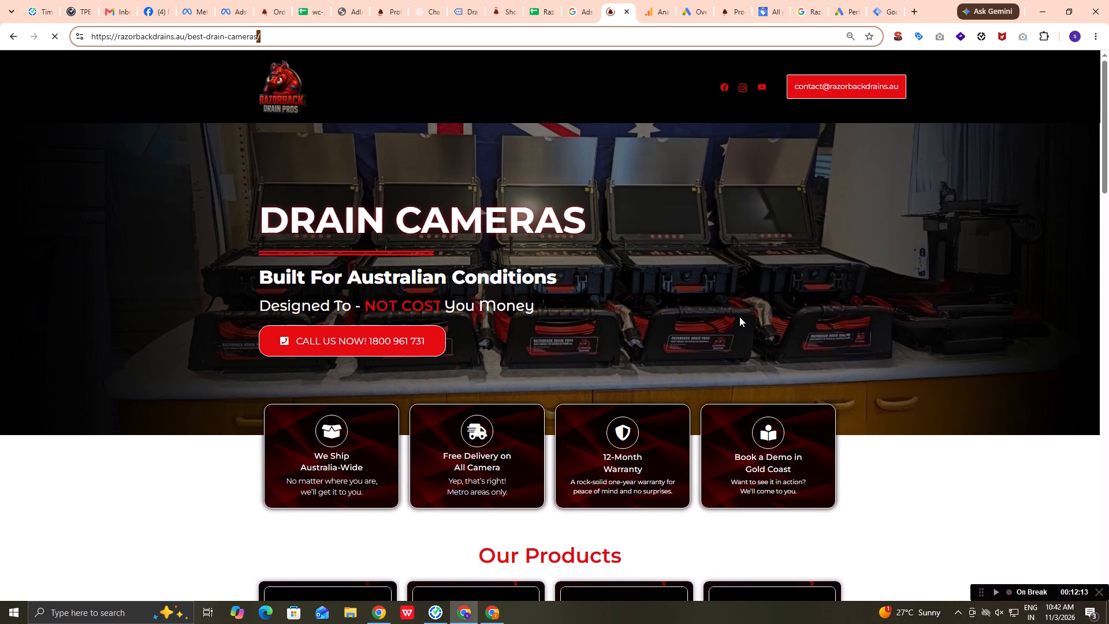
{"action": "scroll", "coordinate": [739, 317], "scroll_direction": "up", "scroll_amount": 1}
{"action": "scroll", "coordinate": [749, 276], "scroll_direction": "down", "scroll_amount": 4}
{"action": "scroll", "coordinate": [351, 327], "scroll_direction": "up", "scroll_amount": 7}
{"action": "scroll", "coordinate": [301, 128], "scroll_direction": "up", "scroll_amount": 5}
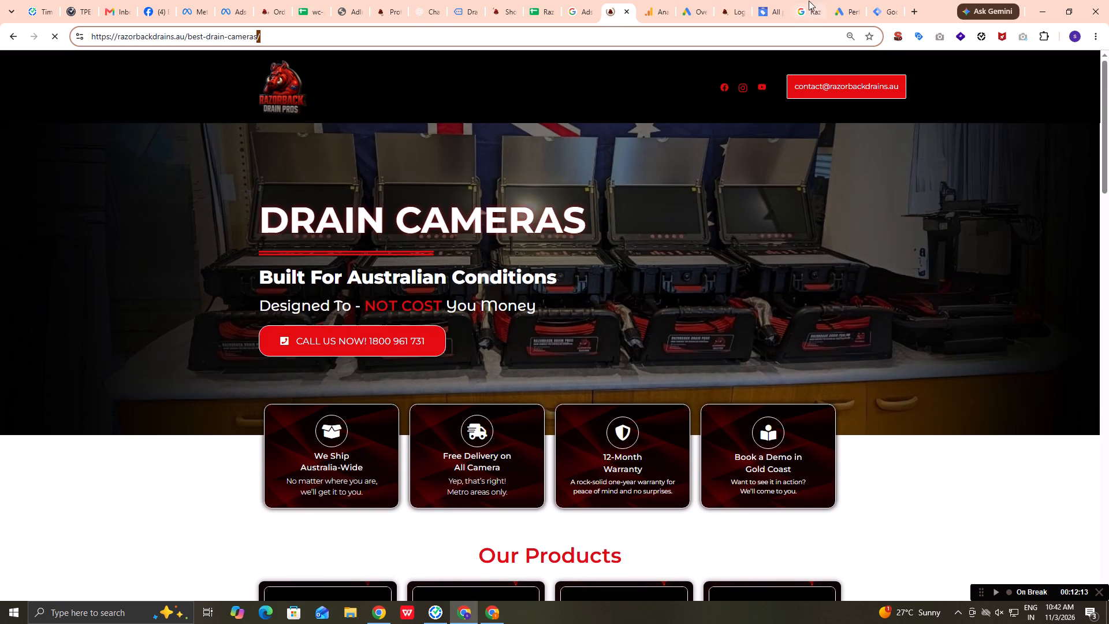
Return to the Performance Max campaign draft and review the asset group from its final URL through brand guidelines to the headlines.
{"action": "left_click", "coordinate": [842, 5]}
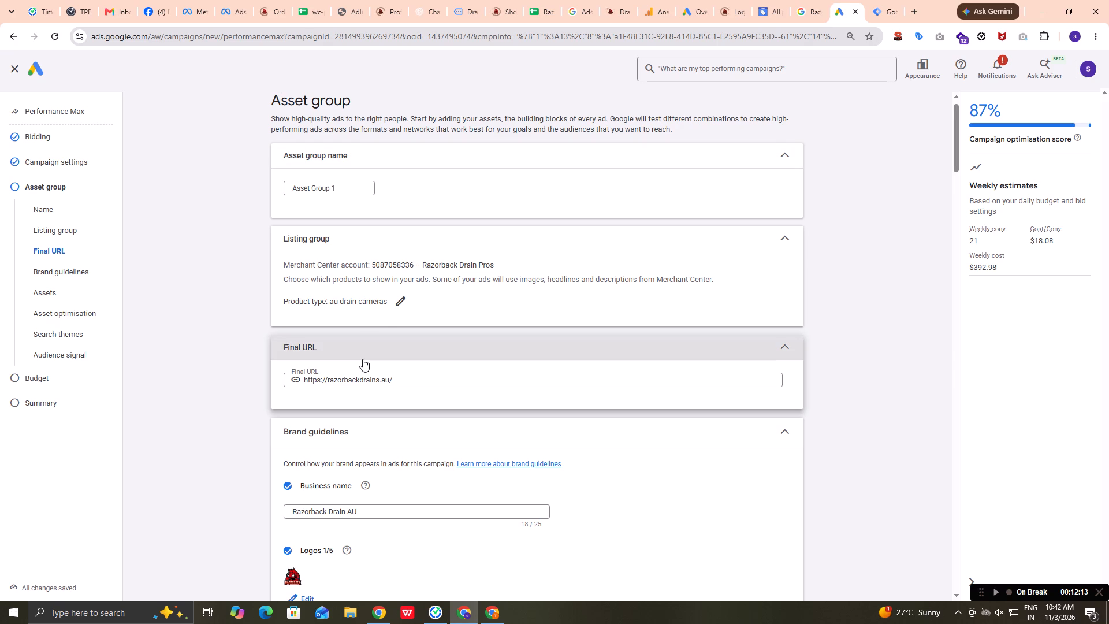
{"action": "scroll", "coordinate": [363, 359], "scroll_direction": "down", "scroll_amount": 7}
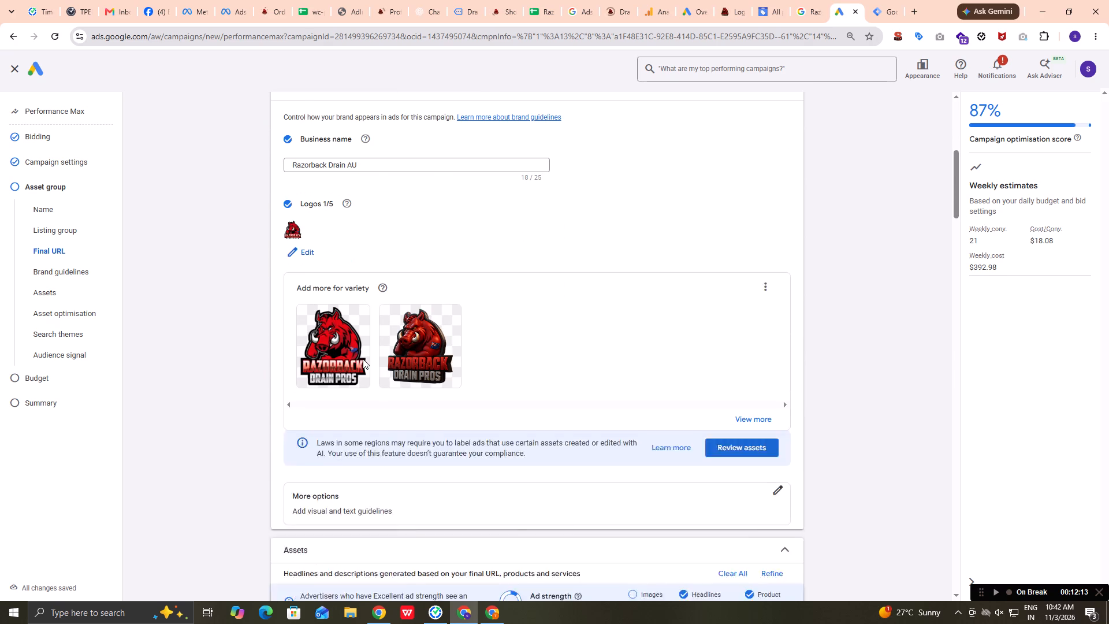
{"action": "scroll", "coordinate": [363, 359], "scroll_direction": "down", "scroll_amount": 5}
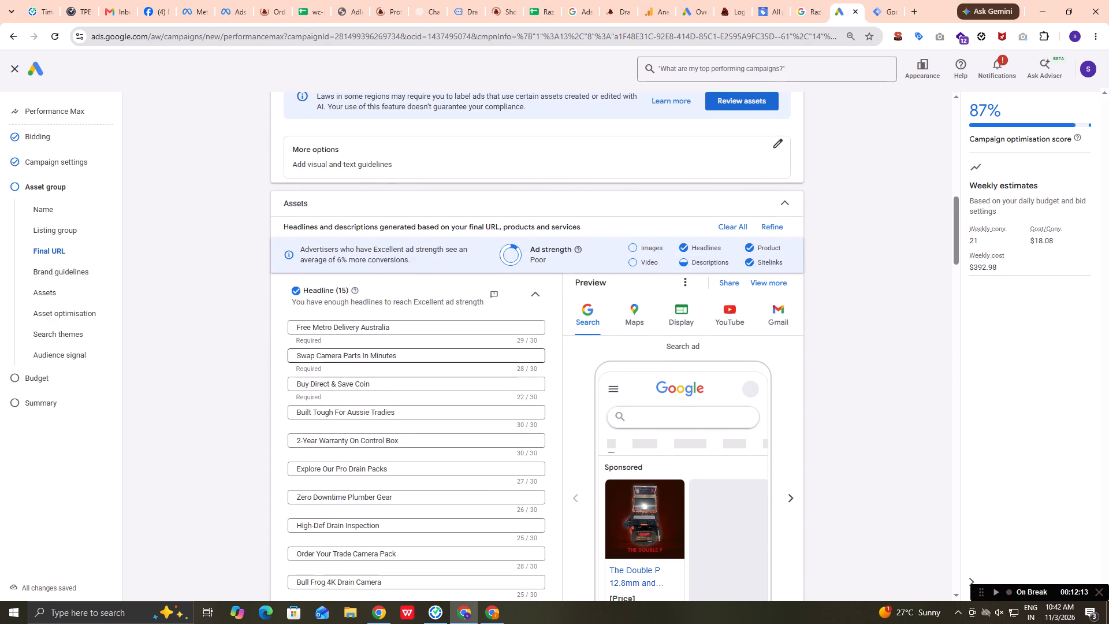
{"action": "scroll", "coordinate": [363, 359], "scroll_direction": "down", "scroll_amount": 5}
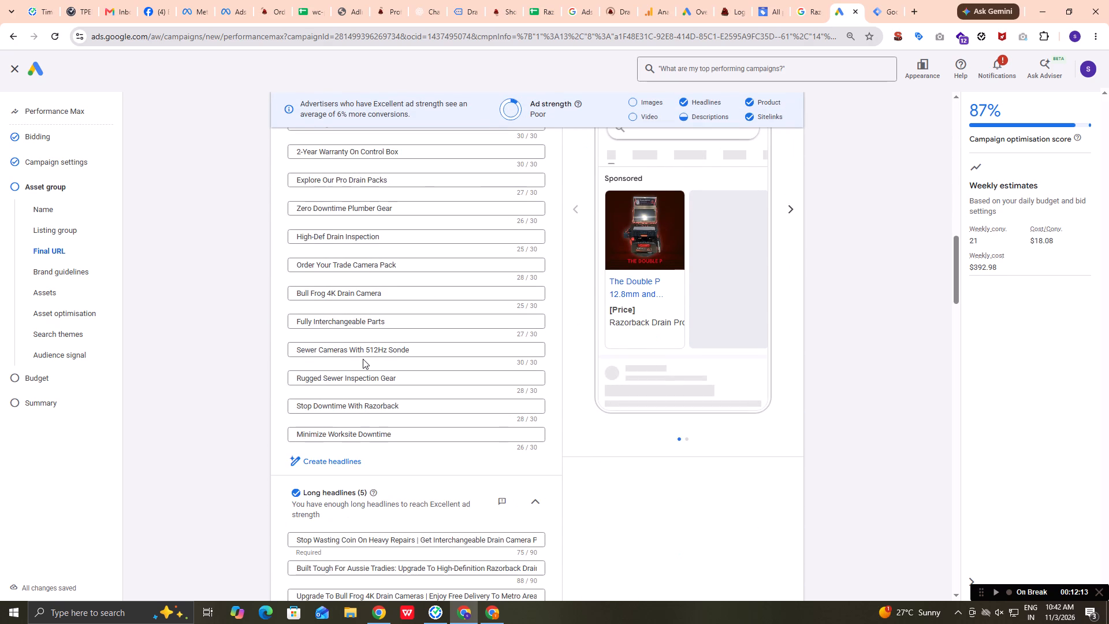
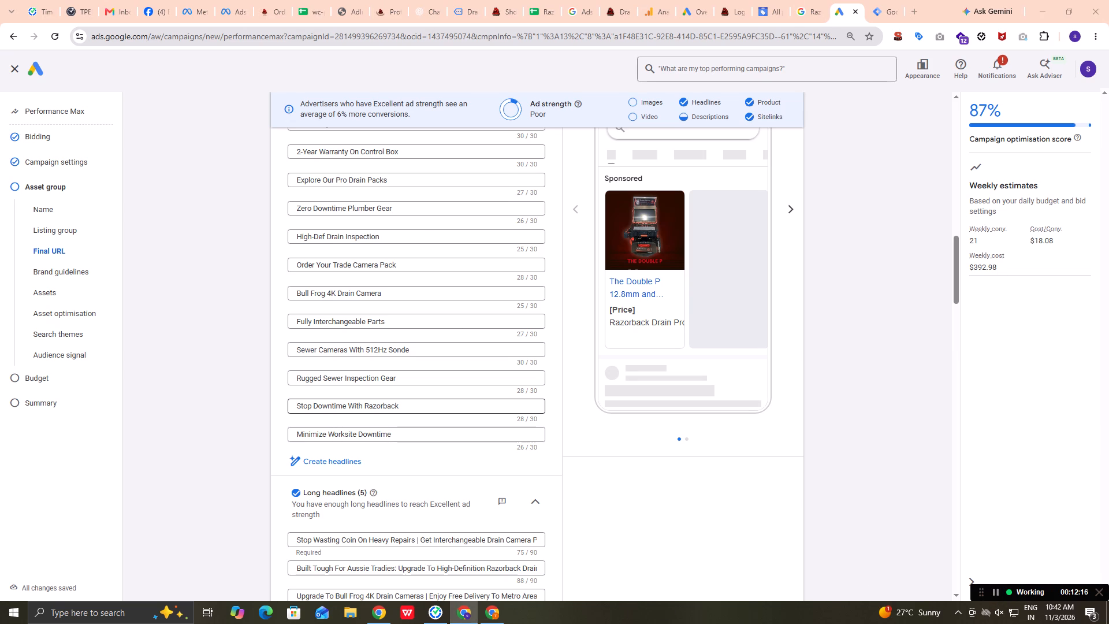
Review the asset group's text assets, from the last headlines through the long headlines and descriptions.
{"action": "scroll", "coordinate": [349, 402], "scroll_direction": "down", "scroll_amount": 4}
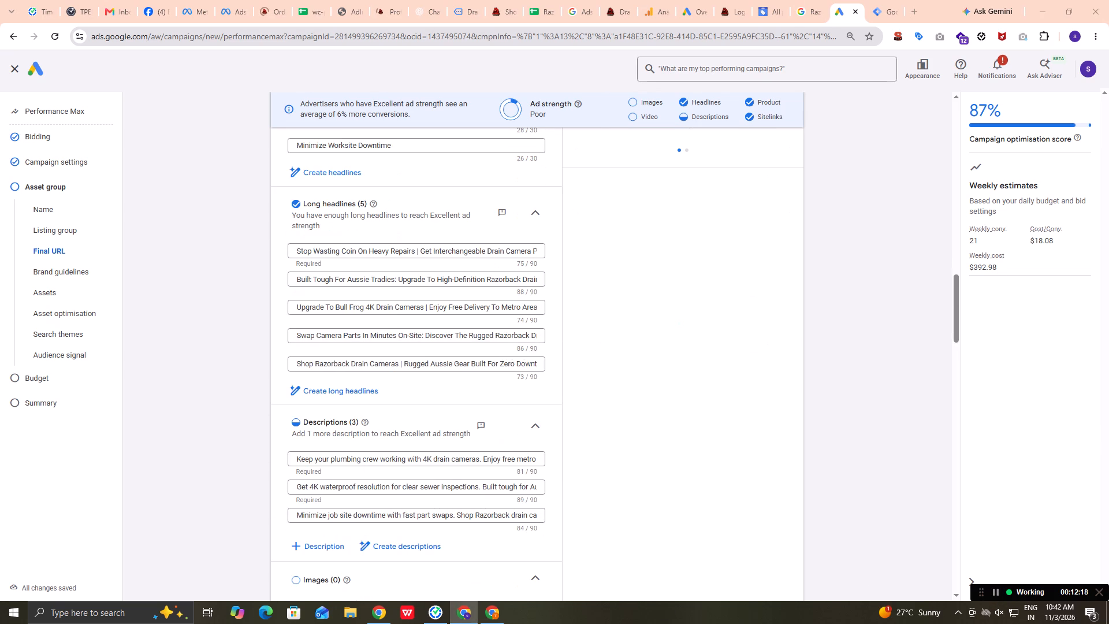
{"action": "scroll", "coordinate": [349, 402], "scroll_direction": "up", "scroll_amount": 2}
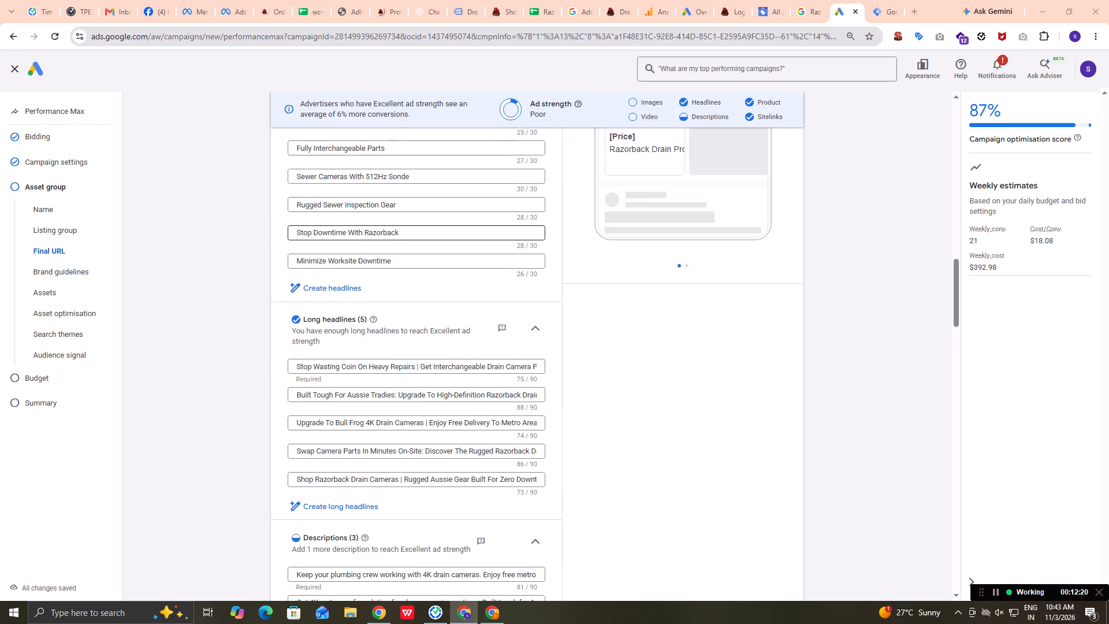
Review the asset group from the headlines back up through brand guidelines, Final URL and listing group to its name.
{"action": "scroll", "coordinate": [349, 402], "scroll_direction": "up", "scroll_amount": 9}
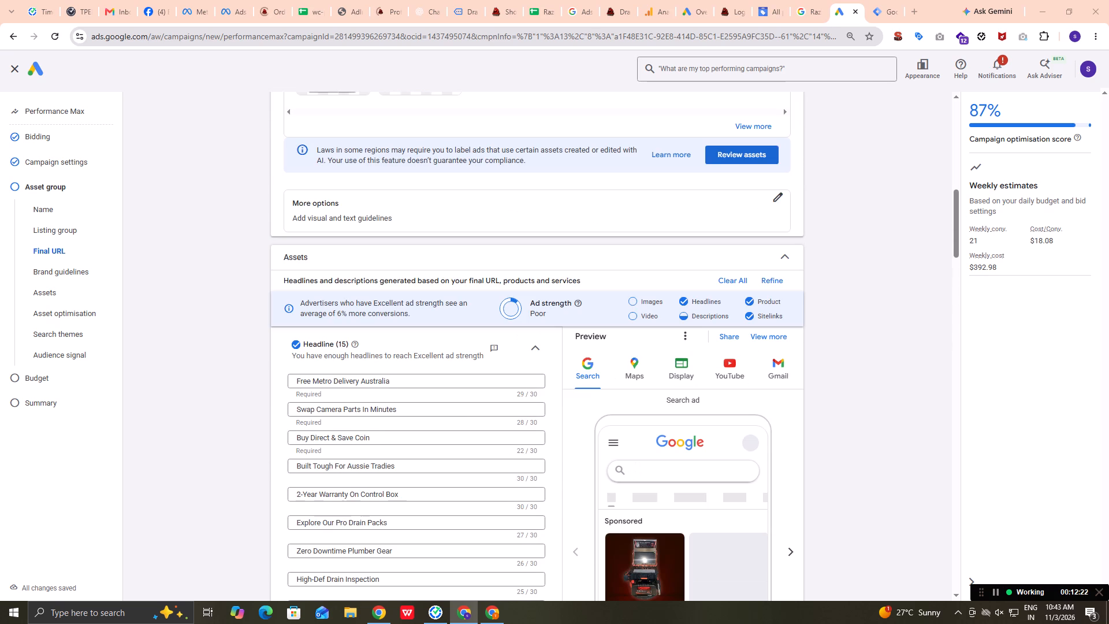
{"action": "scroll", "coordinate": [349, 402], "scroll_direction": "up", "scroll_amount": 4}
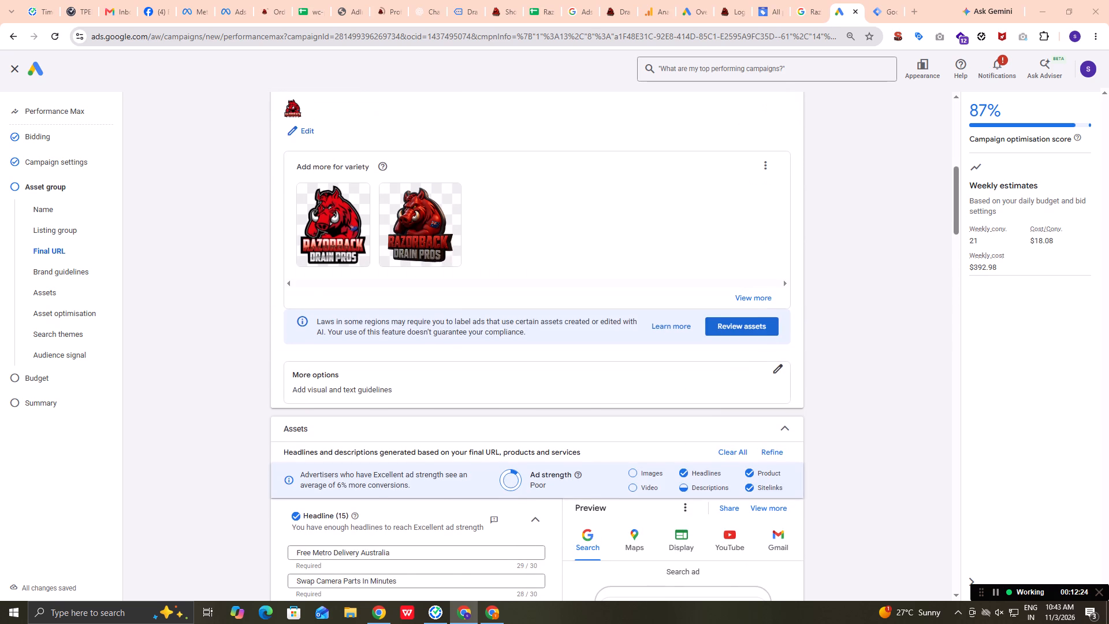
{"action": "scroll", "coordinate": [349, 402], "scroll_direction": "up", "scroll_amount": 1}
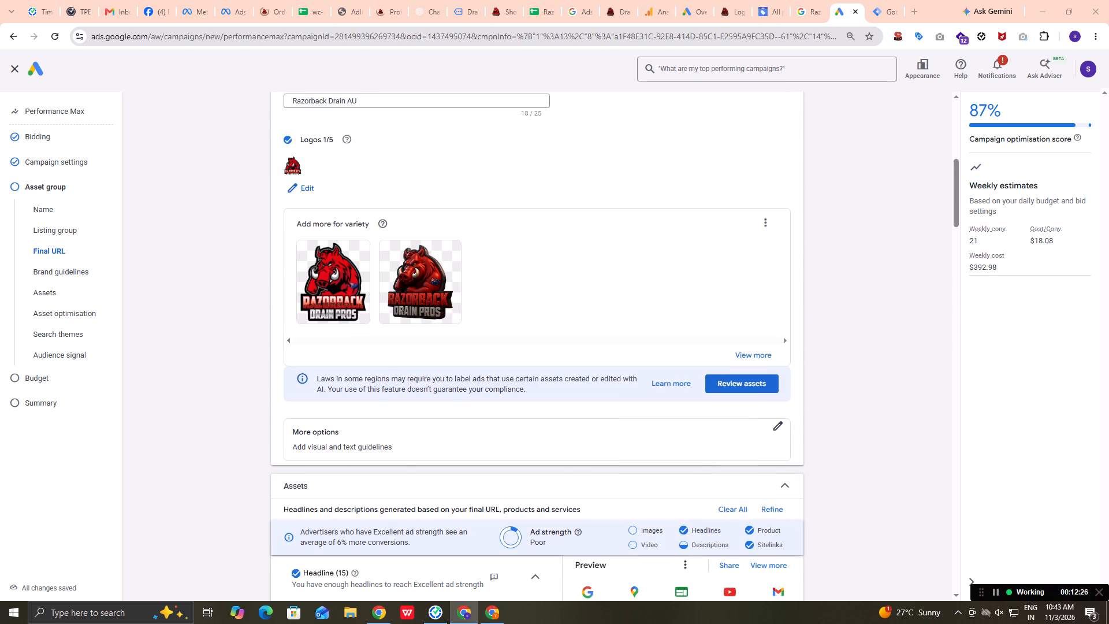
{"action": "scroll", "coordinate": [349, 402], "scroll_direction": "up", "scroll_amount": 4}
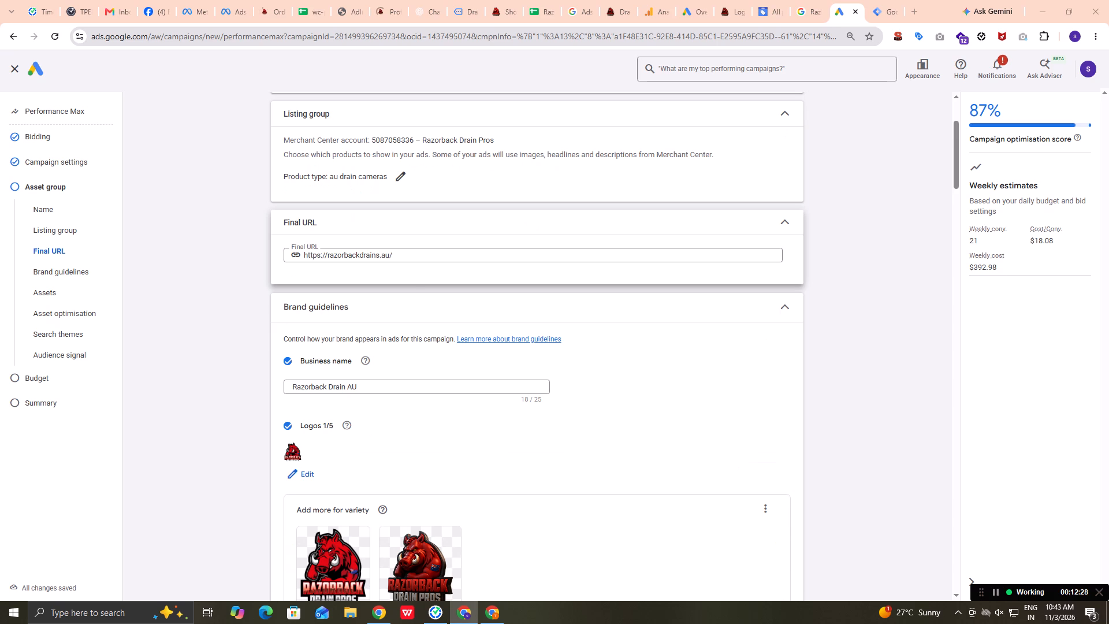
{"action": "scroll", "coordinate": [349, 402], "scroll_direction": "up", "scroll_amount": 3}
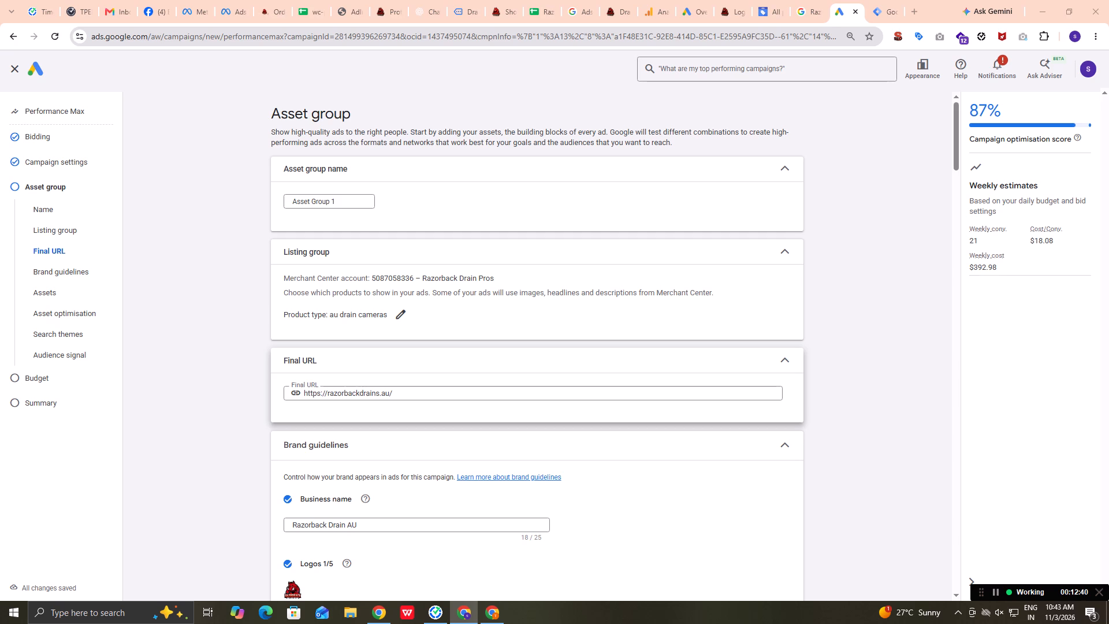
Reload the Razorback best-drain-cameras landing page and examine its products, contact form and "Why Razorback Cameras" sections.
{"action": "left_click", "coordinate": [616, 3]}
{"action": "scroll", "coordinate": [426, 309], "scroll_direction": "up", "scroll_amount": 3}
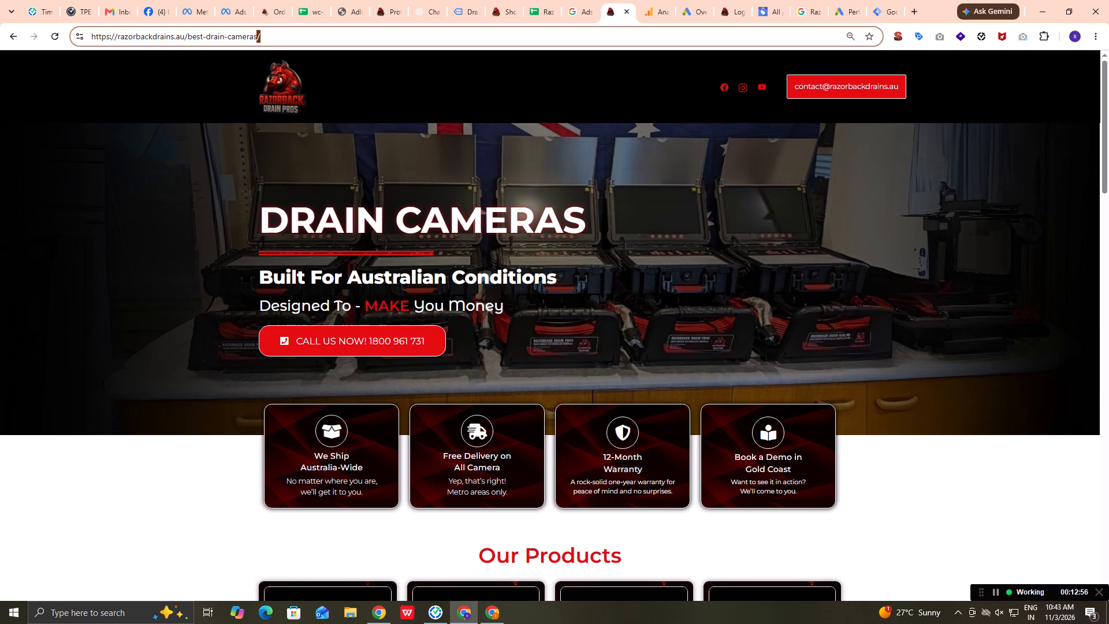
{"action": "left_click", "coordinate": [51, 37]}
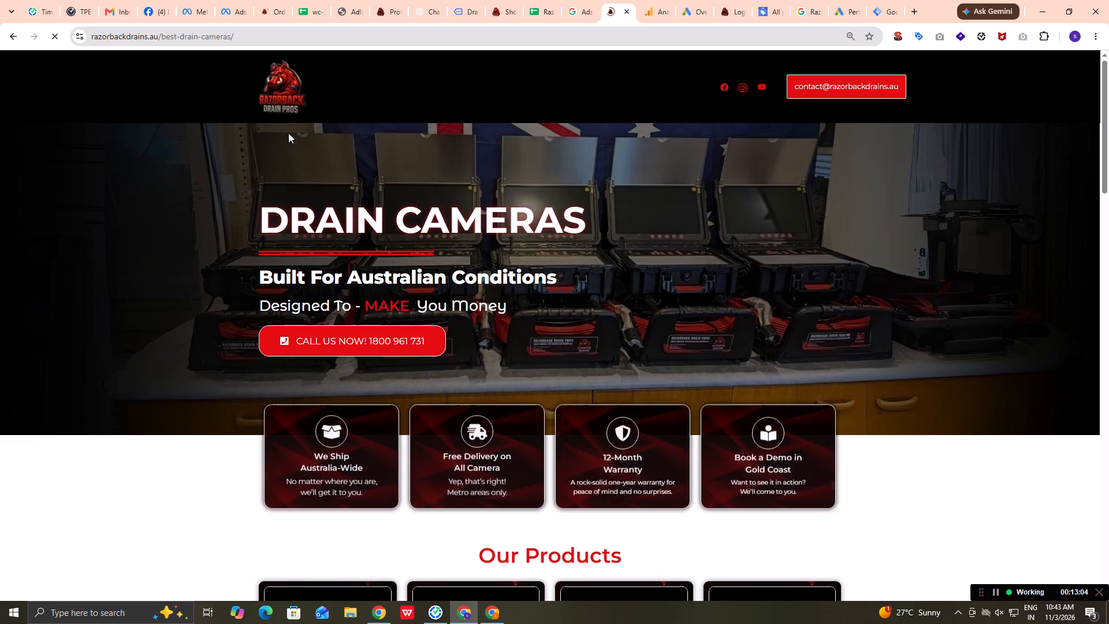
{"action": "scroll", "coordinate": [341, 209], "scroll_direction": "up", "scroll_amount": 4}
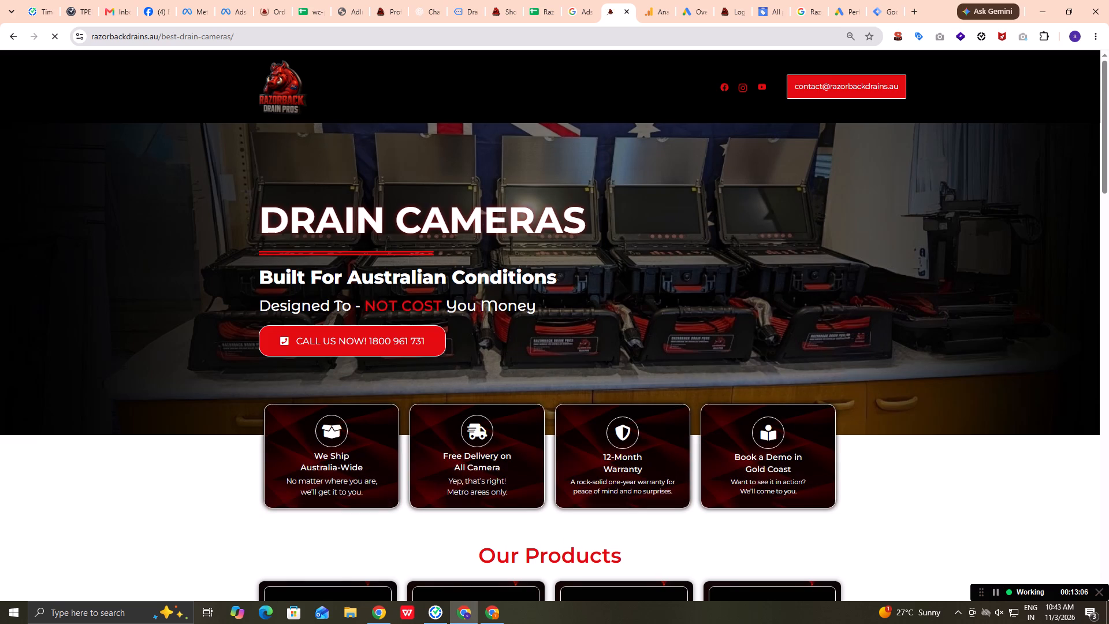
{"action": "scroll", "coordinate": [344, 212], "scroll_direction": "down", "scroll_amount": 15}
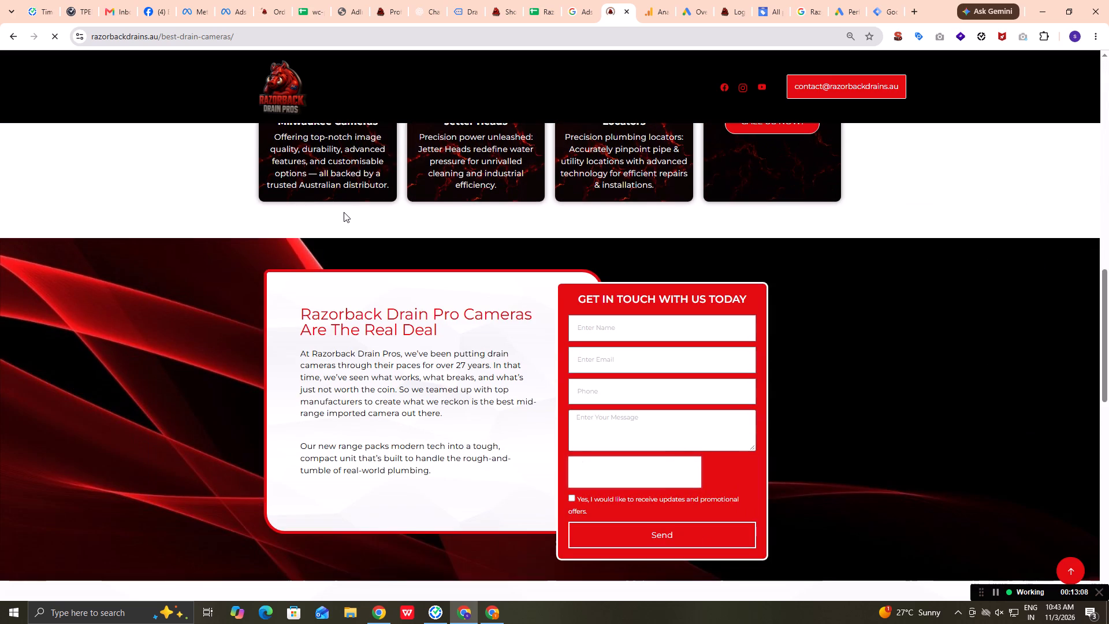
{"action": "scroll", "coordinate": [344, 212], "scroll_direction": "down", "scroll_amount": 2}
{"action": "scroll", "coordinate": [344, 212], "scroll_direction": "up", "scroll_amount": 1}
{"action": "scroll", "coordinate": [344, 212], "scroll_direction": "down", "scroll_amount": 15}
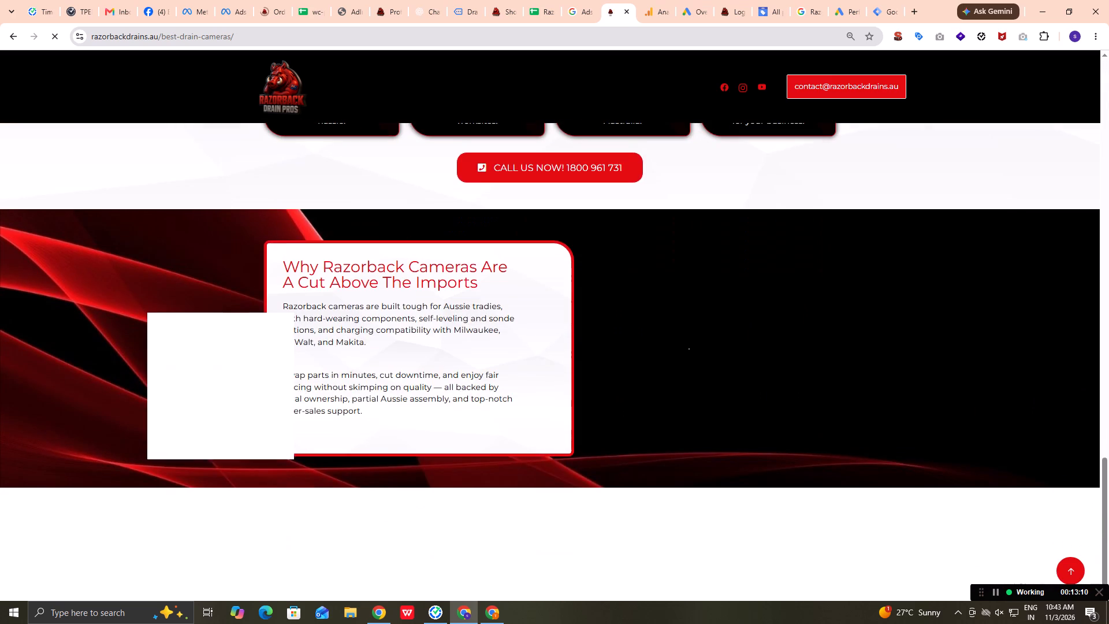
{"action": "scroll", "coordinate": [344, 212], "scroll_direction": "up", "scroll_amount": 20}
{"action": "scroll", "coordinate": [344, 212], "scroll_direction": "down", "scroll_amount": 1}
{"action": "scroll", "coordinate": [344, 212], "scroll_direction": "up", "scroll_amount": 2}
{"action": "scroll", "coordinate": [344, 212], "scroll_direction": "down", "scroll_amount": 1}
{"action": "scroll", "coordinate": [344, 212], "scroll_direction": "up", "scroll_amount": 2}
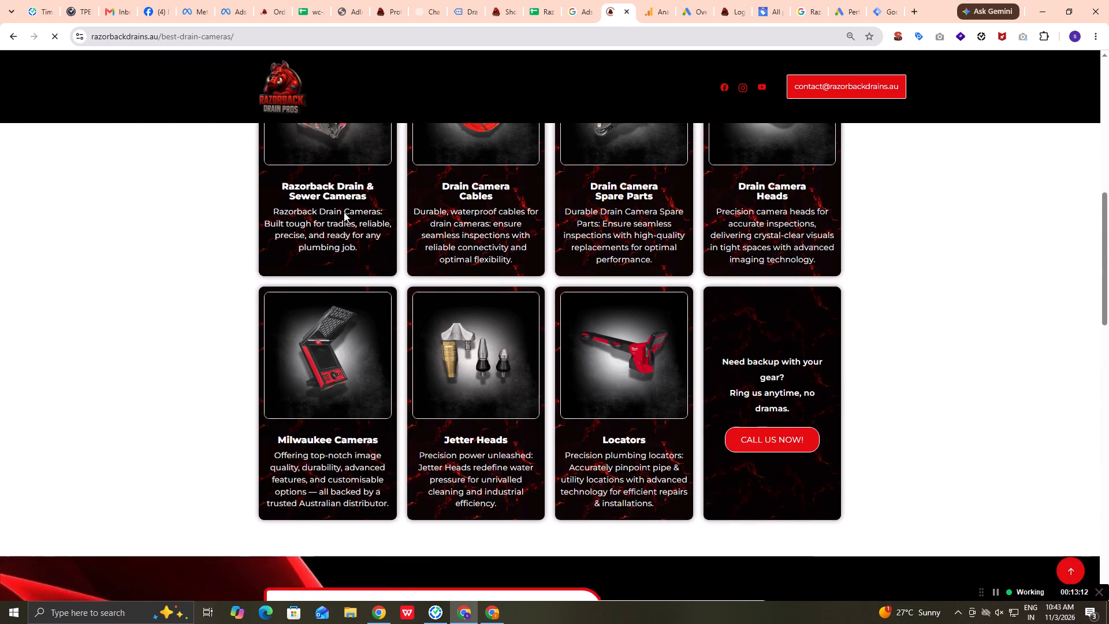
{"action": "scroll", "coordinate": [344, 212], "scroll_direction": "up", "scroll_amount": 12}
{"action": "scroll", "coordinate": [344, 212], "scroll_direction": "down", "scroll_amount": 1}
{"action": "scroll", "coordinate": [344, 212], "scroll_direction": "up", "scroll_amount": 5}
{"action": "scroll", "coordinate": [344, 212], "scroll_direction": "down", "scroll_amount": 1}
{"action": "scroll", "coordinate": [344, 212], "scroll_direction": "up", "scroll_amount": 4}
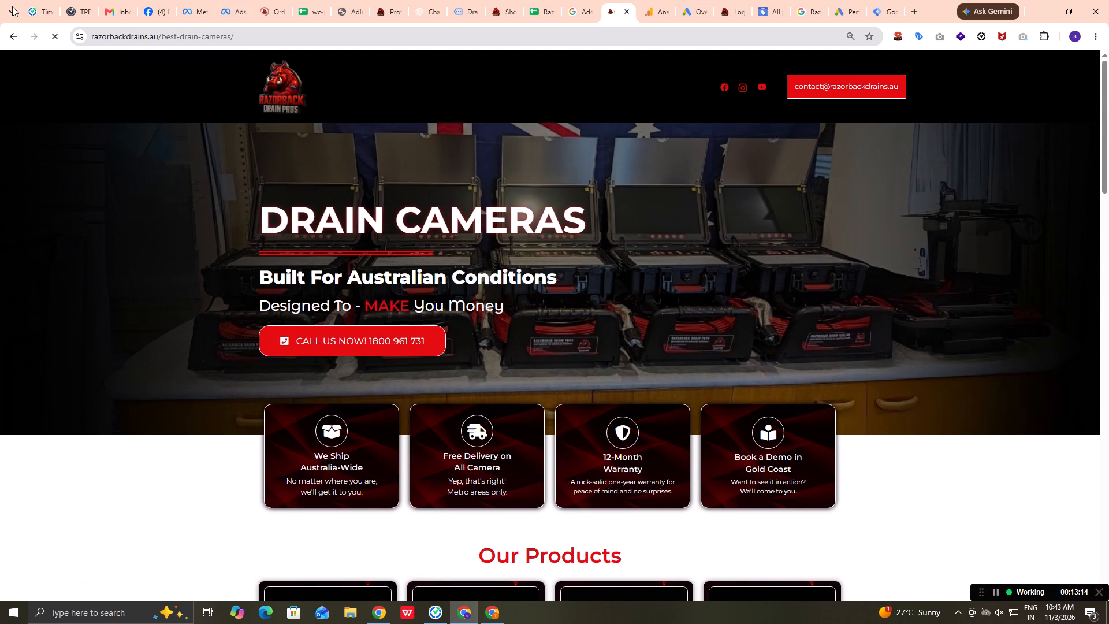
{"action": "left_click", "coordinate": [6, 34]}
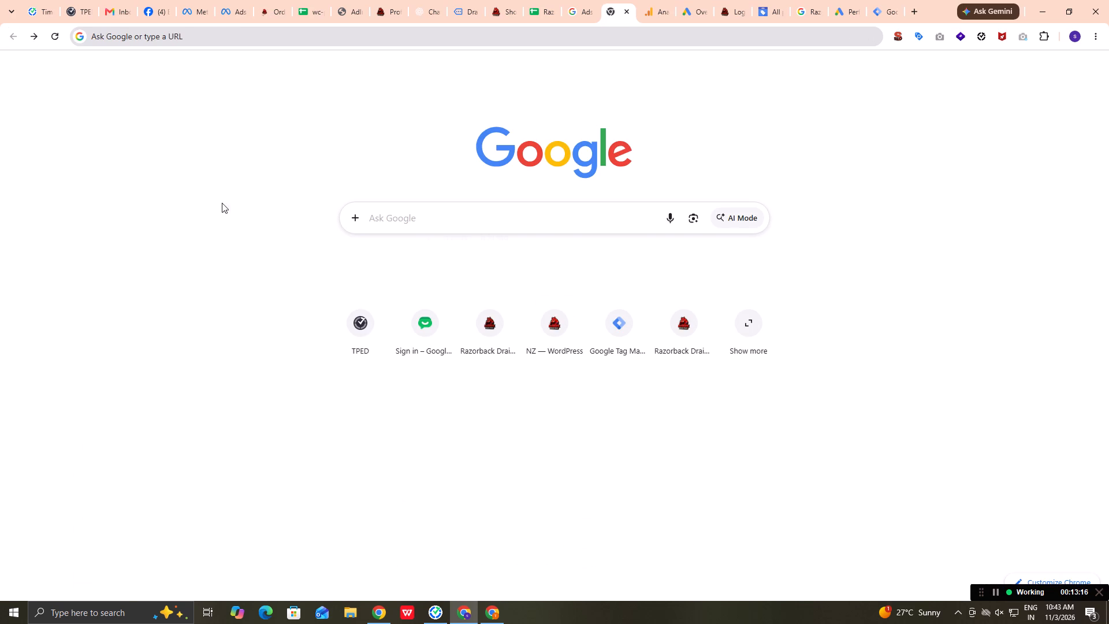
{"action": "left_click", "coordinate": [484, 329]}
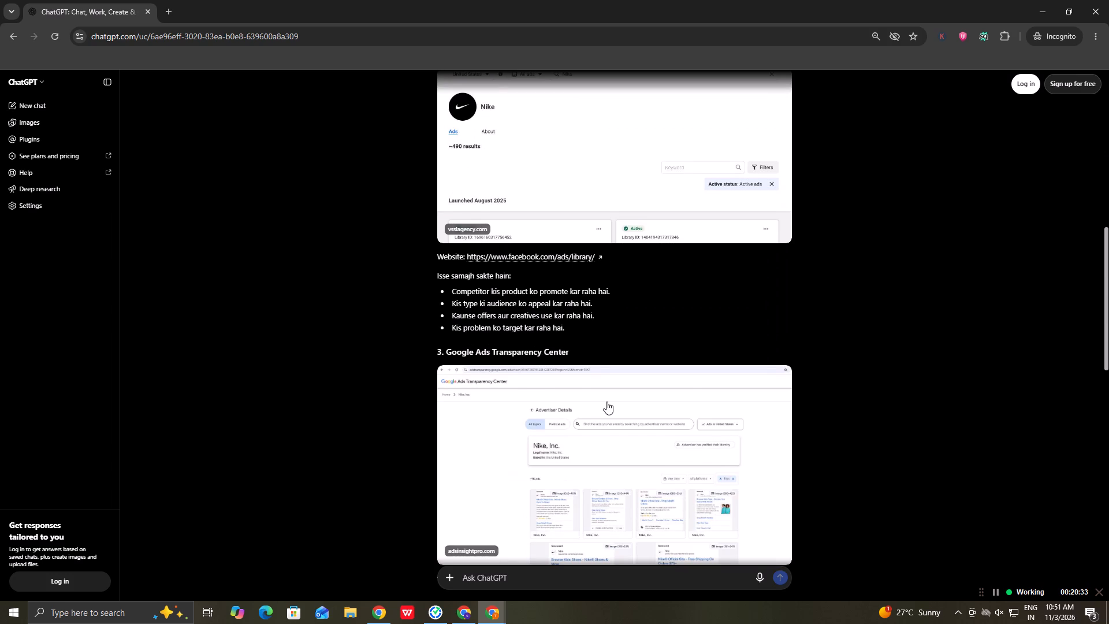
{"action": "scroll", "coordinate": [606, 402], "scroll_direction": "down", "scroll_amount": 2}
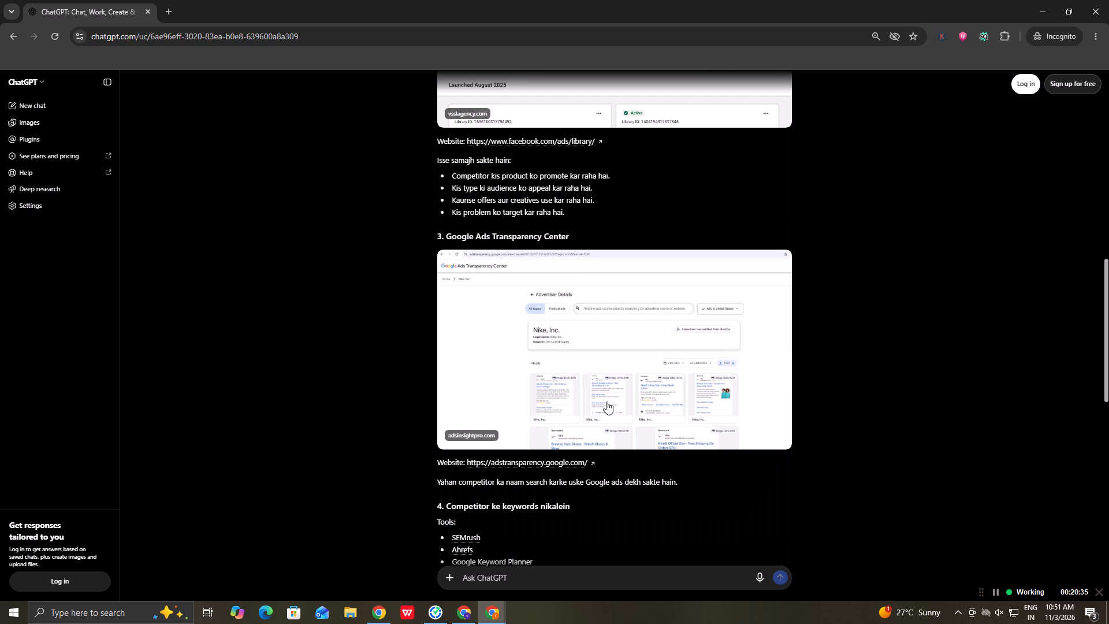
{"action": "scroll", "coordinate": [606, 402], "scroll_direction": "down", "scroll_amount": 2}
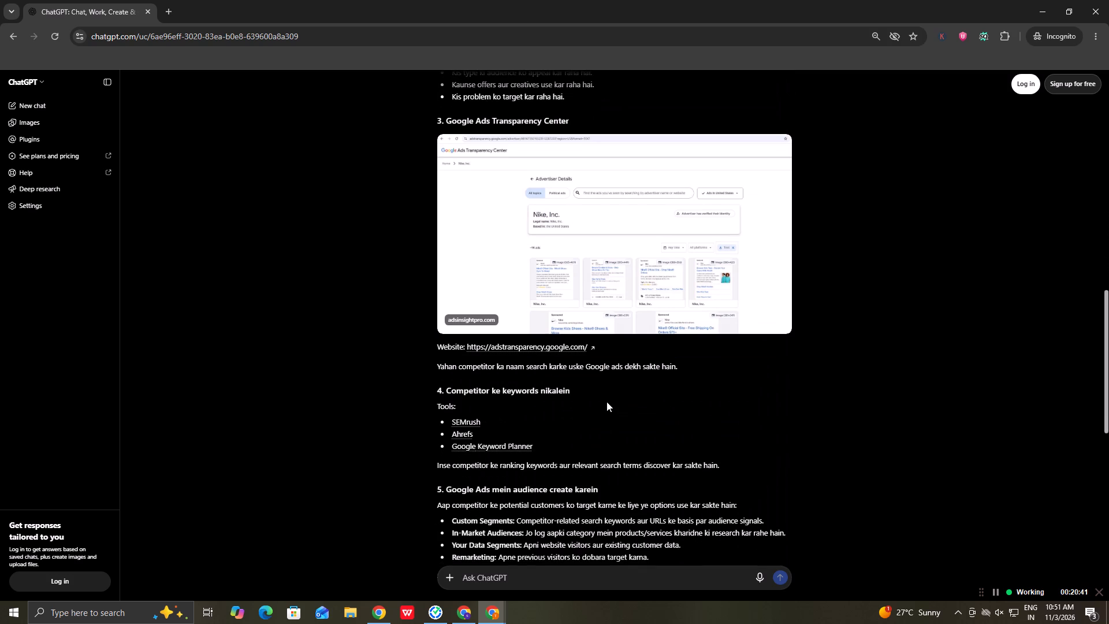
{"action": "scroll", "coordinate": [606, 402], "scroll_direction": "up", "scroll_amount": 5}
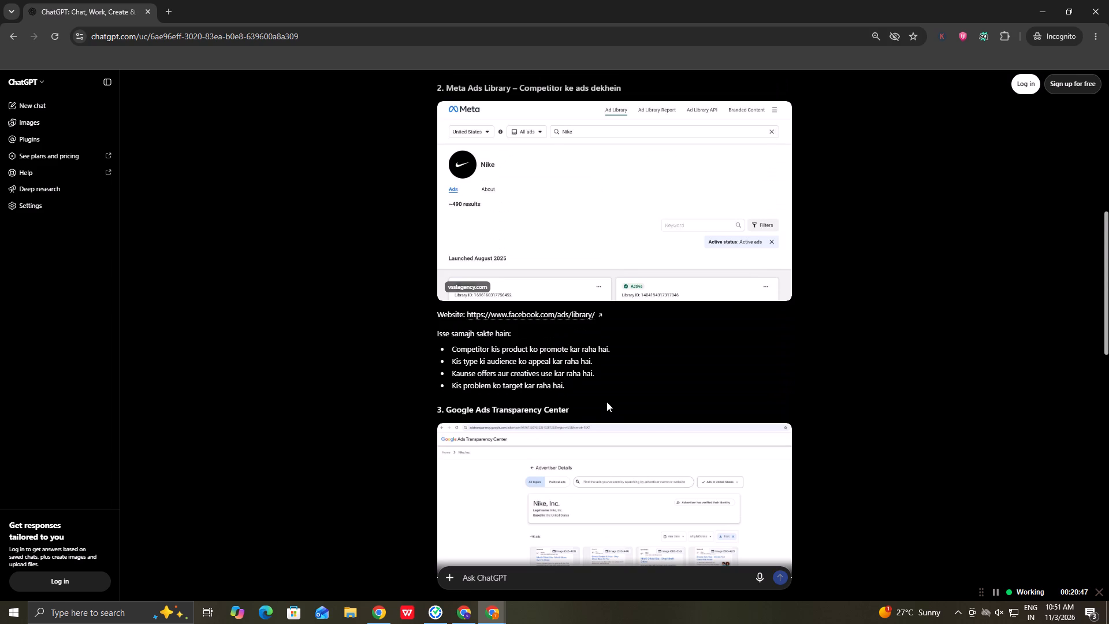
{"action": "scroll", "coordinate": [606, 402], "scroll_direction": "down", "scroll_amount": 8}
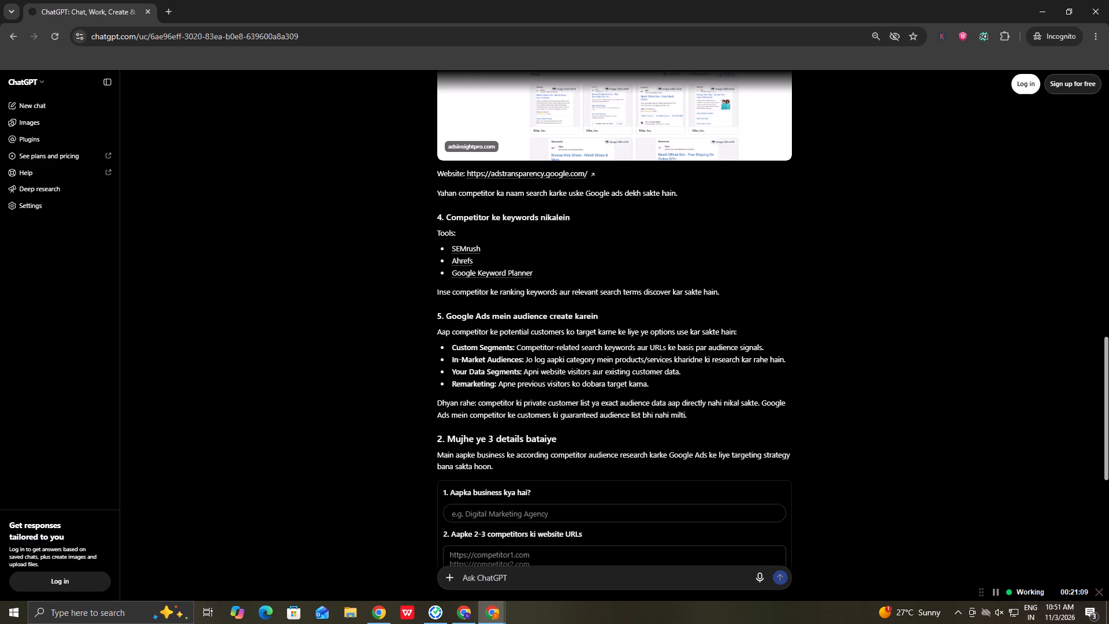
{"action": "scroll", "coordinate": [606, 402], "scroll_direction": "down", "scroll_amount": 2}
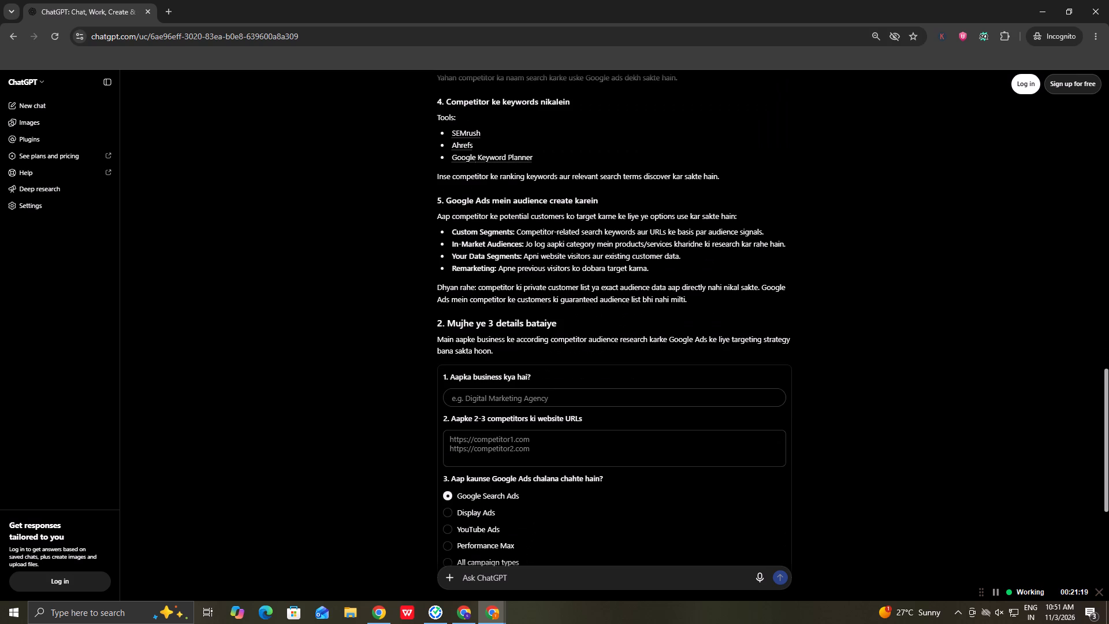
{"action": "scroll", "coordinate": [606, 402], "scroll_direction": "down", "scroll_amount": 2}
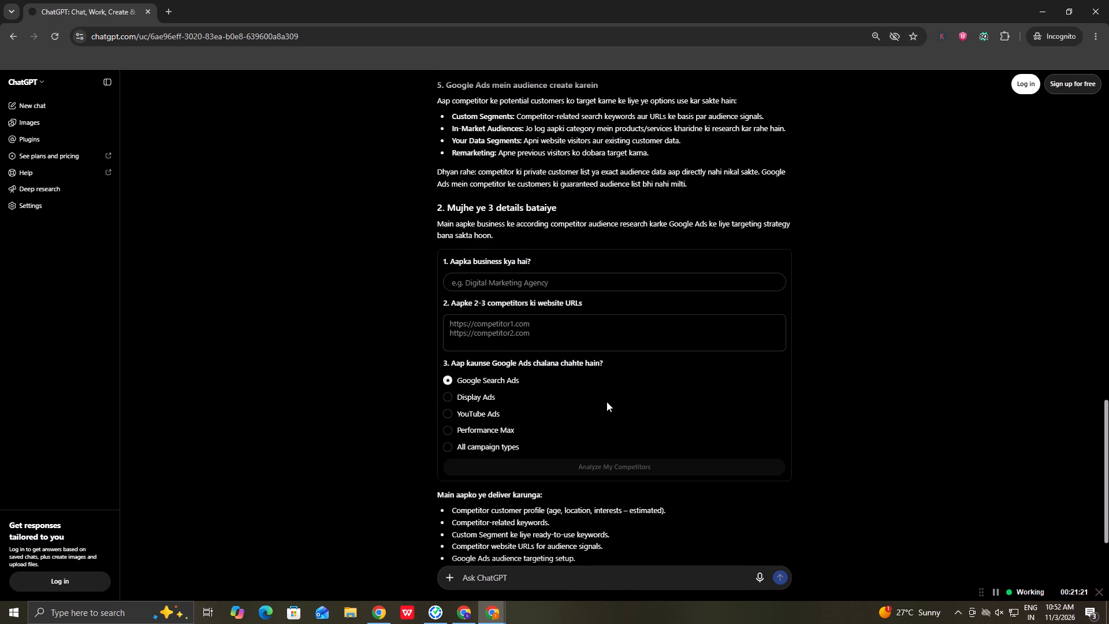
Go back to the Razorback local PMax chat and start reviewing its suggested short headlines.
{"action": "left_click", "coordinate": [483, 610]}
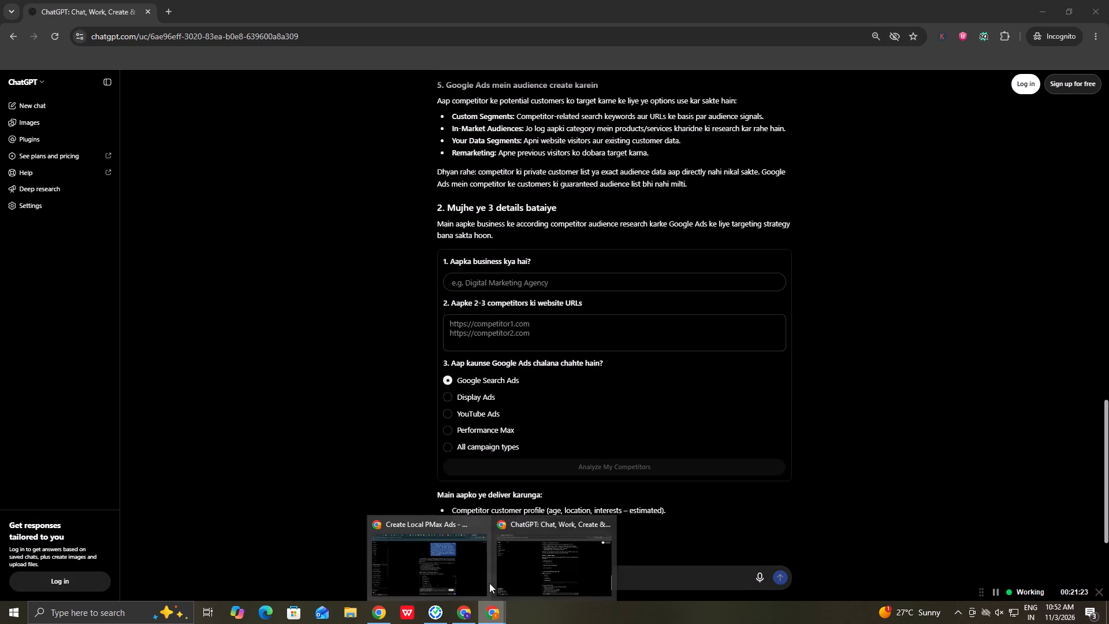
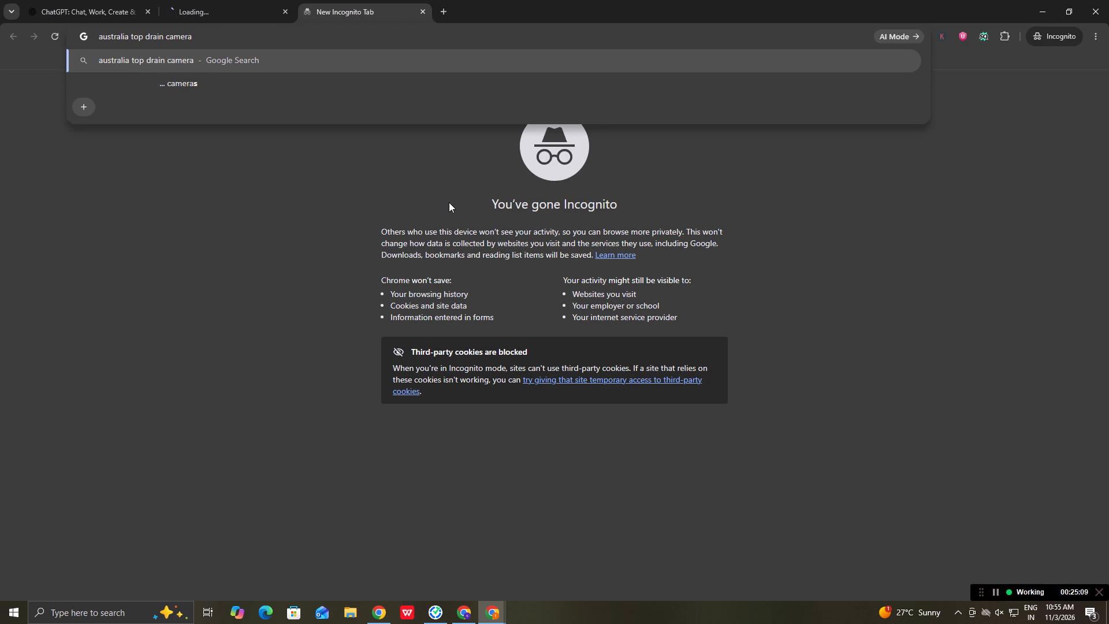
{"action": "key", "text": "Return"}
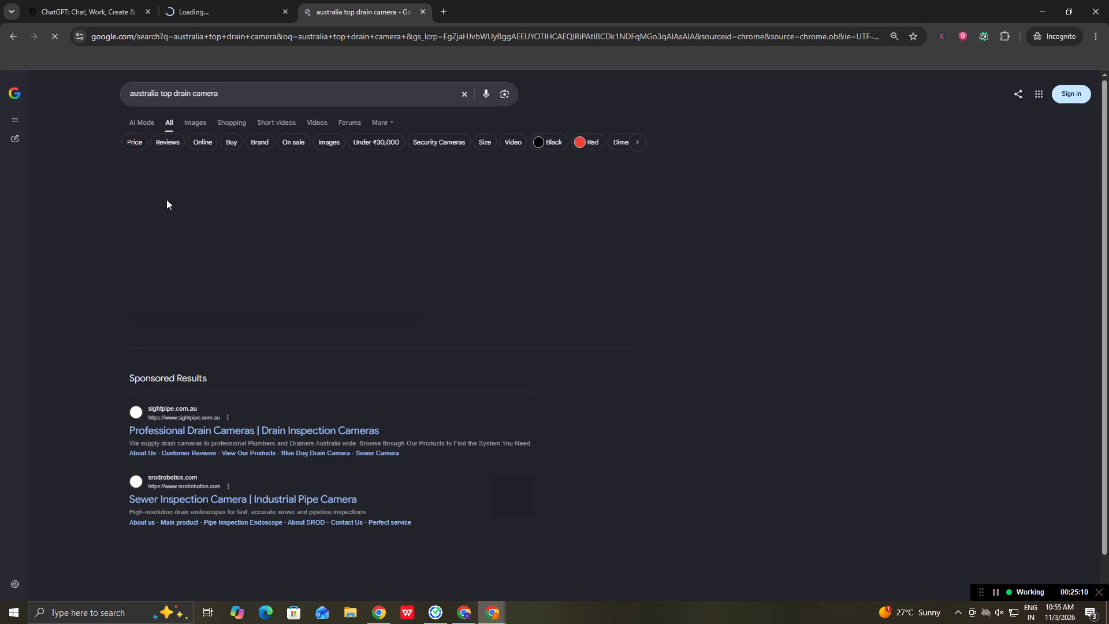
Look through the full AI overview and sponsored results for competitors, and open the sightpipe.com.au site.
{"action": "scroll", "coordinate": [251, 348], "scroll_direction": "down", "scroll_amount": 2}
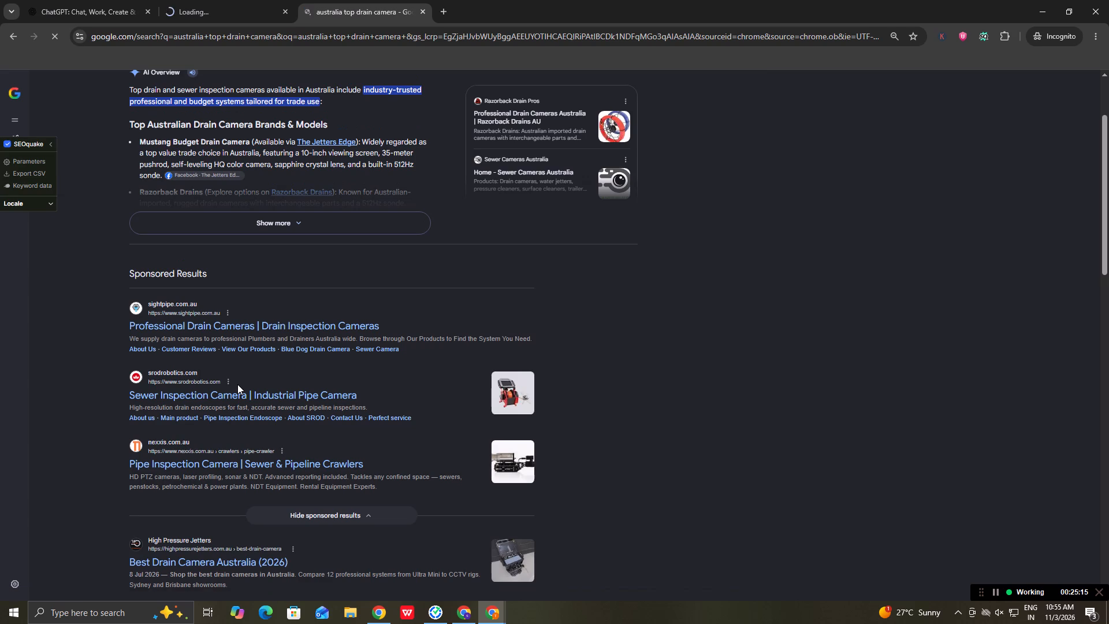
{"action": "scroll", "coordinate": [237, 384], "scroll_direction": "down", "scroll_amount": 1}
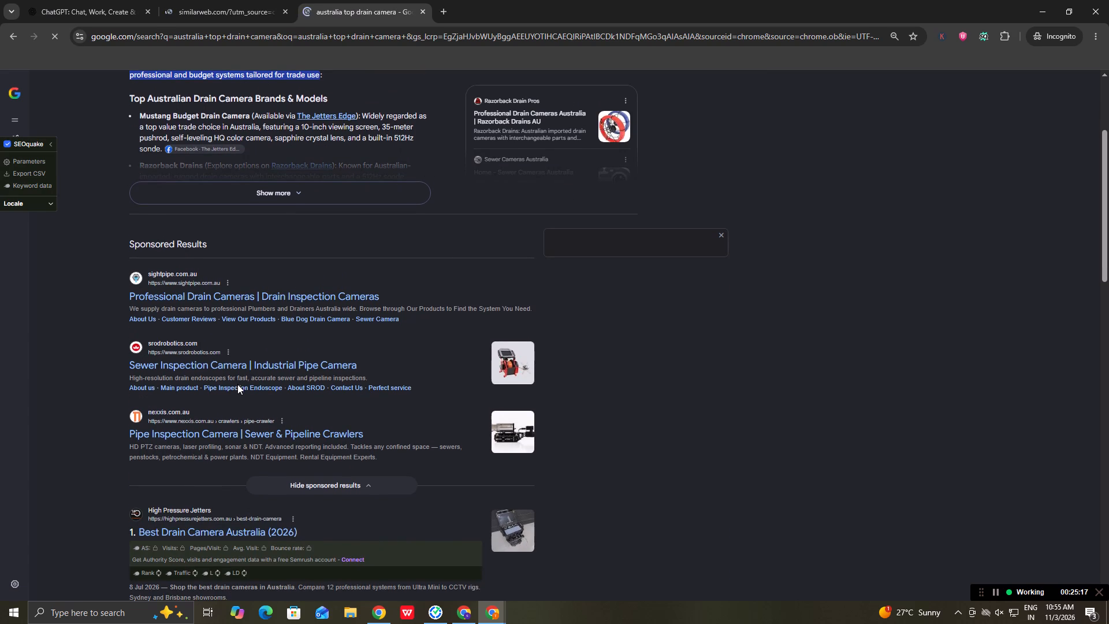
{"action": "scroll", "coordinate": [237, 384], "scroll_direction": "up", "scroll_amount": 1}
{"action": "left_click", "coordinate": [227, 248]}
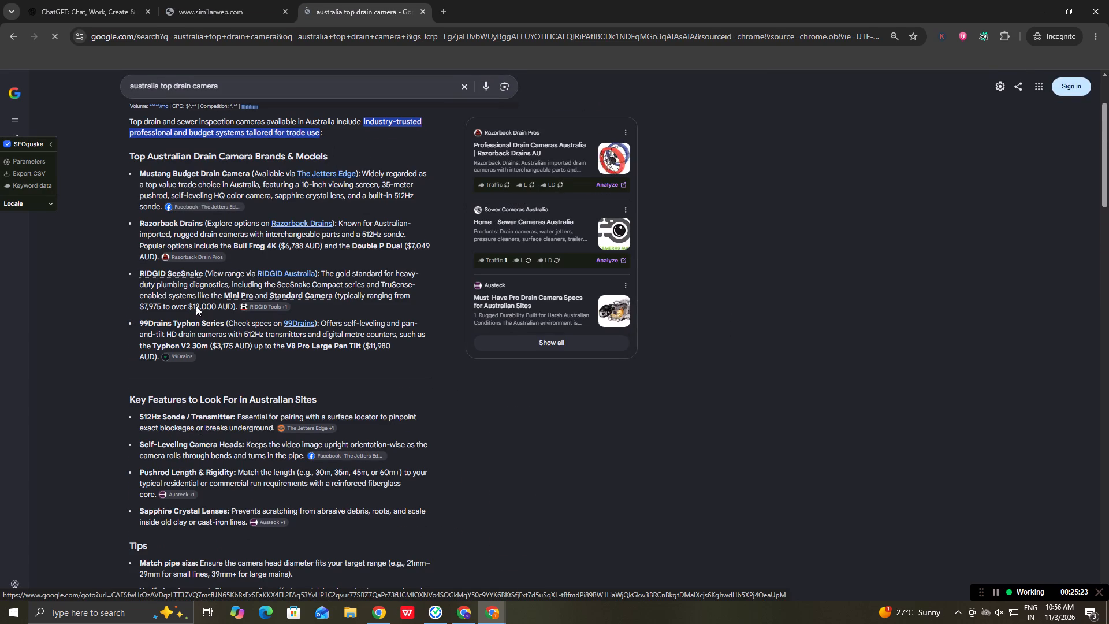
{"action": "scroll", "coordinate": [188, 274], "scroll_direction": "down", "scroll_amount": 4}
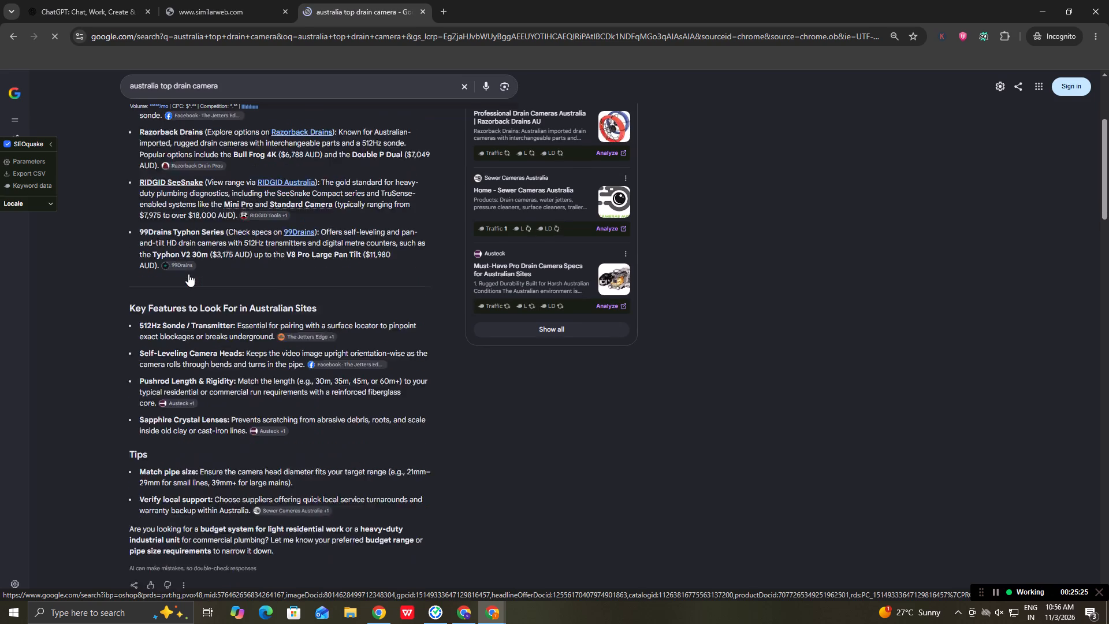
{"action": "scroll", "coordinate": [188, 274], "scroll_direction": "down", "scroll_amount": 3}
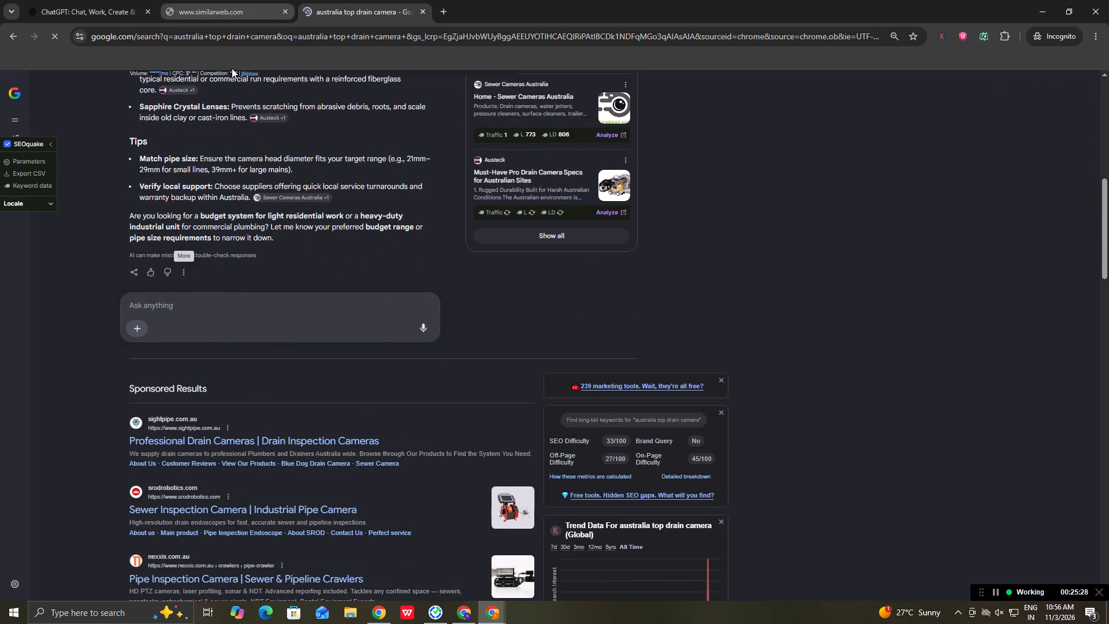
{"action": "left_click", "coordinate": [161, 420]}
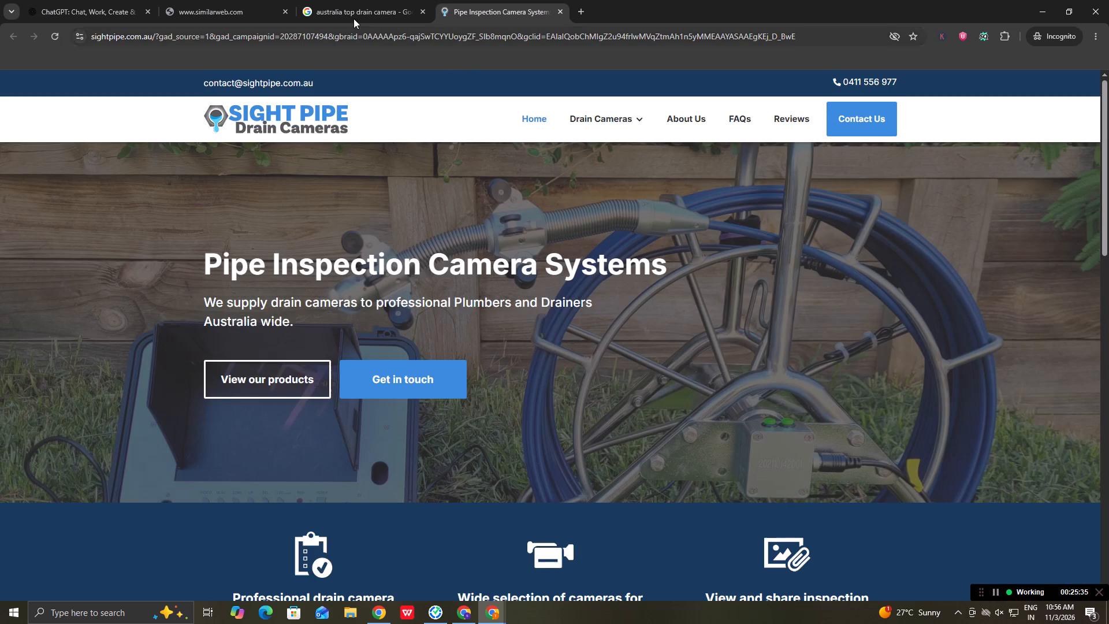
Return to the Google results and refine the search to "australia top drain camera brand".
{"action": "left_click", "coordinate": [365, 2]}
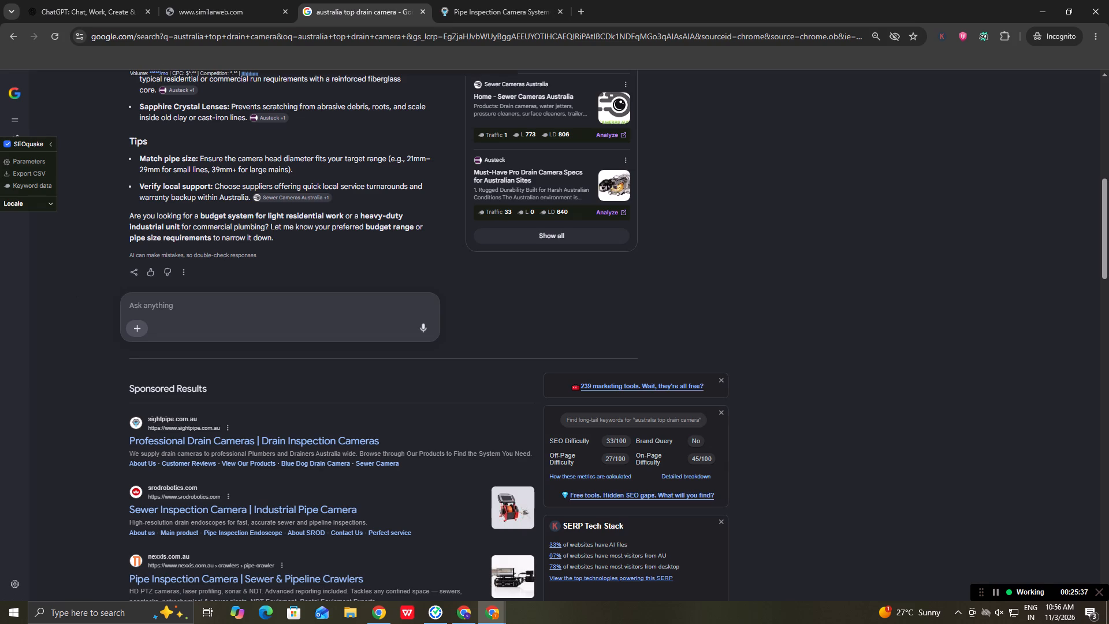
{"action": "scroll", "coordinate": [220, 207], "scroll_direction": "up", "scroll_amount": 3}
{"action": "scroll", "coordinate": [219, 161], "scroll_direction": "up", "scroll_amount": 4}
{"action": "scroll", "coordinate": [299, 83], "scroll_direction": "up", "scroll_amount": 13}
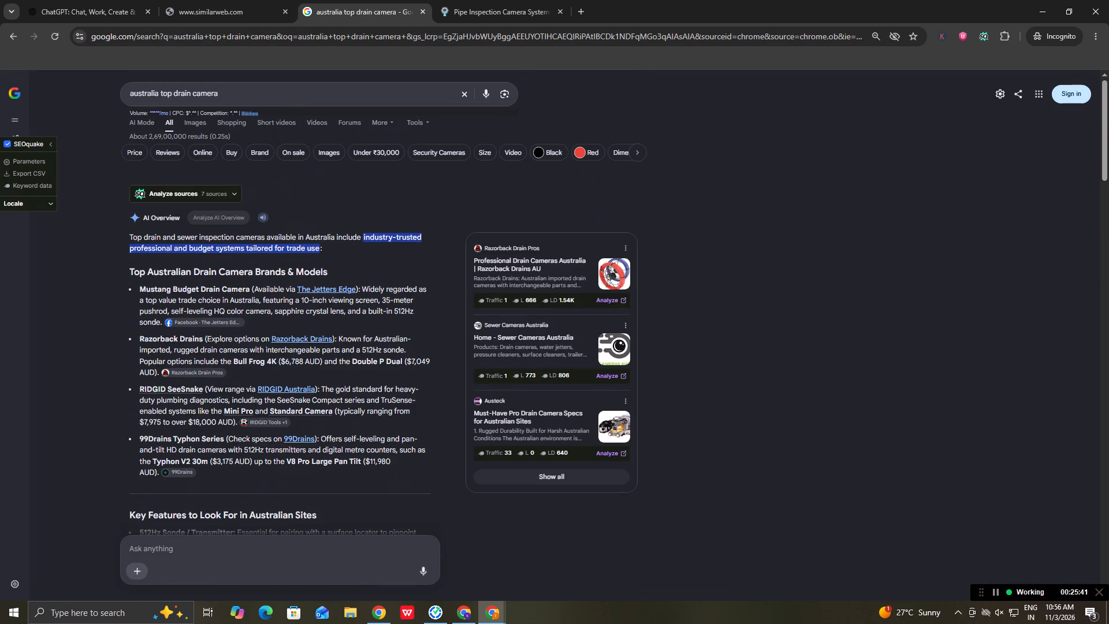
{"action": "left_click", "coordinate": [274, 88]}
{"action": "key", "text": "space"}
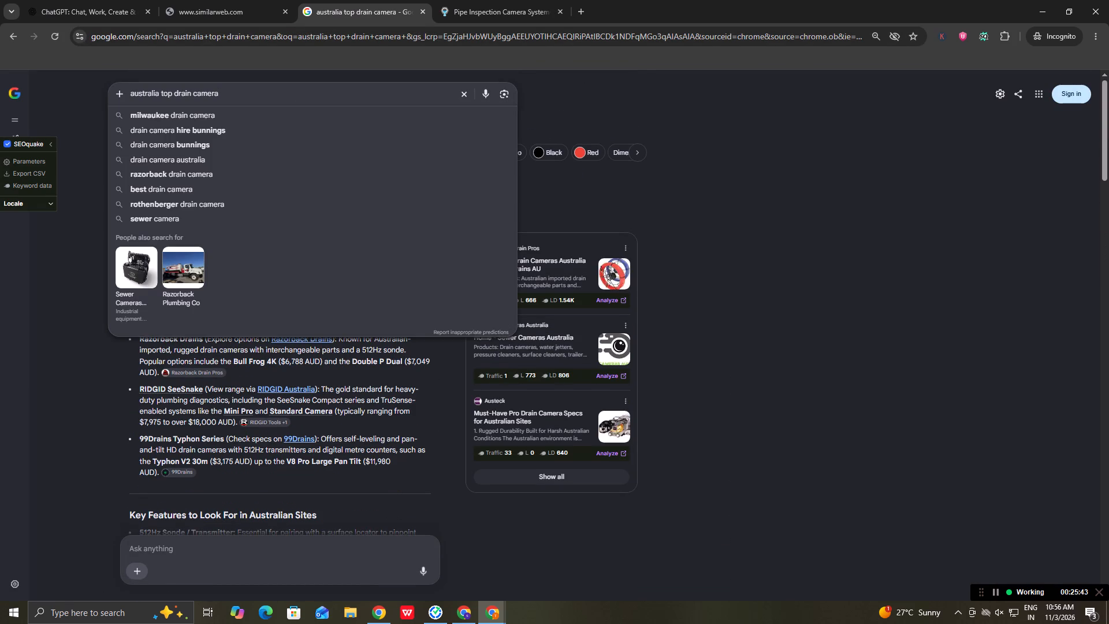
{"action": "type", "text": "brand"}
{"action": "key", "text": "Return"}
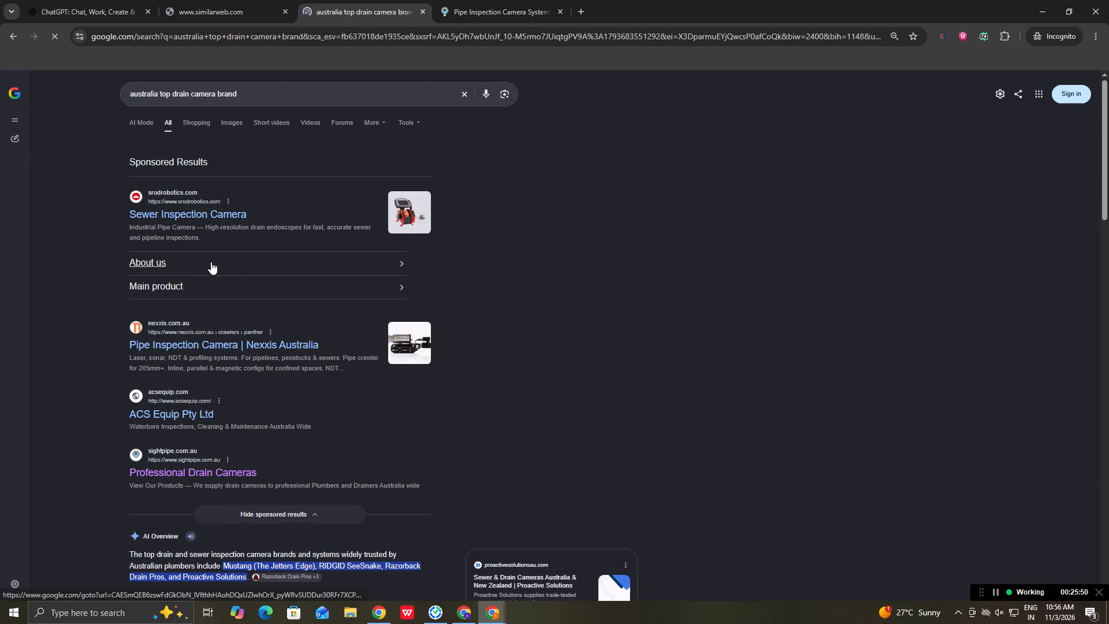
Find Proactive Solutions among the brands in the expanded AI overview, open its site and copy its URL.
{"action": "scroll", "coordinate": [211, 262], "scroll_direction": "down", "scroll_amount": 3}
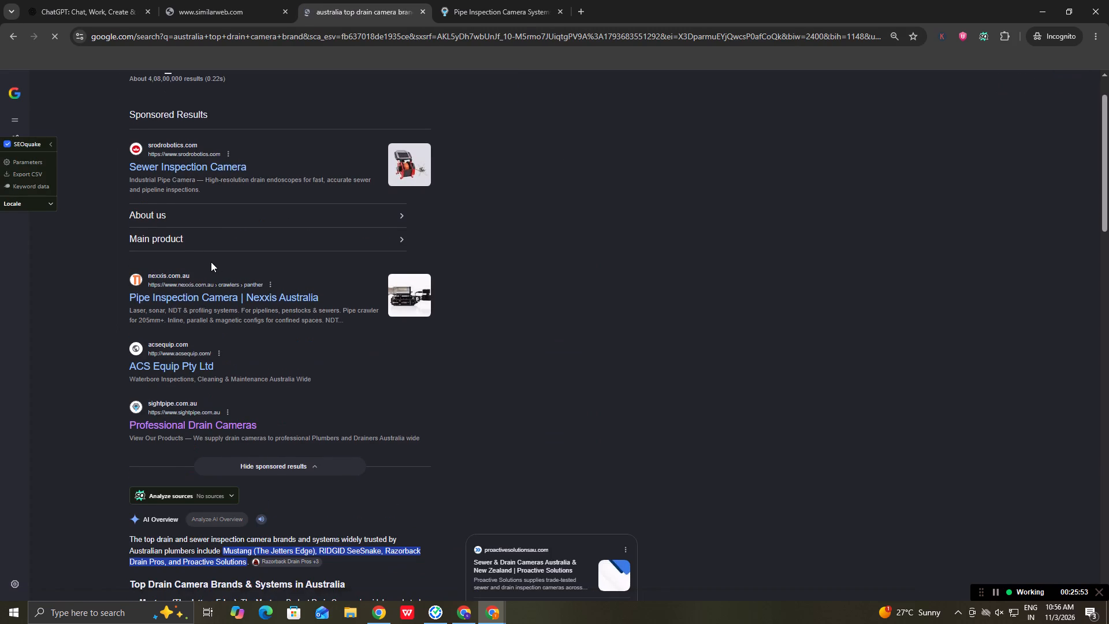
{"action": "scroll", "coordinate": [211, 262], "scroll_direction": "down", "scroll_amount": 1}
{"action": "left_click", "coordinate": [226, 495]}
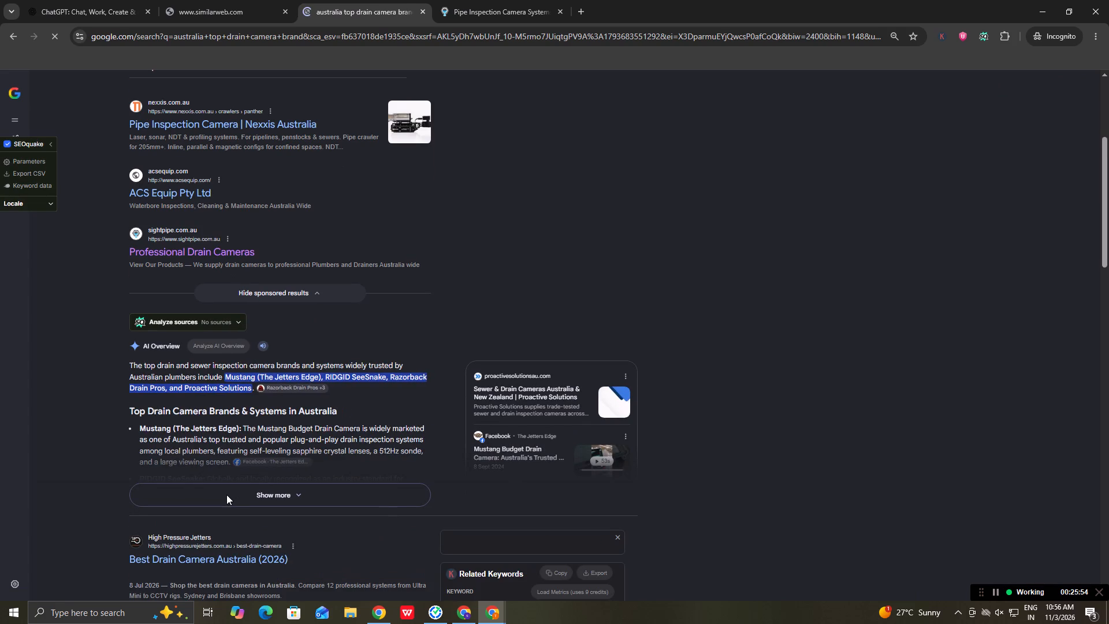
{"action": "scroll", "coordinate": [214, 474], "scroll_direction": "down", "scroll_amount": 1}
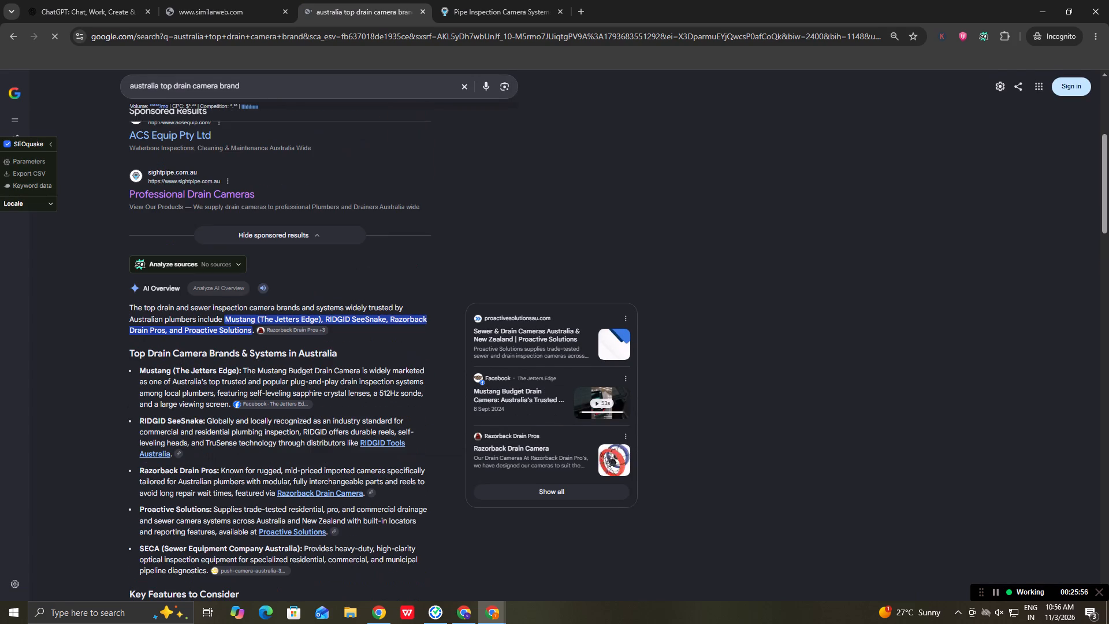
{"action": "scroll", "coordinate": [218, 465], "scroll_direction": "down", "scroll_amount": 1}
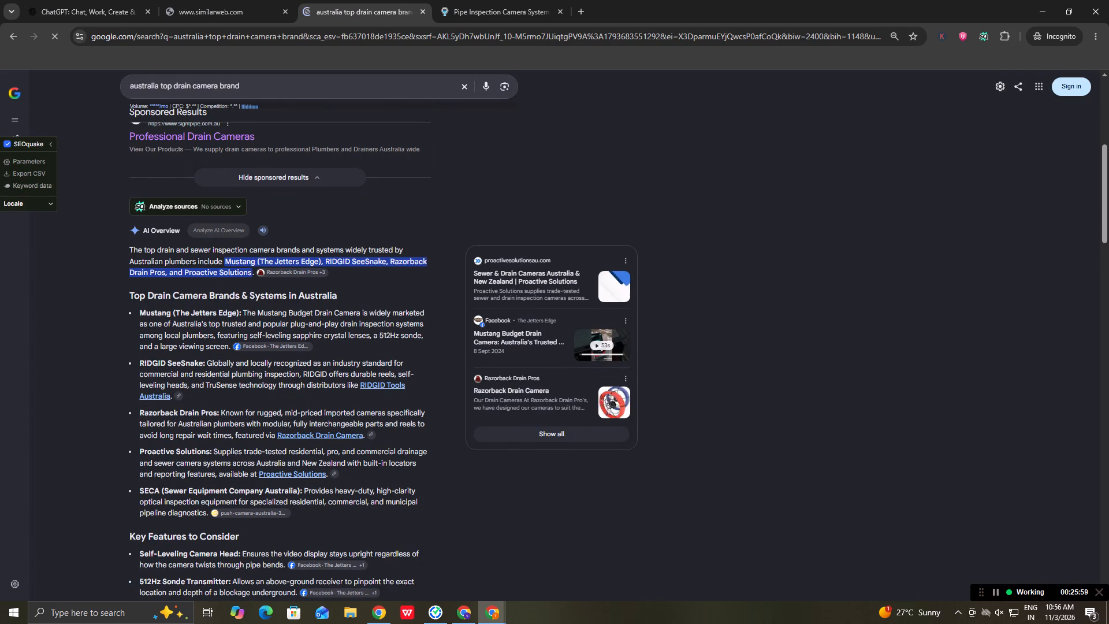
{"action": "left_click", "coordinate": [283, 474]}
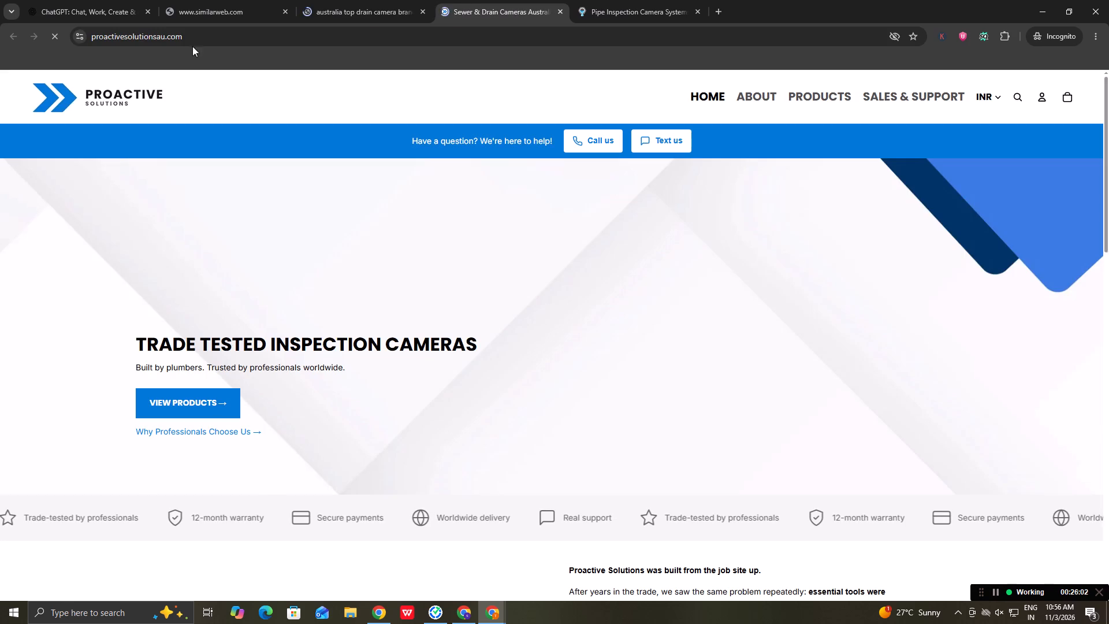
{"action": "triple_click", "coordinate": [235, 36]}
{"action": "key", "text": "ctrl+c"}
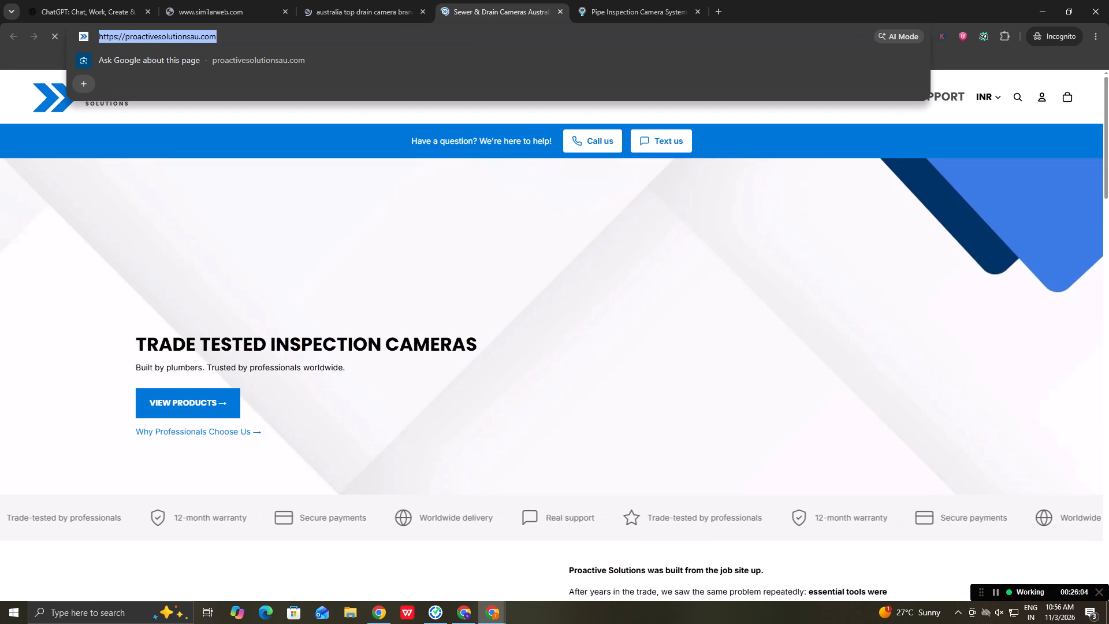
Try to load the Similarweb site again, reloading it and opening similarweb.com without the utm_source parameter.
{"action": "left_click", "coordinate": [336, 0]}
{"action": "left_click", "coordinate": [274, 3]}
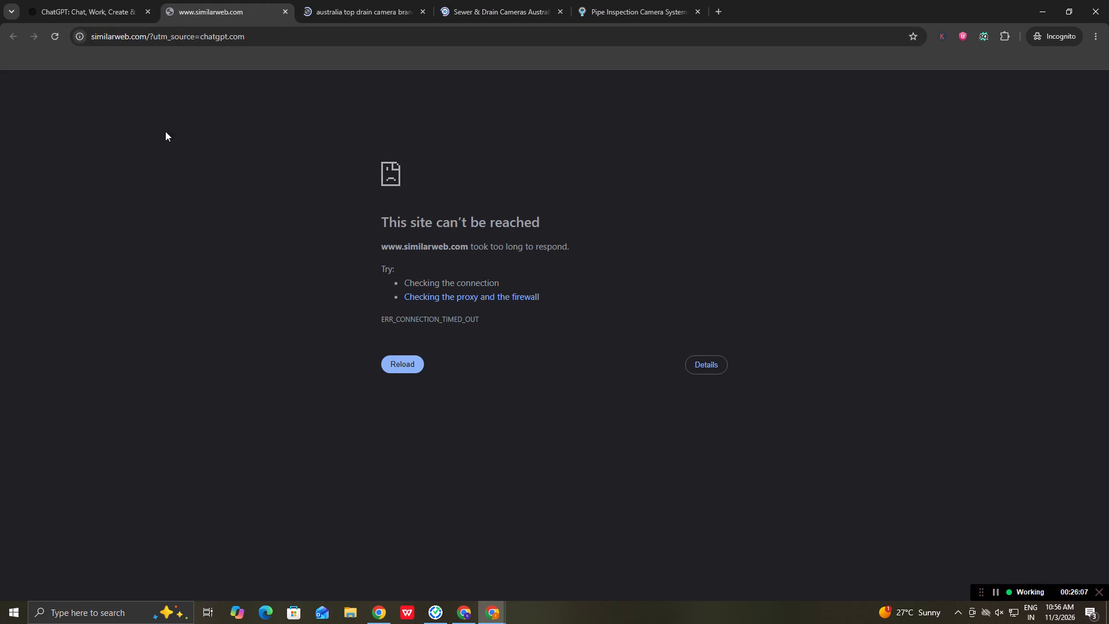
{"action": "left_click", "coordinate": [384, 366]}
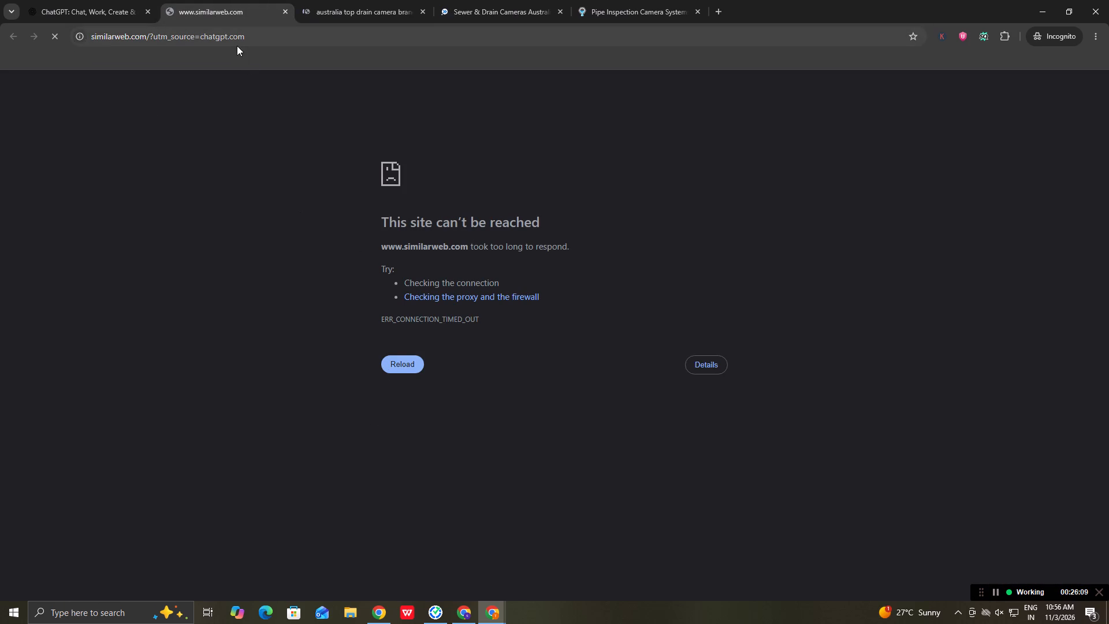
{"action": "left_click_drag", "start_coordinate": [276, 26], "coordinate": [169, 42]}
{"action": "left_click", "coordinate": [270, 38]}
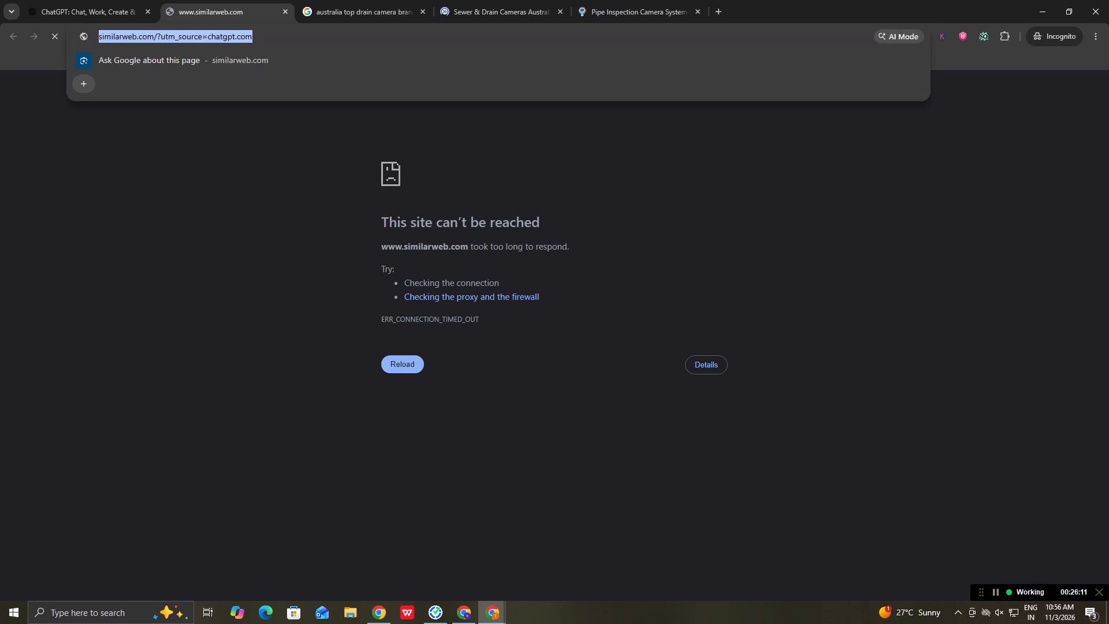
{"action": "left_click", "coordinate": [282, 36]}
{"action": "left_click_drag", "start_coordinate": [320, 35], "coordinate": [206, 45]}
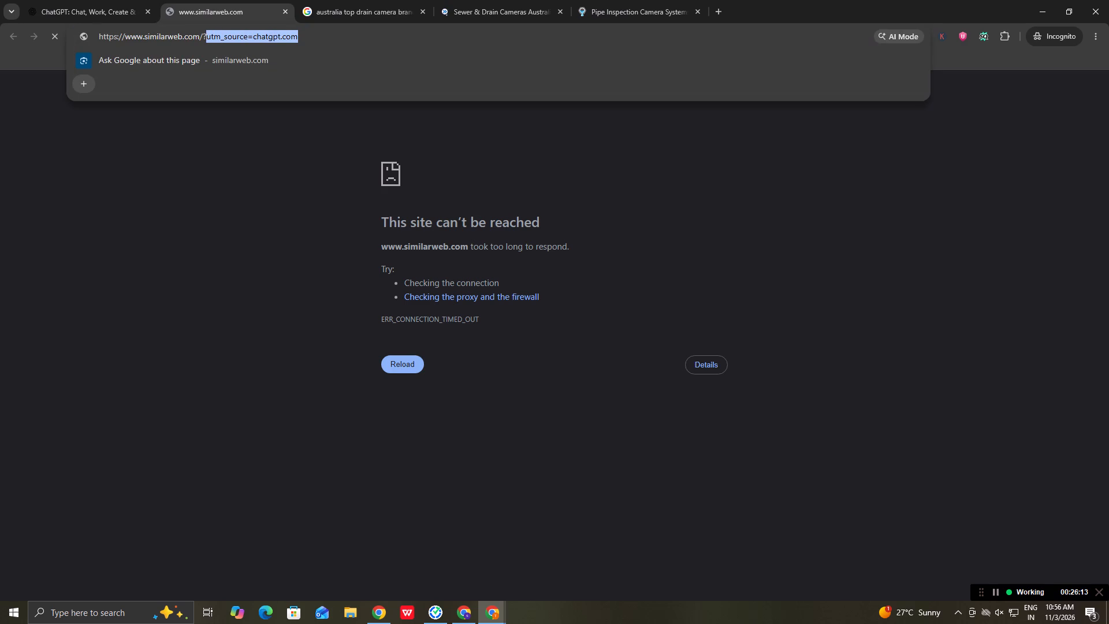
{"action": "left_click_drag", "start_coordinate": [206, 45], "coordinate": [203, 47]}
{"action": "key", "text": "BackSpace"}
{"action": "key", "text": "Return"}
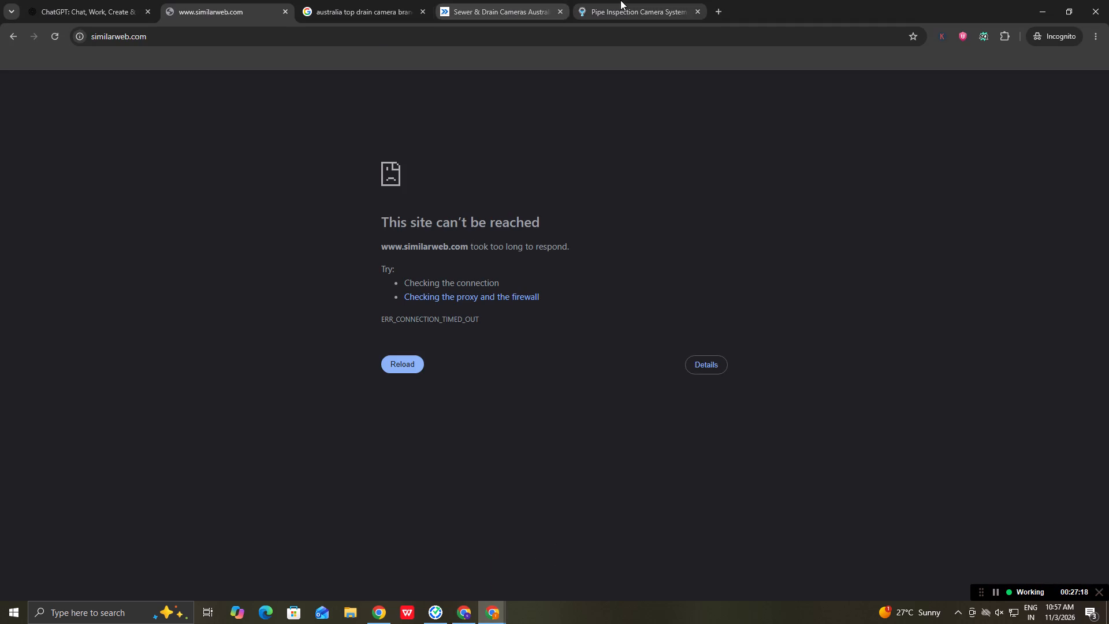
{"action": "left_click", "coordinate": [620, 0]}
{"action": "left_click", "coordinate": [159, 37]}
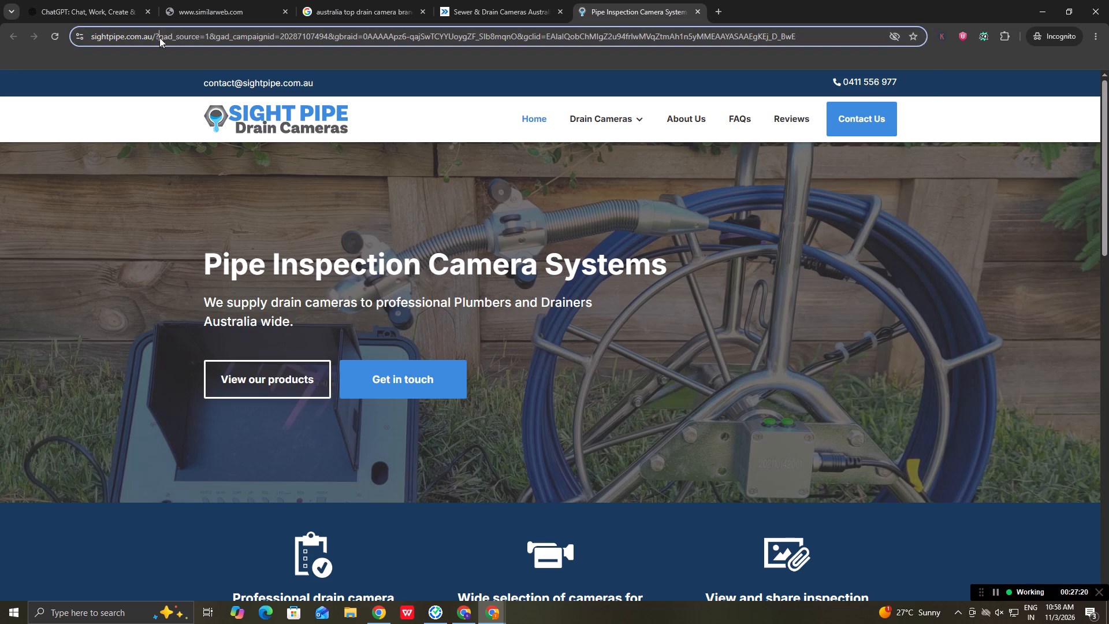
{"action": "left_click", "coordinate": [522, 0]}
{"action": "right_click", "coordinate": [247, 36]}
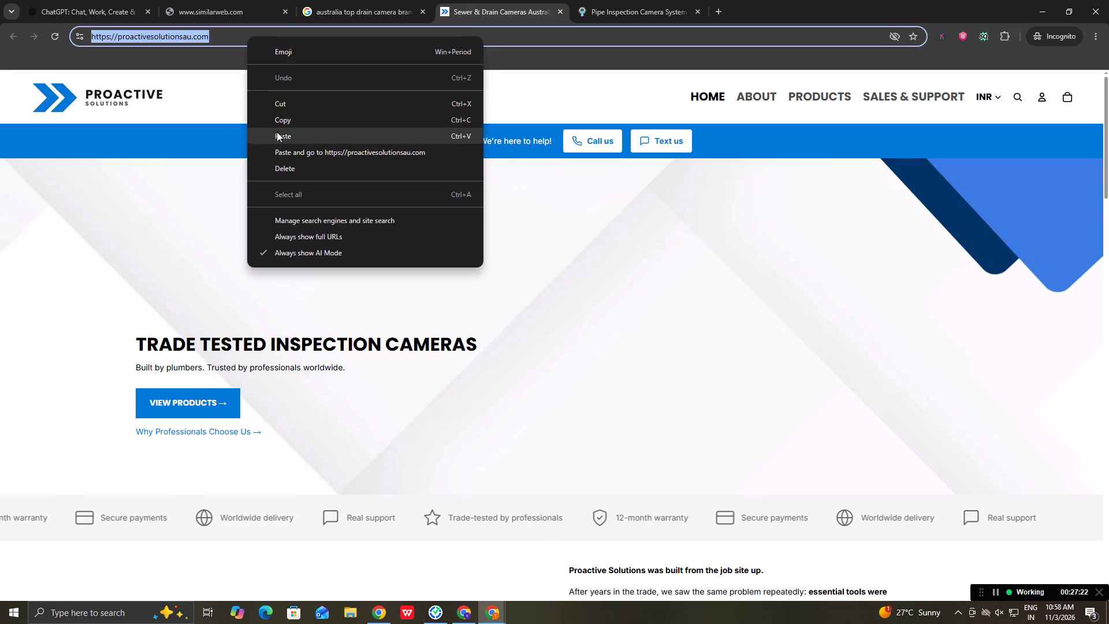
{"action": "left_click", "coordinate": [296, 117]}
{"action": "left_click", "coordinate": [465, 608]}
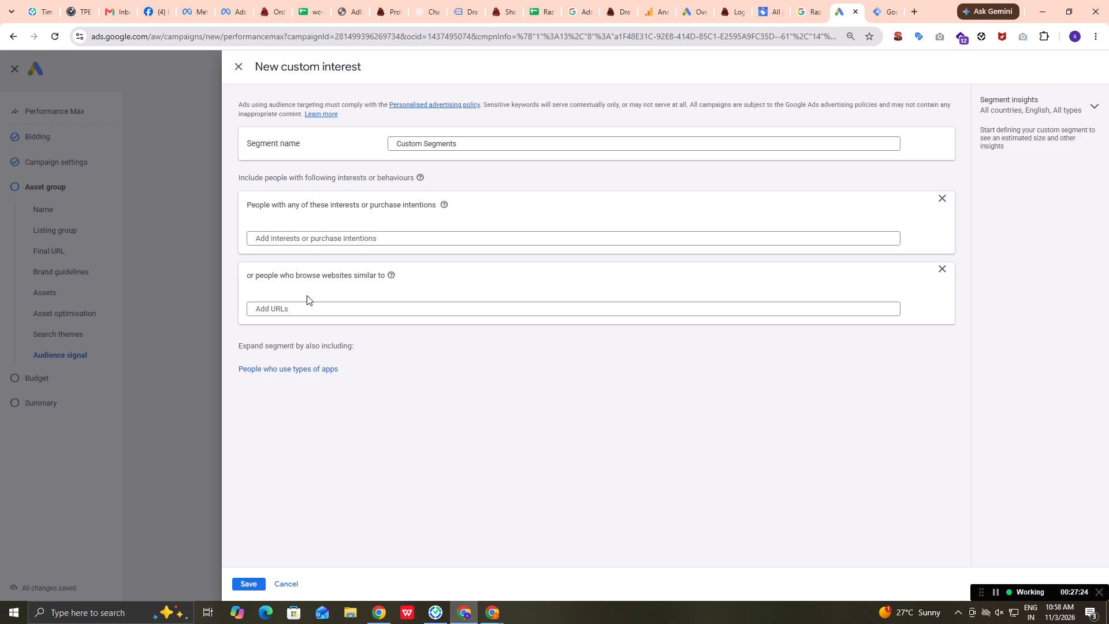
{"action": "right_click", "coordinate": [291, 305]}
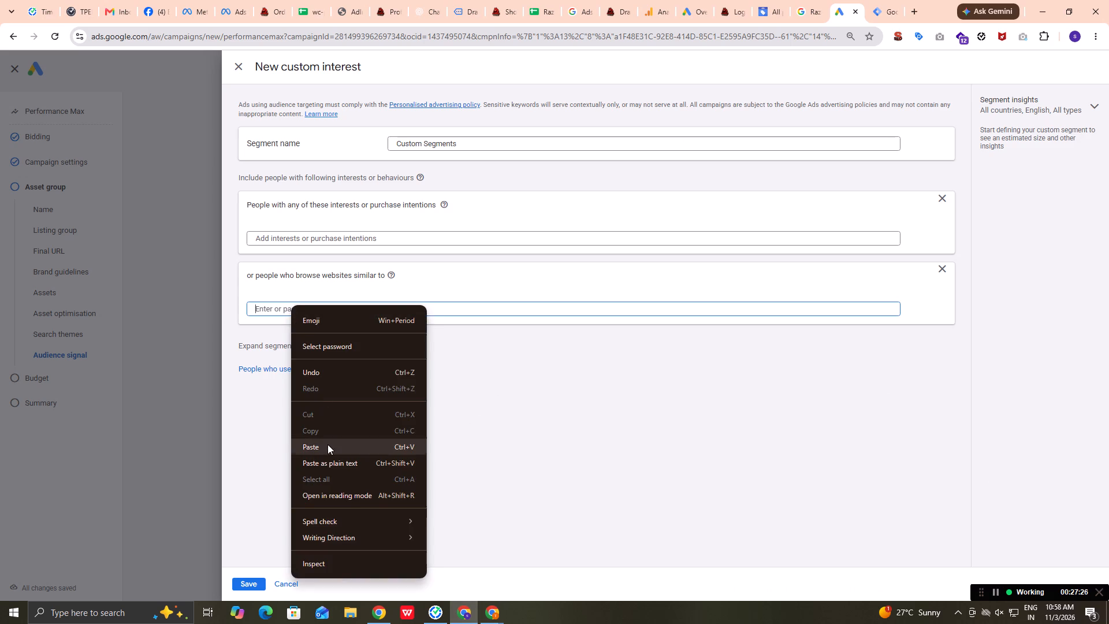
{"action": "left_click", "coordinate": [329, 450]}
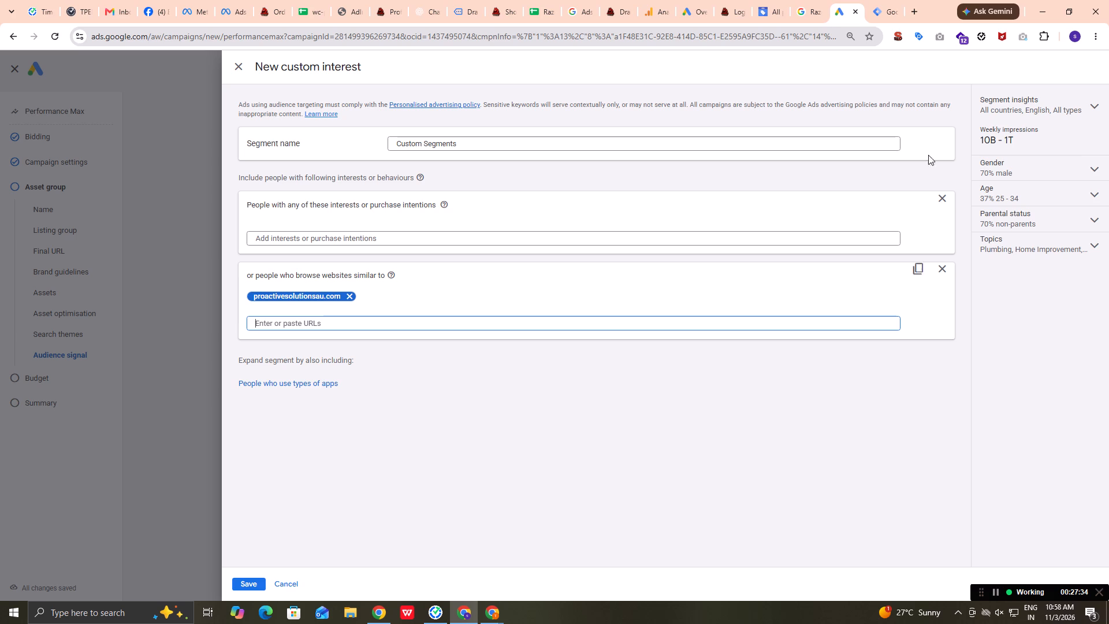
Examine the custom segment's insights for age, parental status and topics.
{"action": "left_click", "coordinate": [1023, 199]}
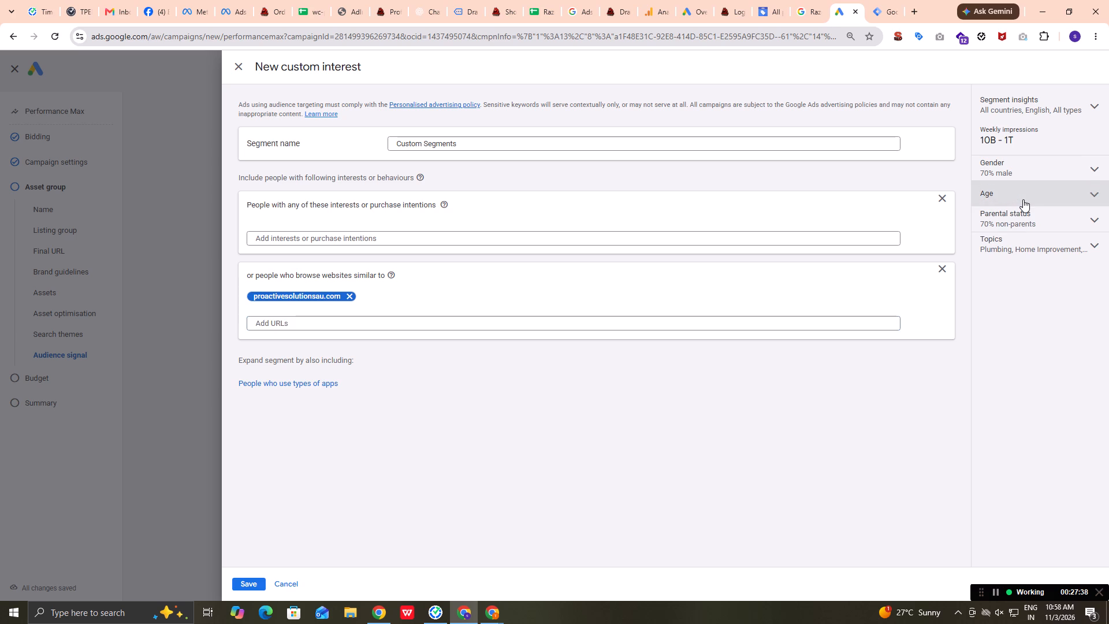
{"action": "left_click", "coordinate": [1095, 192]}
{"action": "left_click", "coordinate": [1065, 220]}
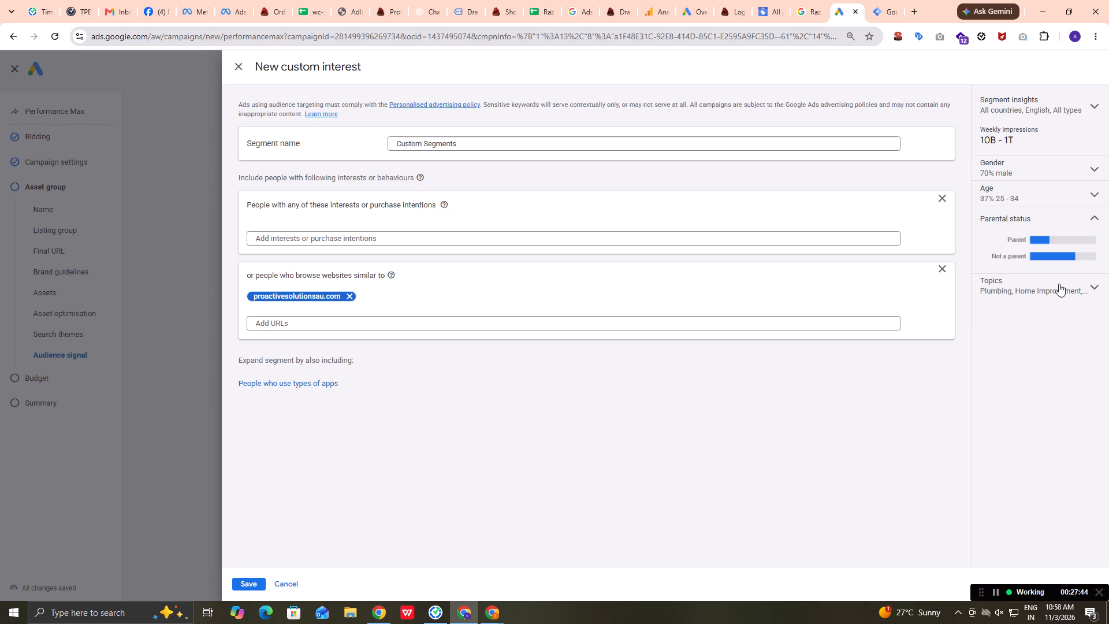
{"action": "left_click", "coordinate": [1059, 287]}
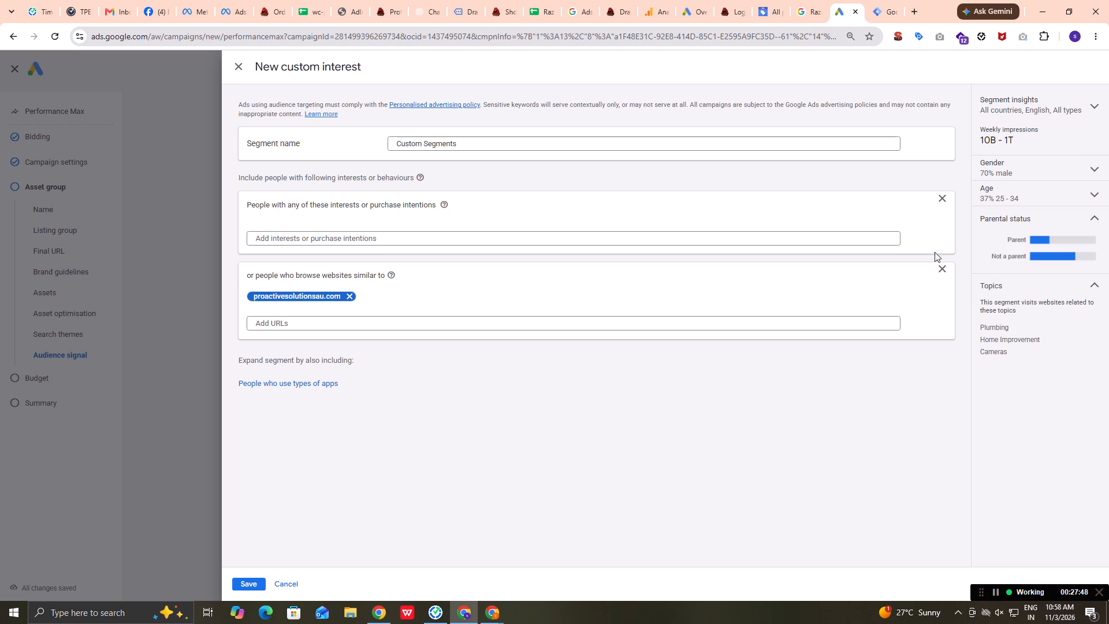
{"action": "left_click", "coordinate": [631, 481]}
Switch to the incognito window and examine the "australia top drain camera brand" search results, including the AI overview, sponsored and organic listings, for competitor websites.
{"action": "left_click", "coordinate": [497, 613]}
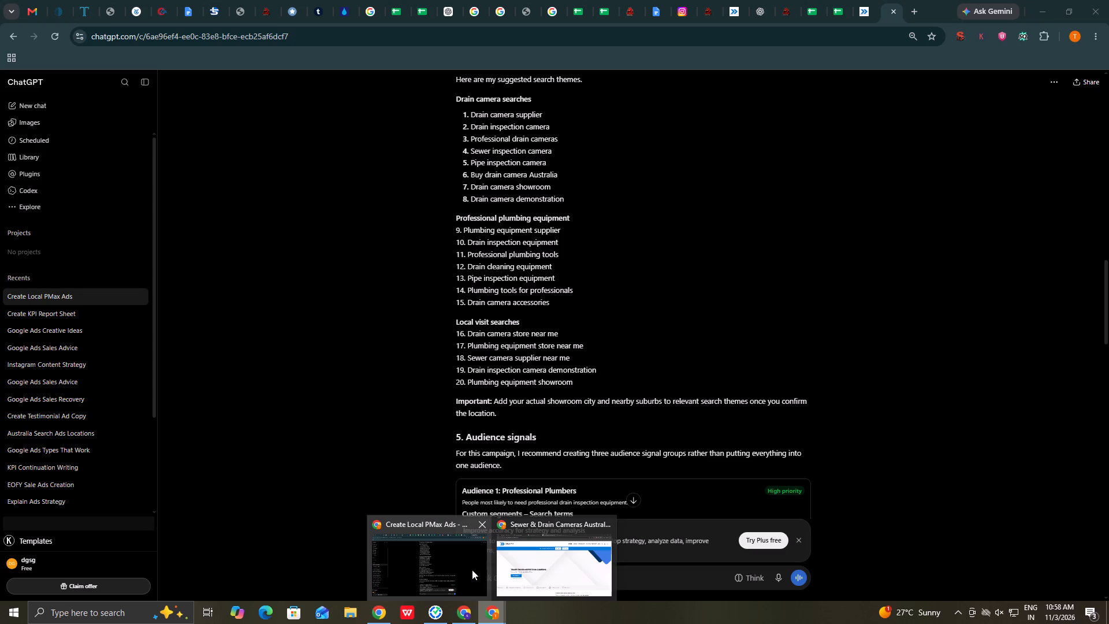
{"action": "left_click", "coordinate": [547, 567]}
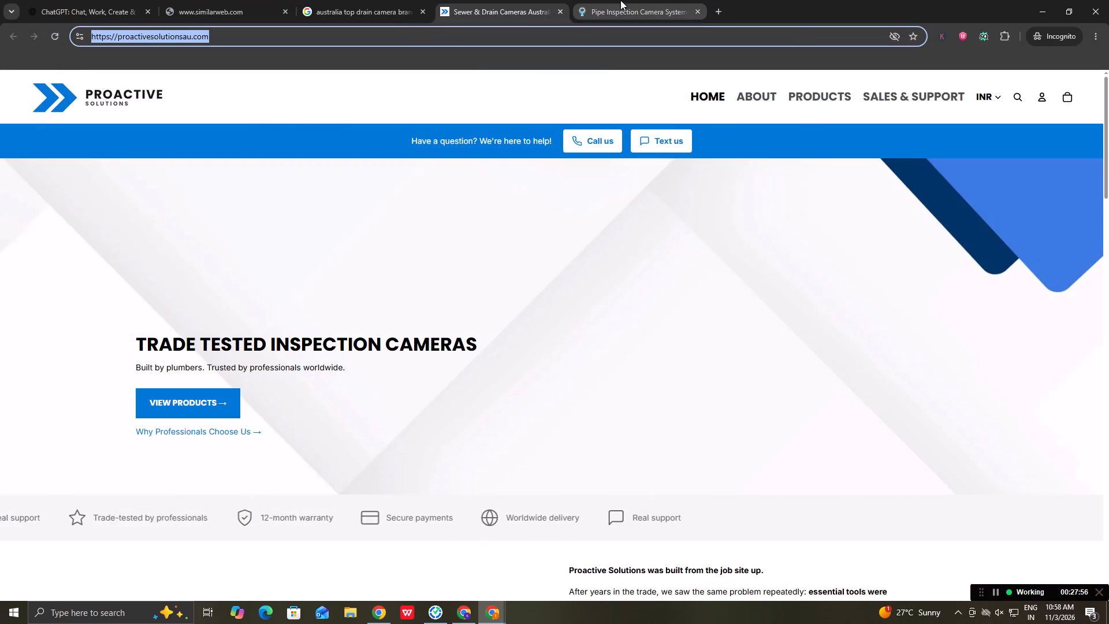
{"action": "left_click", "coordinate": [620, 0]}
{"action": "left_click", "coordinate": [388, 0]}
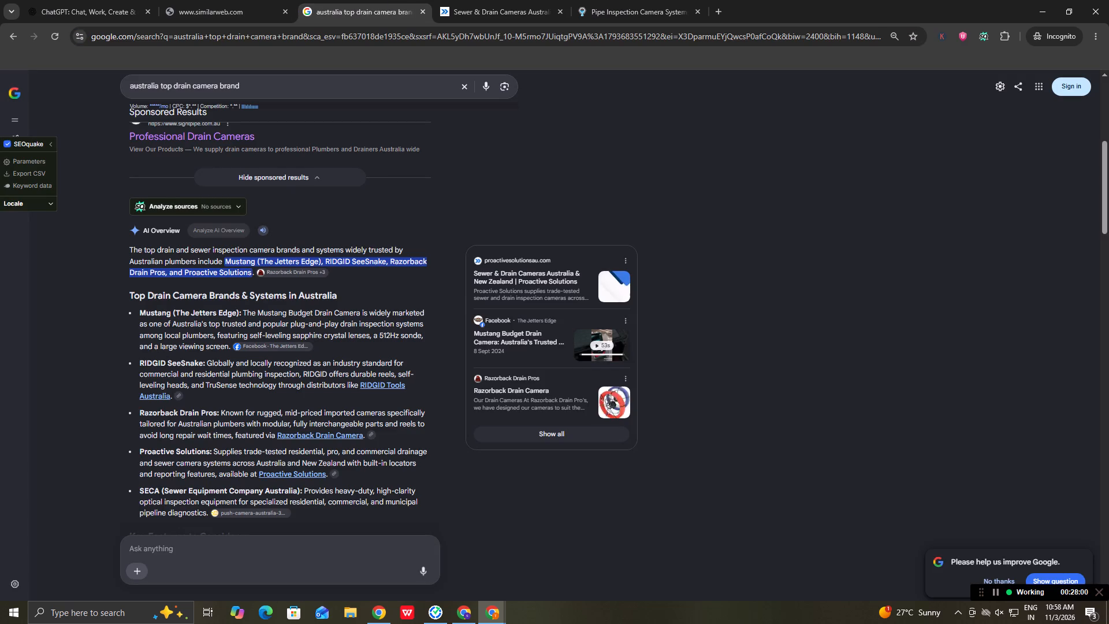
{"action": "scroll", "coordinate": [209, 394], "scroll_direction": "down", "scroll_amount": 1}
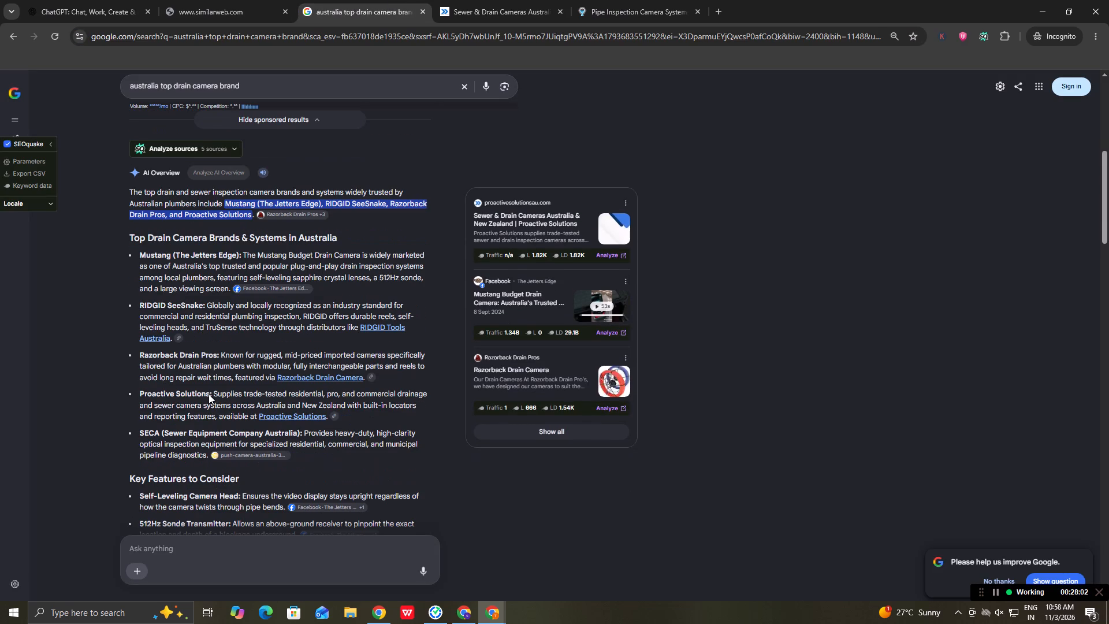
{"action": "scroll", "coordinate": [209, 394], "scroll_direction": "down", "scroll_amount": 2}
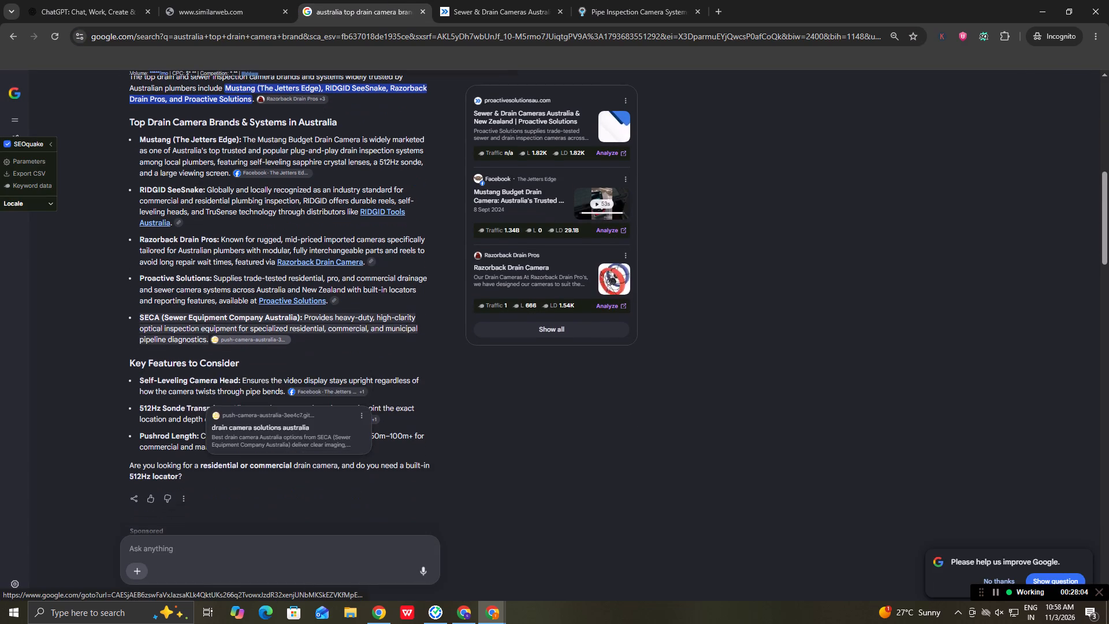
{"action": "scroll", "coordinate": [209, 394], "scroll_direction": "down", "scroll_amount": 6}
{"action": "scroll", "coordinate": [208, 429], "scroll_direction": "up", "scroll_amount": 5}
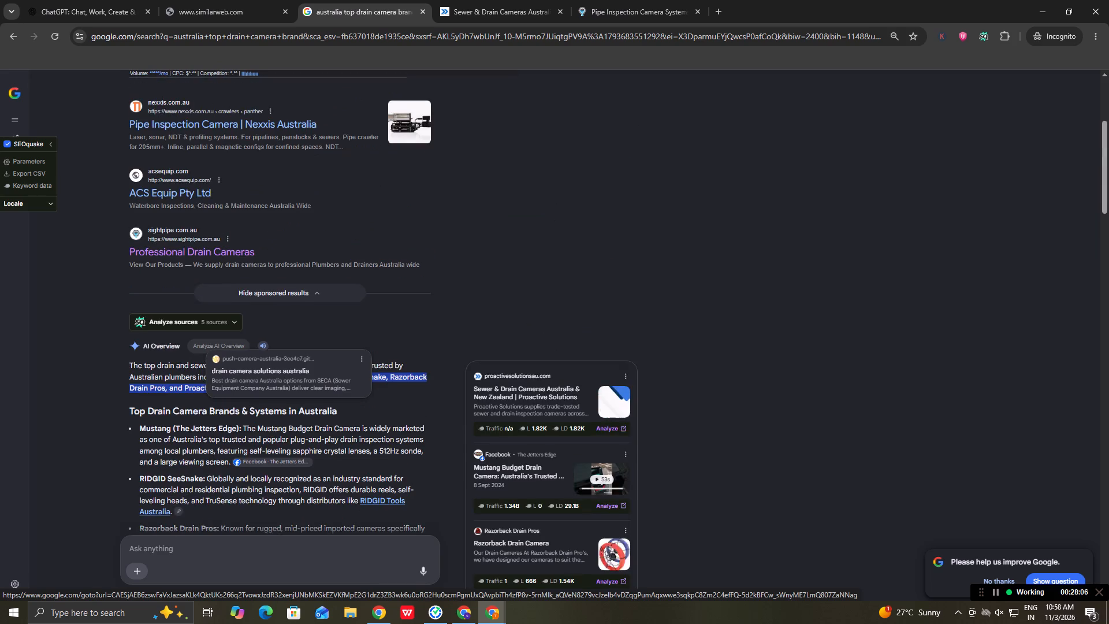
{"action": "scroll", "coordinate": [204, 440], "scroll_direction": "up", "scroll_amount": 1}
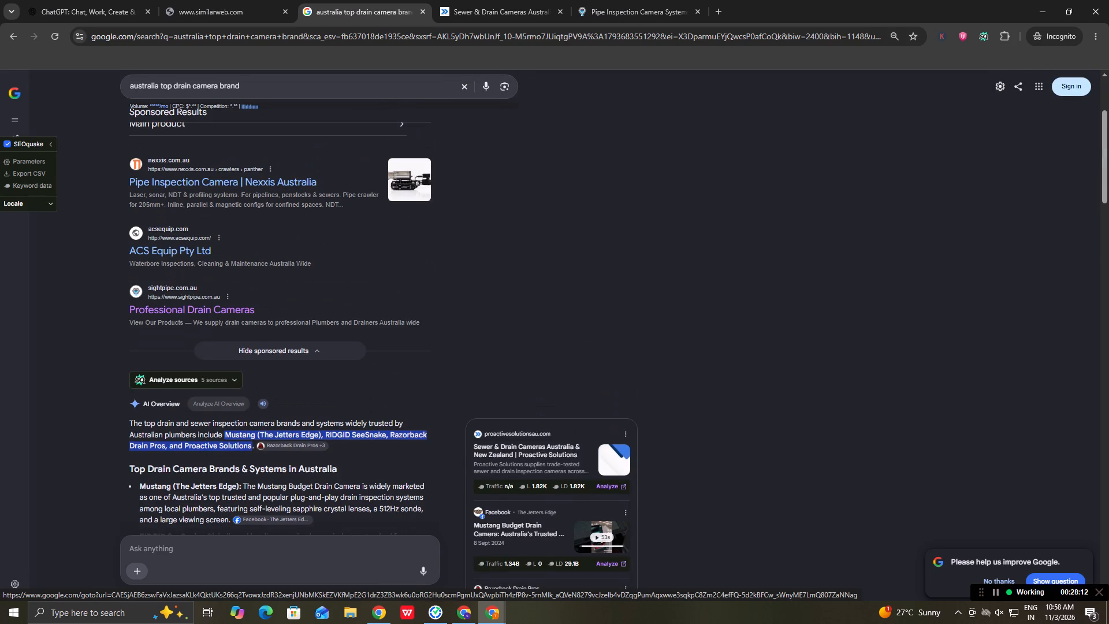
{"action": "scroll", "coordinate": [204, 439], "scroll_direction": "up", "scroll_amount": 4}
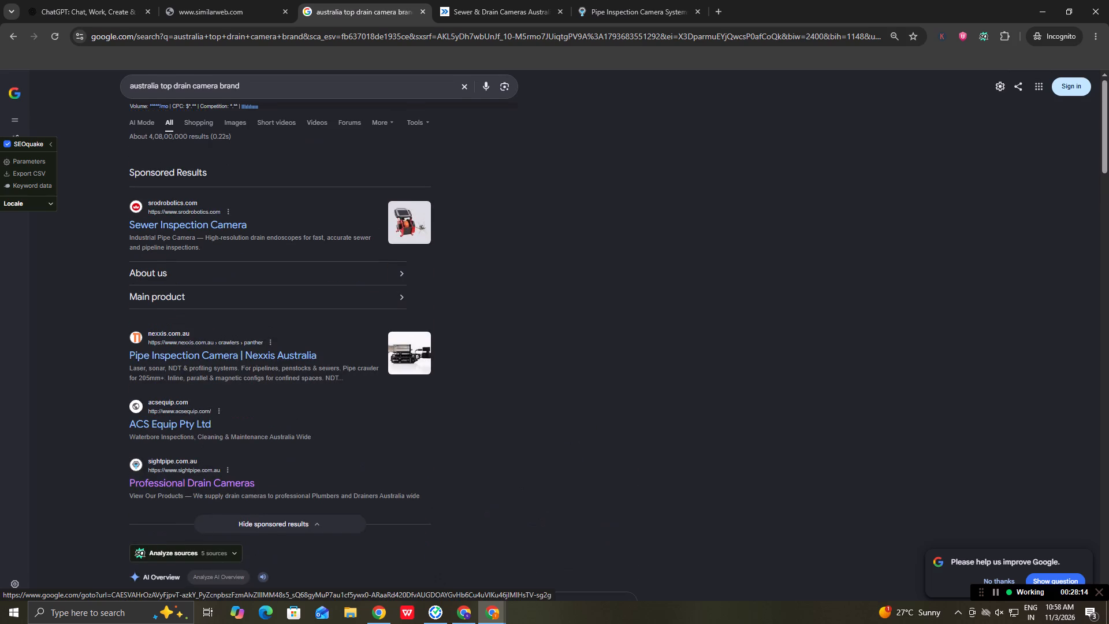
{"action": "scroll", "coordinate": [204, 439], "scroll_direction": "up", "scroll_amount": 3}
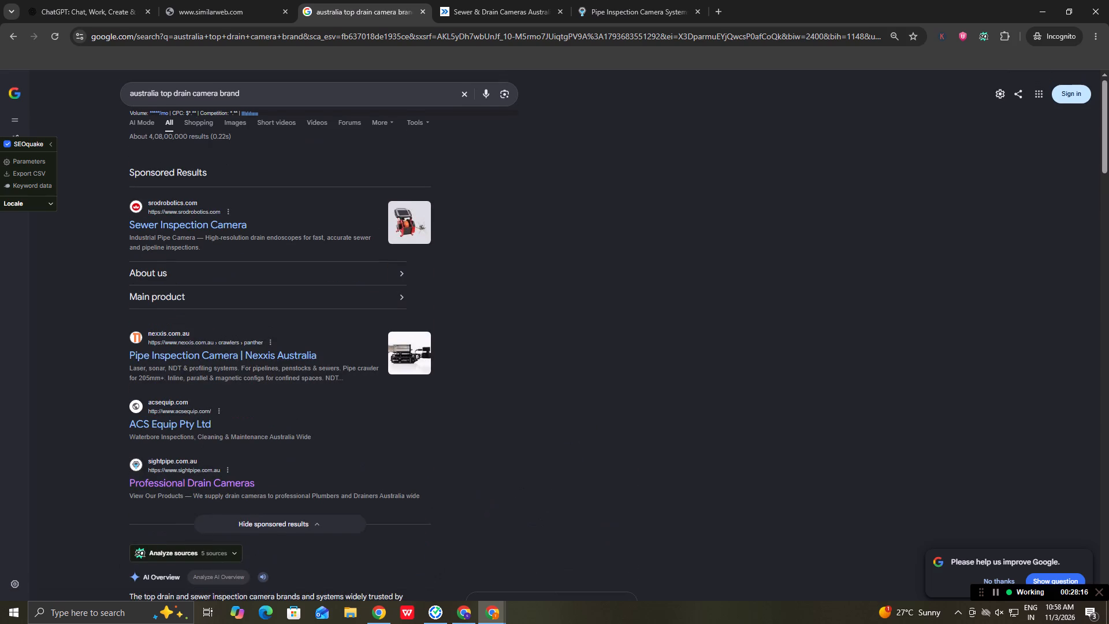
{"action": "scroll", "coordinate": [204, 438], "scroll_direction": "down", "scroll_amount": 1}
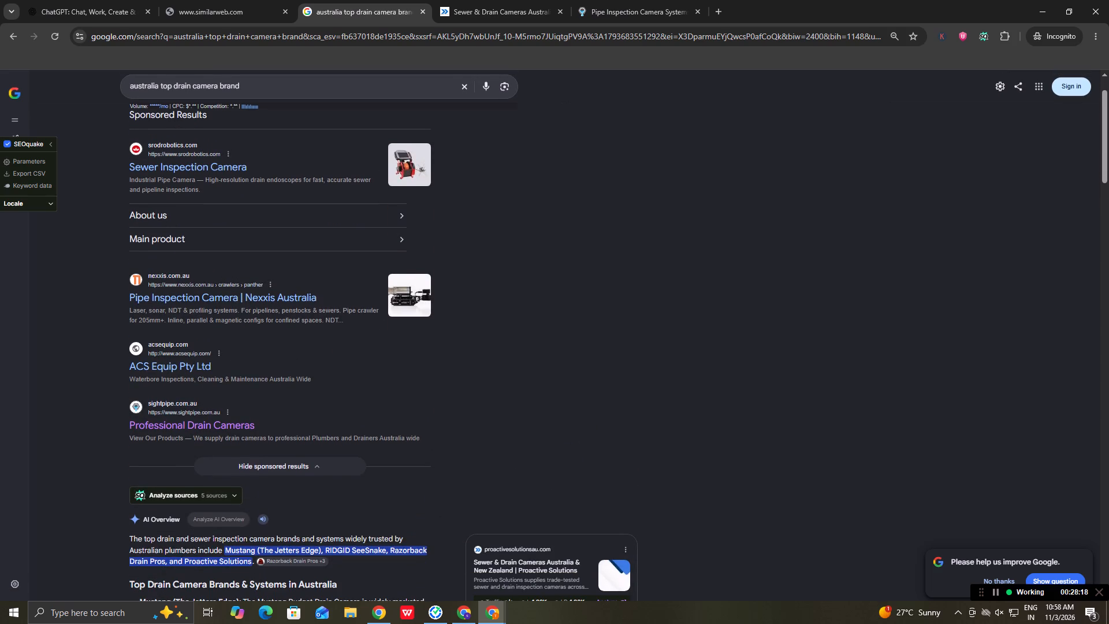
{"action": "scroll", "coordinate": [169, 439], "scroll_direction": "down", "scroll_amount": 15}
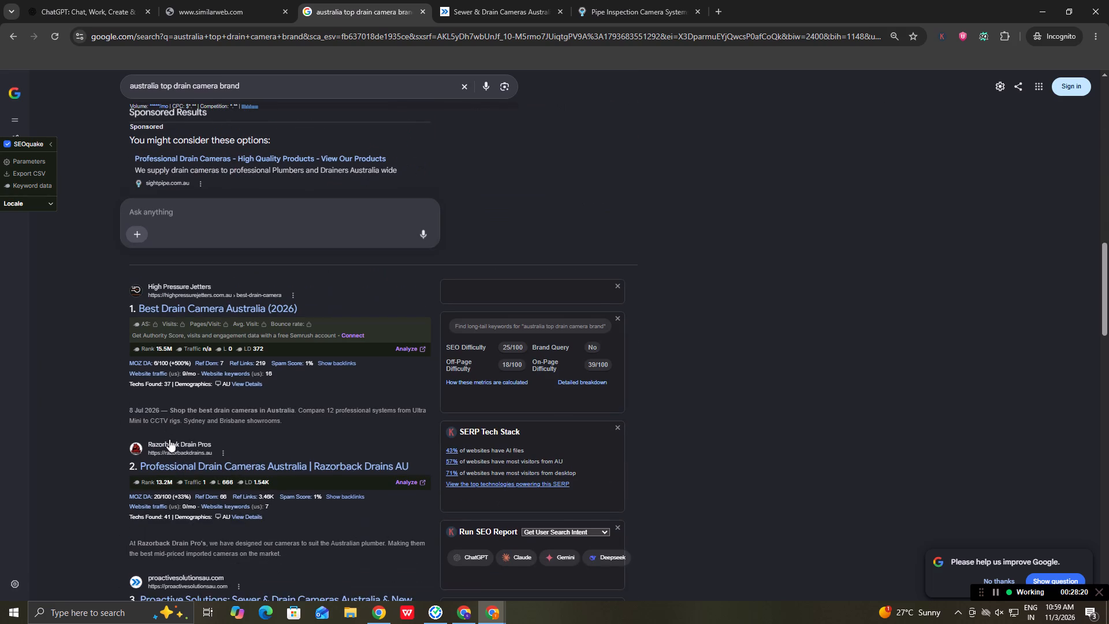
{"action": "scroll", "coordinate": [169, 439], "scroll_direction": "down", "scroll_amount": 1}
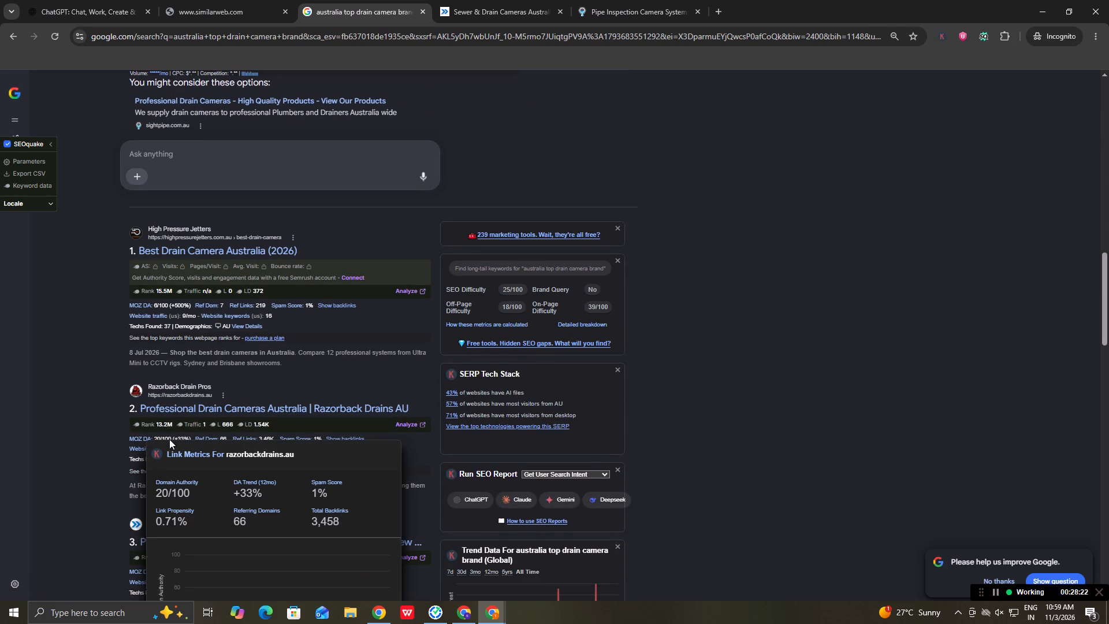
{"action": "scroll", "coordinate": [169, 439], "scroll_direction": "down", "scroll_amount": 3}
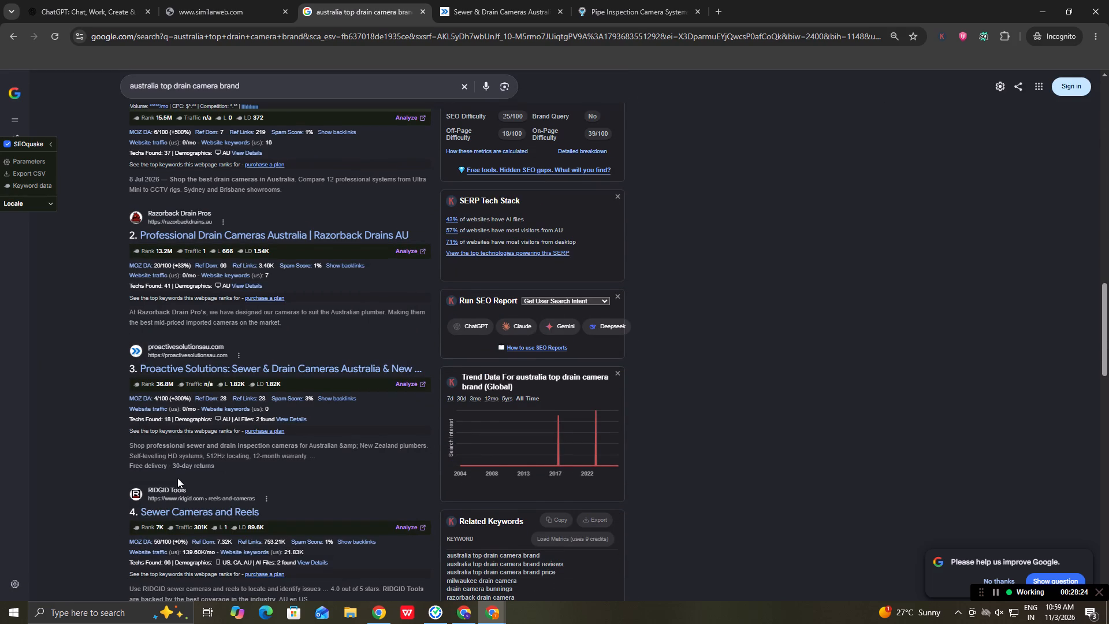
{"action": "scroll", "coordinate": [187, 510], "scroll_direction": "down", "scroll_amount": 3}
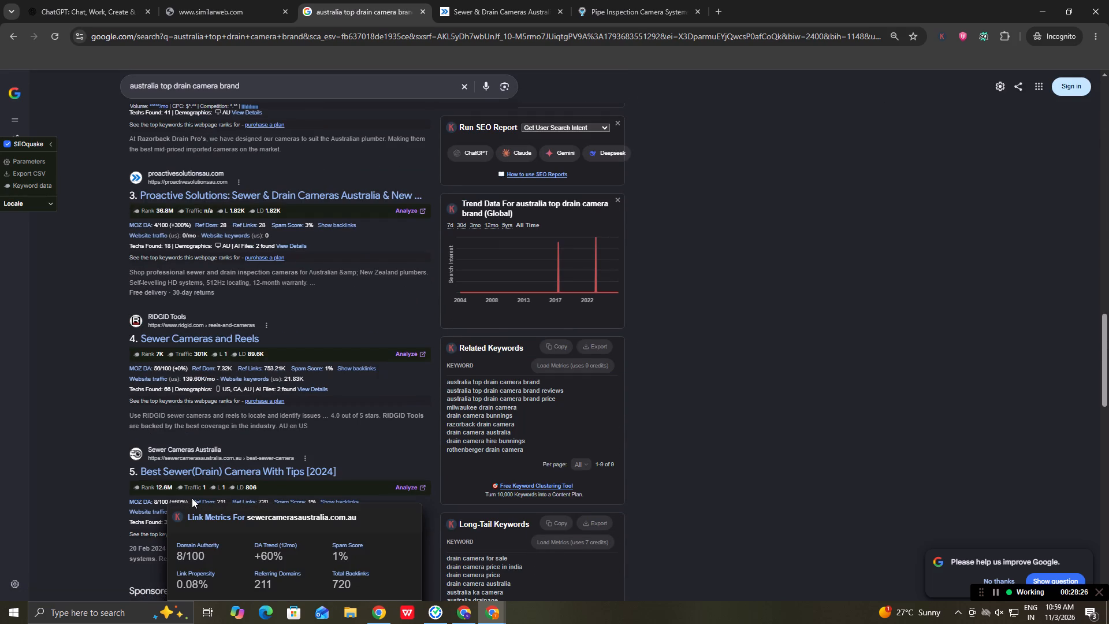
{"action": "left_click", "coordinate": [176, 450]}
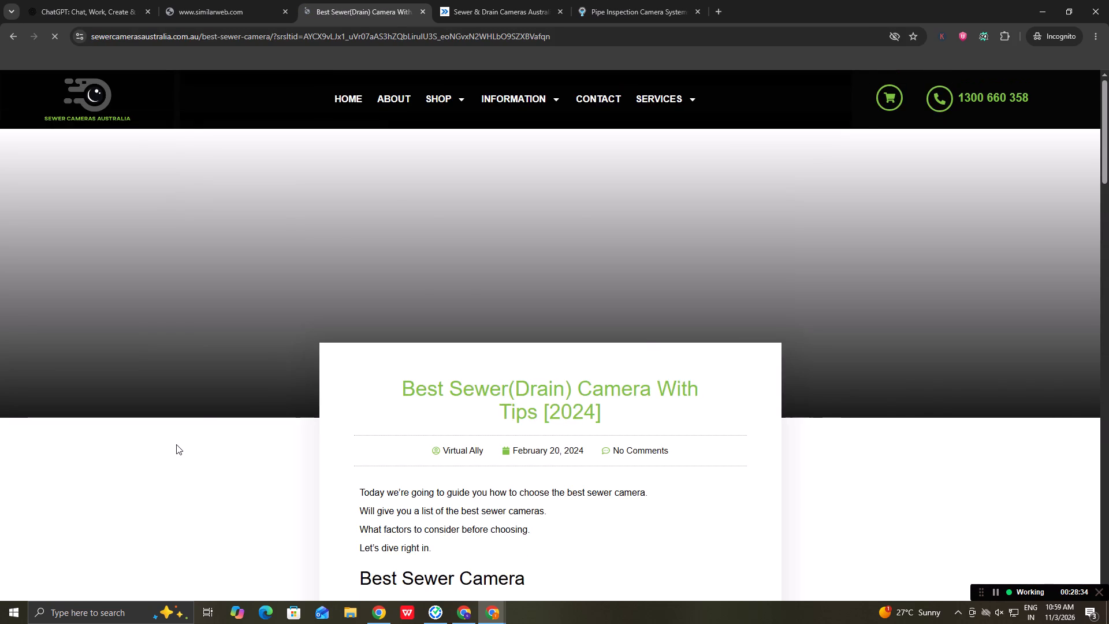
{"action": "scroll", "coordinate": [176, 444], "scroll_direction": "down", "scroll_amount": 8}
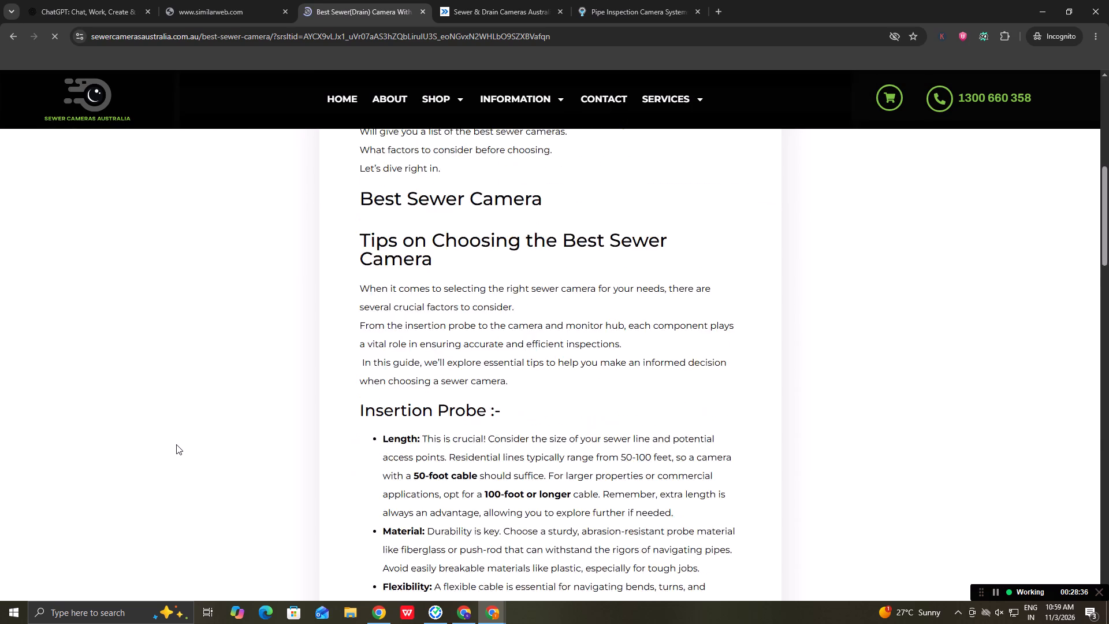
{"action": "scroll", "coordinate": [176, 444], "scroll_direction": "down", "scroll_amount": 15}
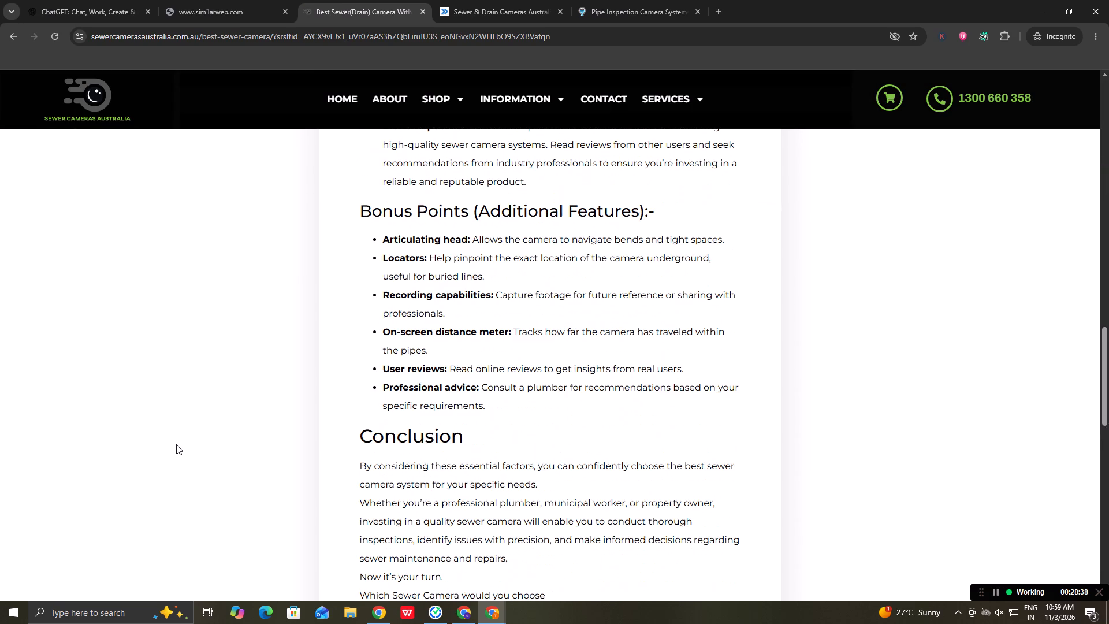
{"action": "left_click", "coordinate": [80, 101]}
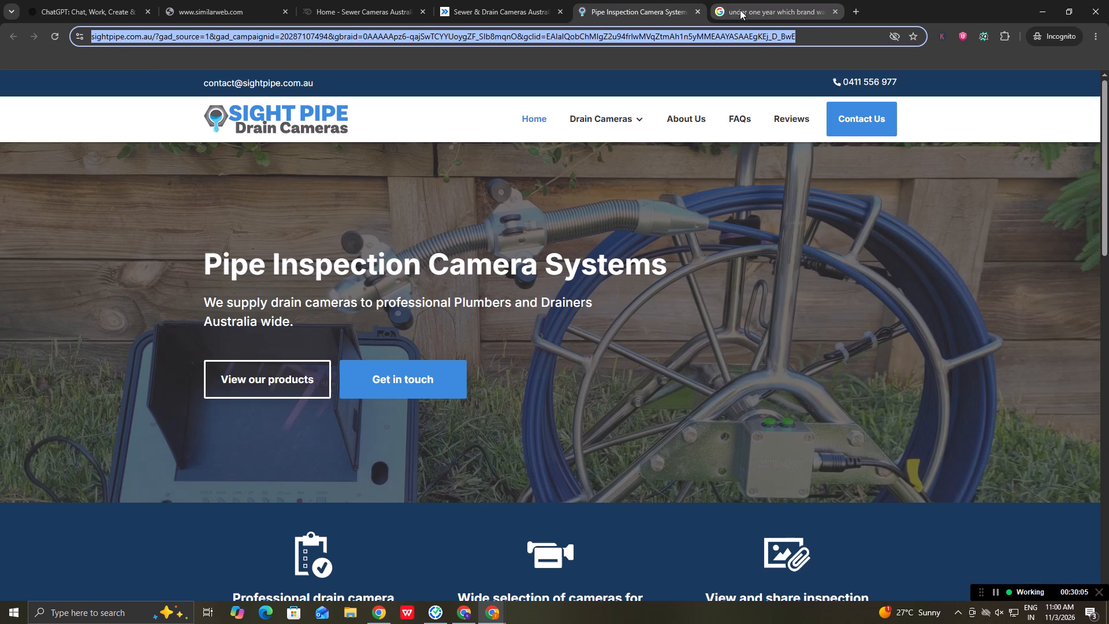
{"action": "left_click", "coordinate": [740, 10]}
{"action": "scroll", "coordinate": [225, 426], "scroll_direction": "down", "scroll_amount": 2}
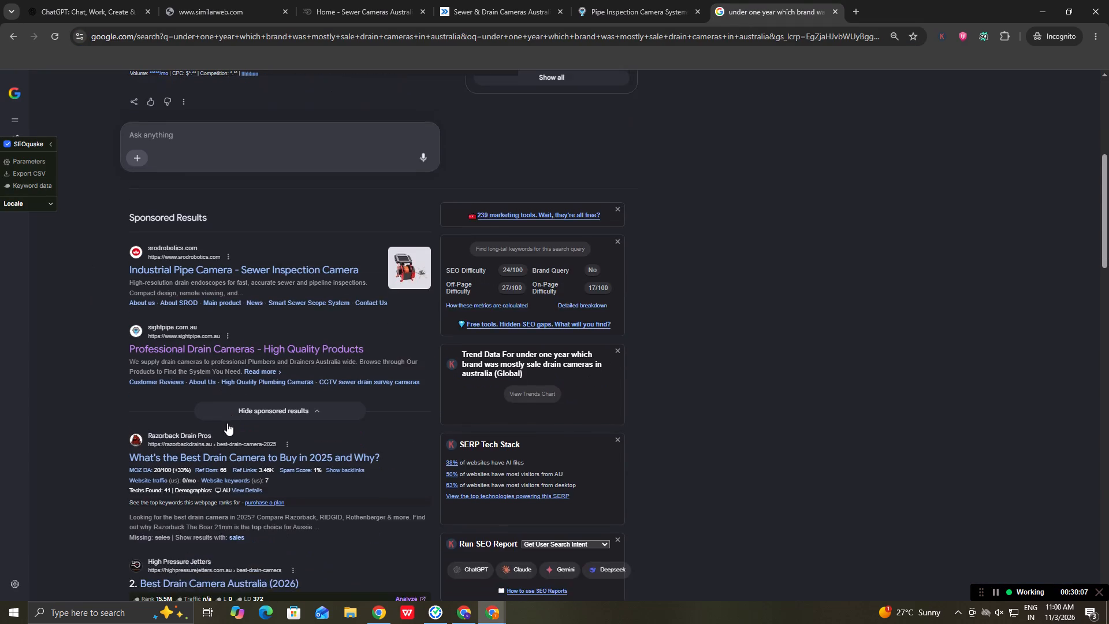
{"action": "scroll", "coordinate": [227, 423], "scroll_direction": "down", "scroll_amount": 6}
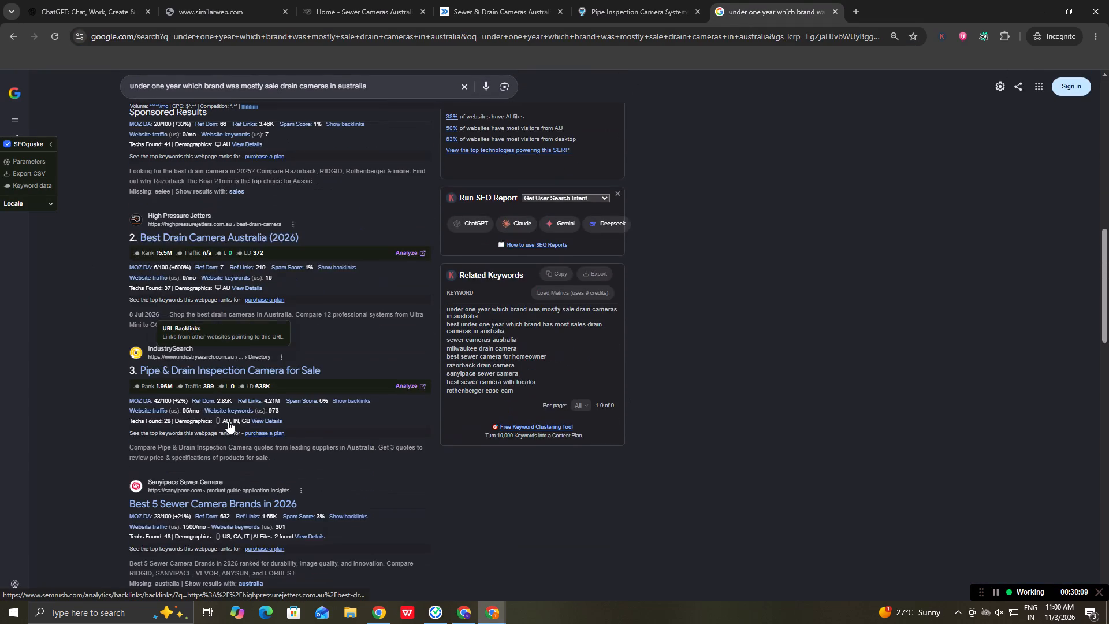
{"action": "scroll", "coordinate": [228, 421], "scroll_direction": "down", "scroll_amount": 3}
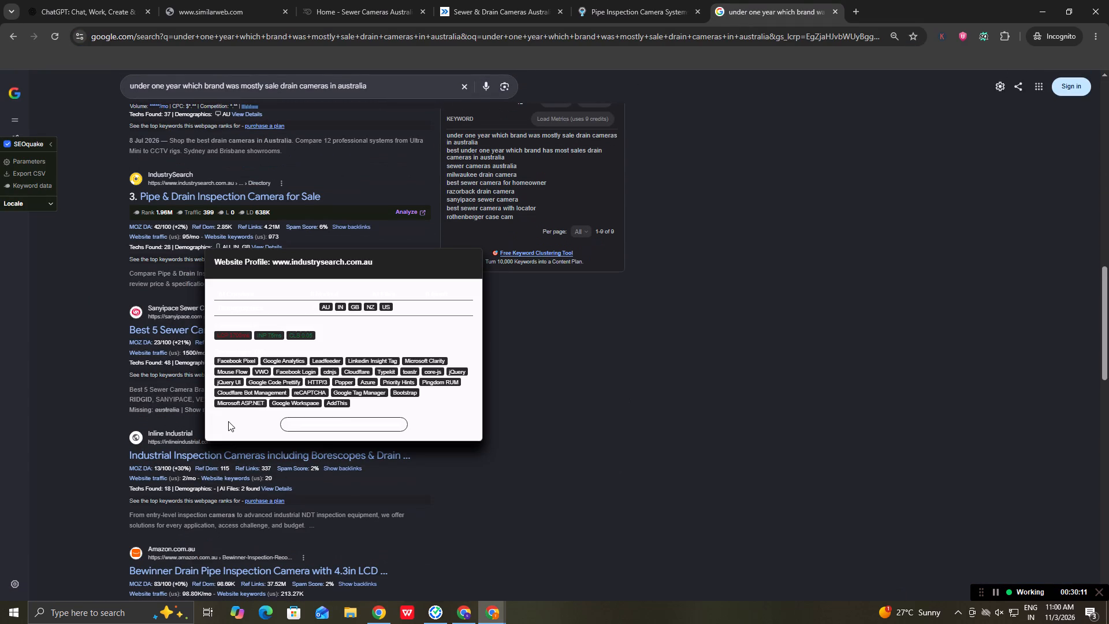
{"action": "scroll", "coordinate": [271, 427], "scroll_direction": "up", "scroll_amount": 8}
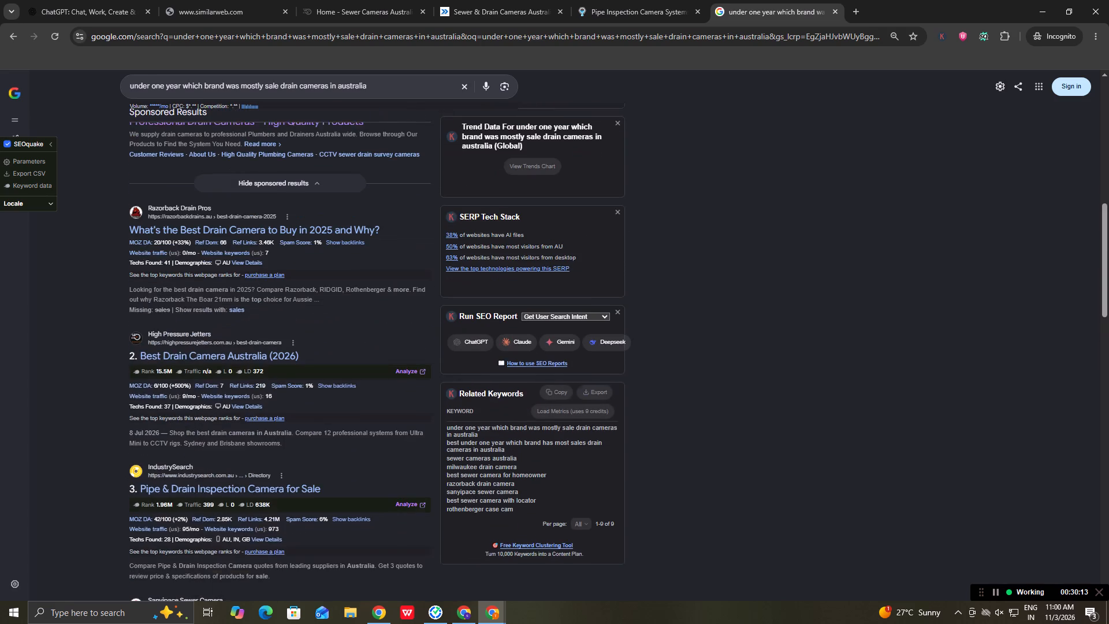
{"action": "scroll", "coordinate": [271, 426], "scroll_direction": "up", "scroll_amount": 2}
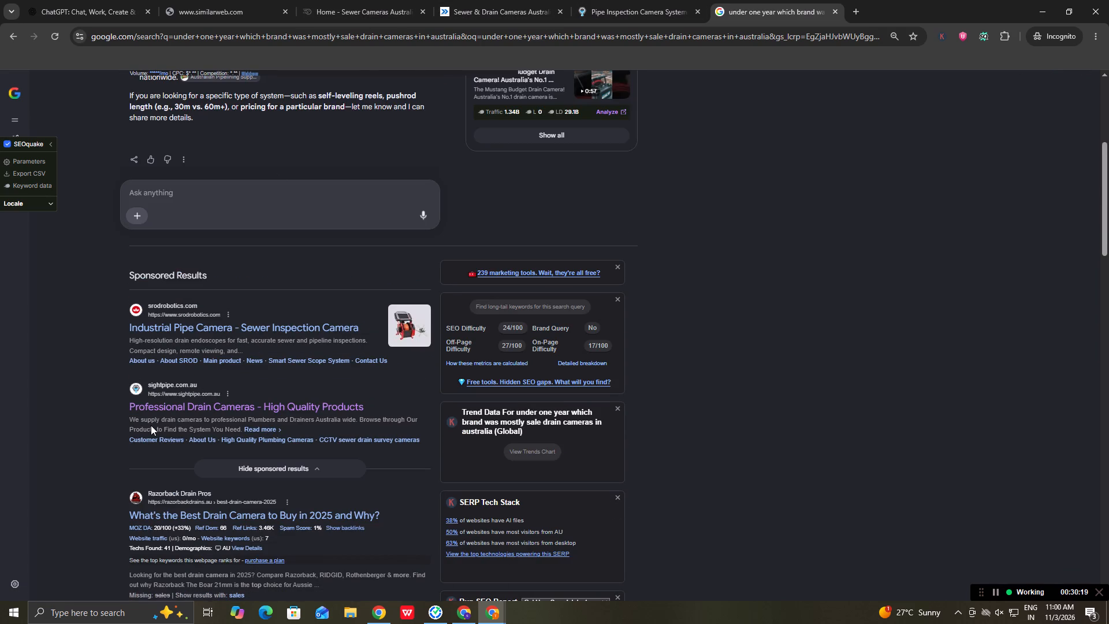
{"action": "scroll", "coordinate": [162, 417], "scroll_direction": "up", "scroll_amount": 3}
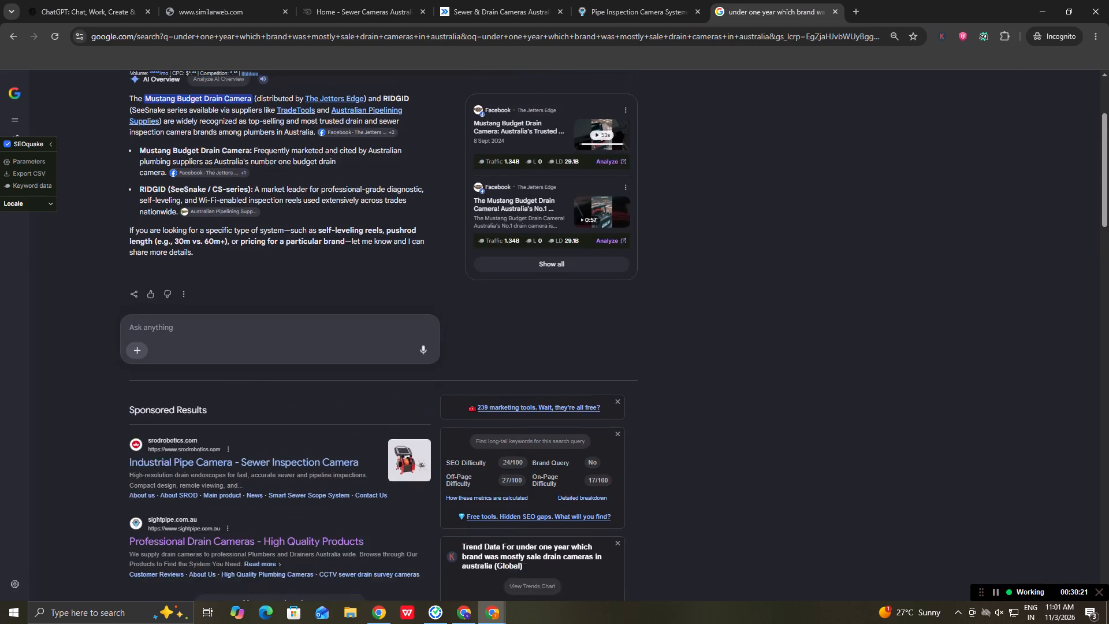
{"action": "scroll", "coordinate": [162, 417], "scroll_direction": "up", "scroll_amount": 2}
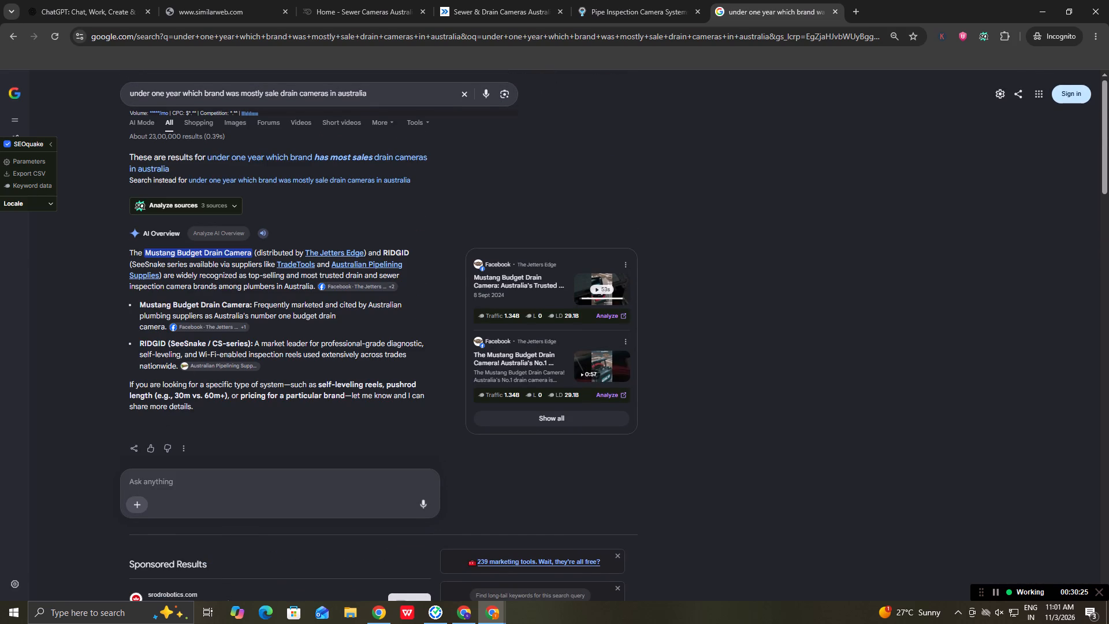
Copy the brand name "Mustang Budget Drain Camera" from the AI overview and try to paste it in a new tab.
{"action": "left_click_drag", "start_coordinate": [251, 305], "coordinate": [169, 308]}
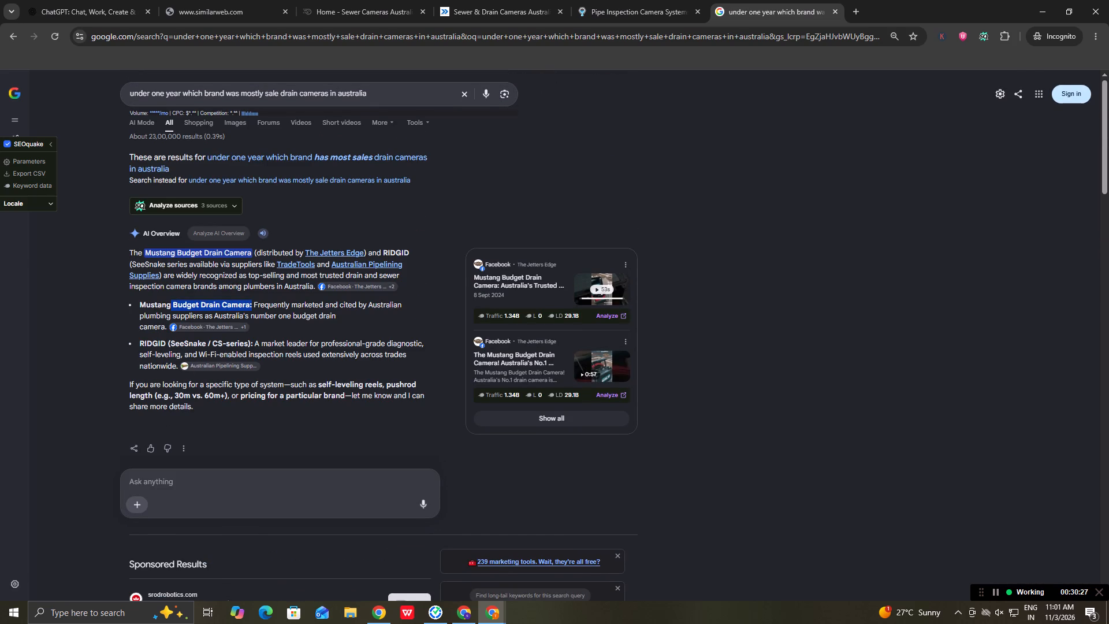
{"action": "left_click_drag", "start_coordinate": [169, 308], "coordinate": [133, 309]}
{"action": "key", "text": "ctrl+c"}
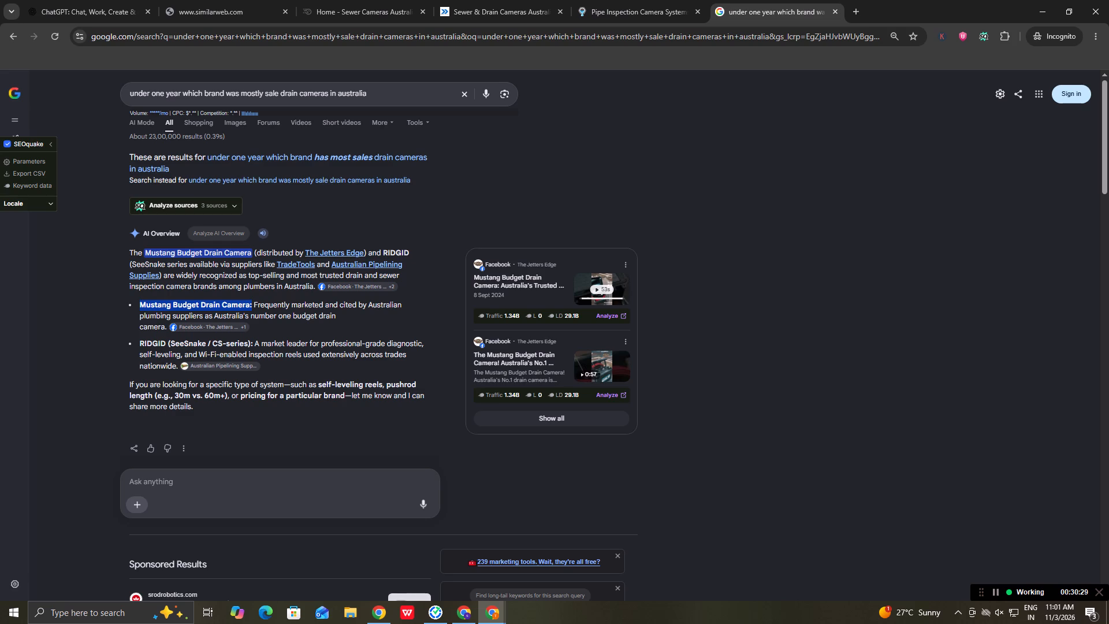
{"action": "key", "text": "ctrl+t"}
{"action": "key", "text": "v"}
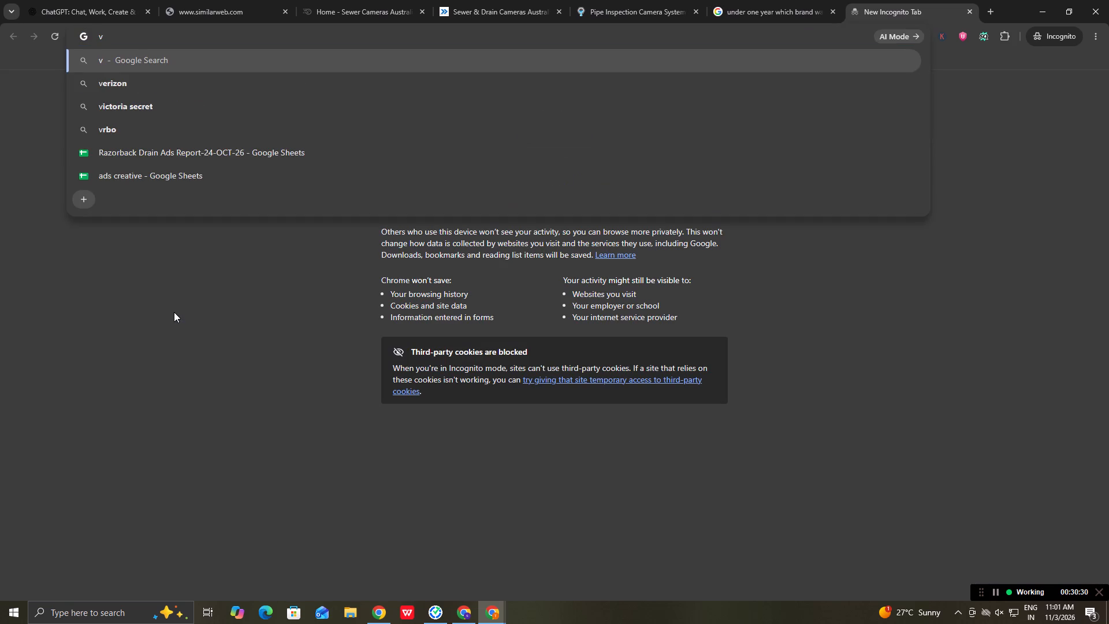
Search Google for the copied brand name "Mustang Budget Drain Camera:" in the new incognito tab.
{"action": "key", "text": "BackSpace"}
{"action": "key", "text": "ctrl+v"}
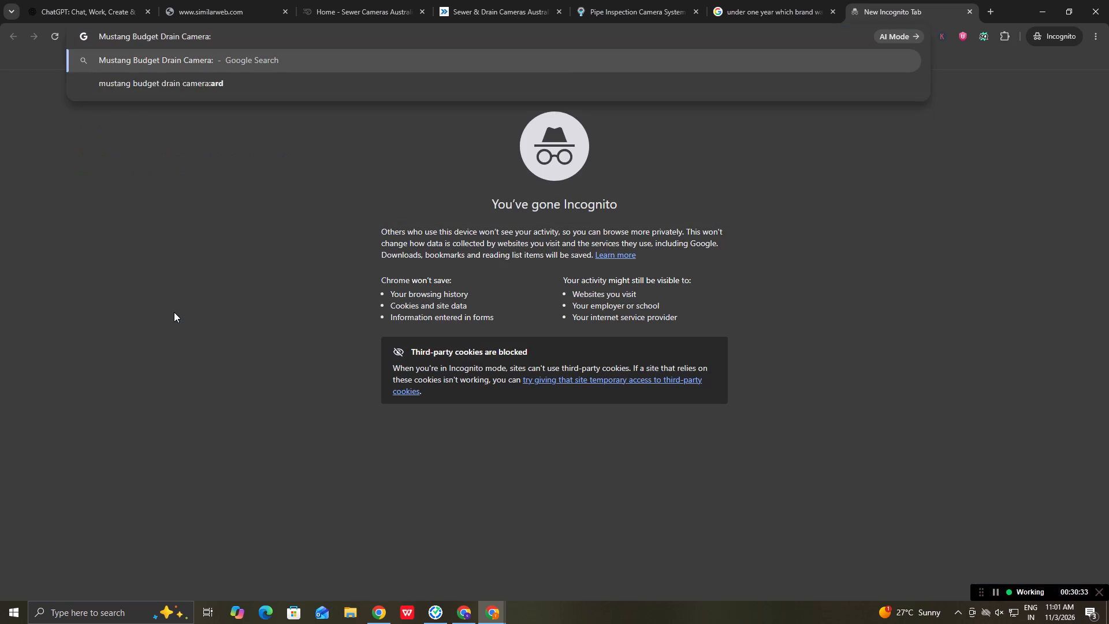
{"action": "key", "text": "Return"}
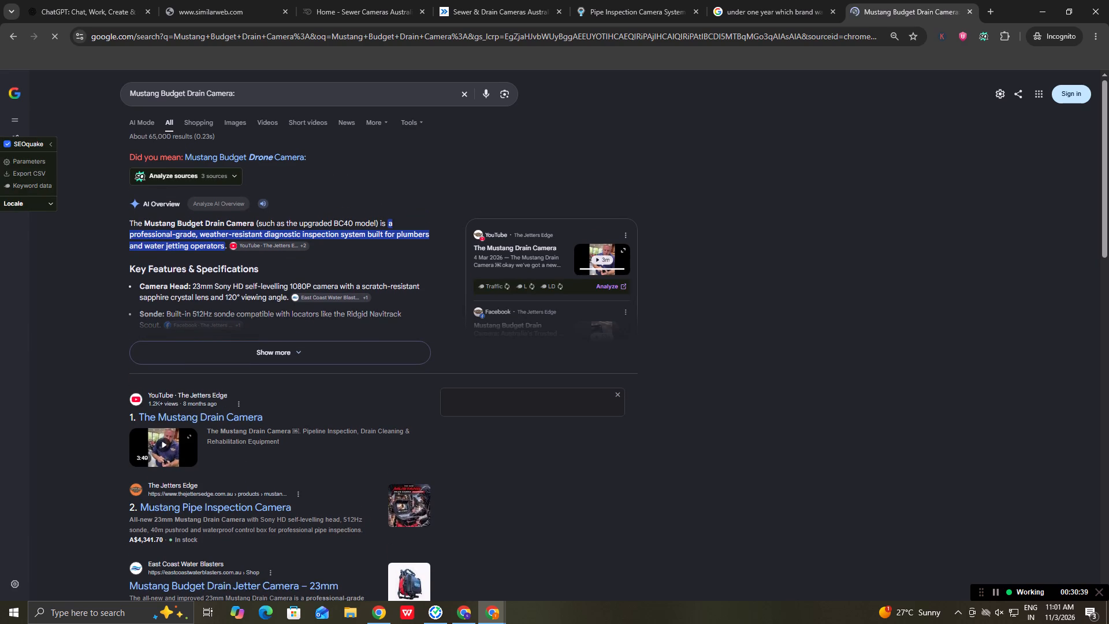
Examine the seller listings, prices, related keywords and images for the Mustang Budget Drain Camera, and close that search tab.
{"action": "scroll", "coordinate": [255, 432], "scroll_direction": "down", "scroll_amount": 2}
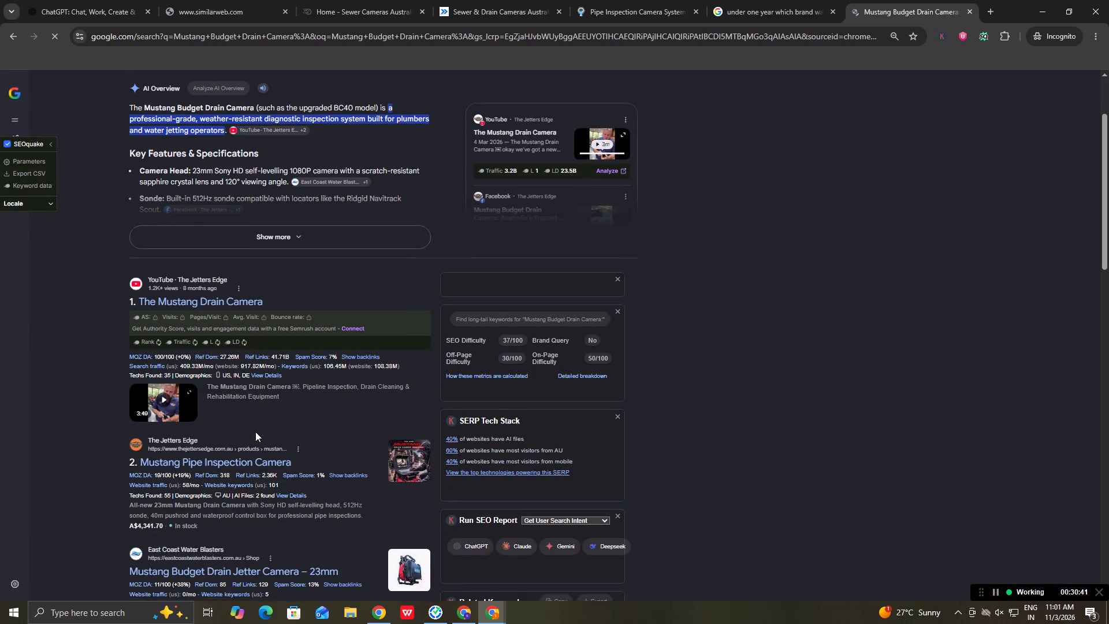
{"action": "scroll", "coordinate": [255, 432], "scroll_direction": "down", "scroll_amount": 5}
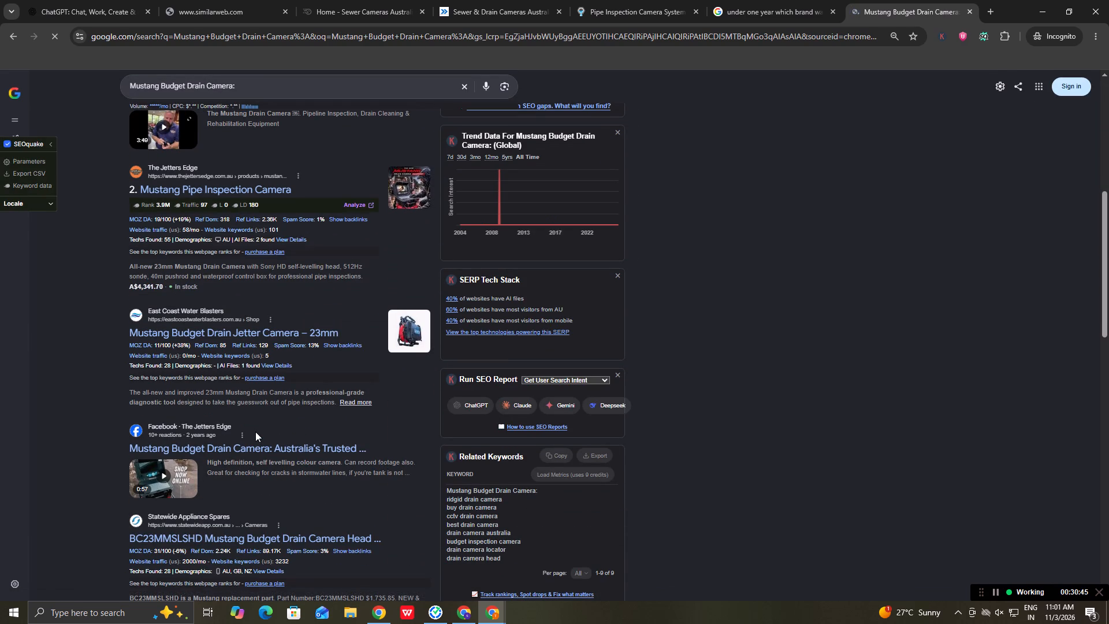
{"action": "scroll", "coordinate": [255, 432], "scroll_direction": "down", "scroll_amount": 3}
{"action": "scroll", "coordinate": [255, 432], "scroll_direction": "up", "scroll_amount": 2}
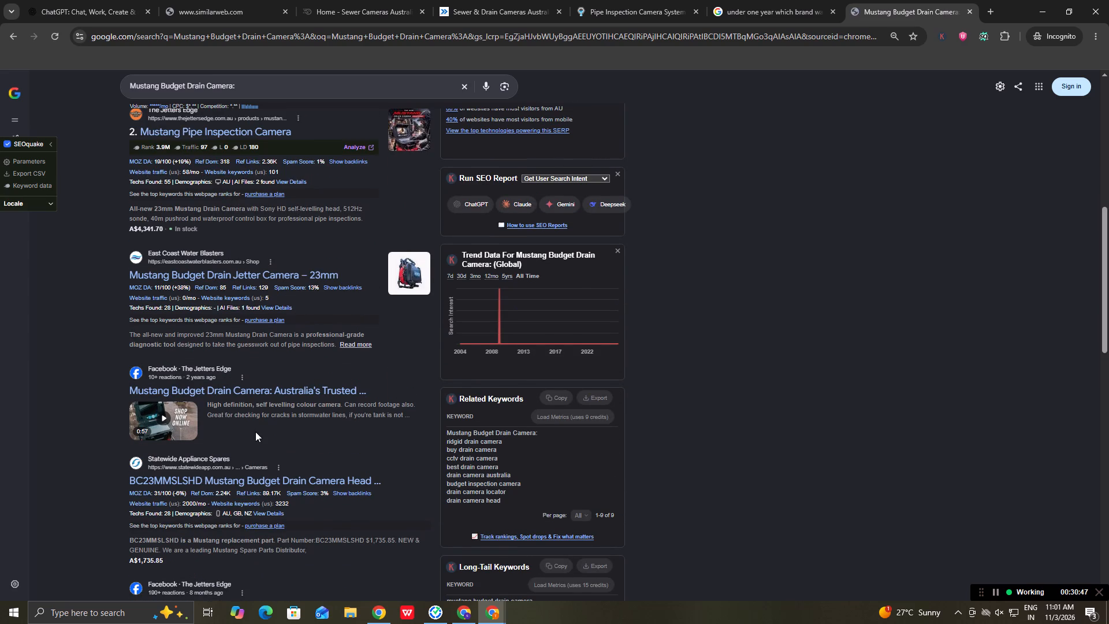
{"action": "scroll", "coordinate": [255, 432], "scroll_direction": "down", "scroll_amount": 5}
{"action": "scroll", "coordinate": [255, 432], "scroll_direction": "up", "scroll_amount": 1}
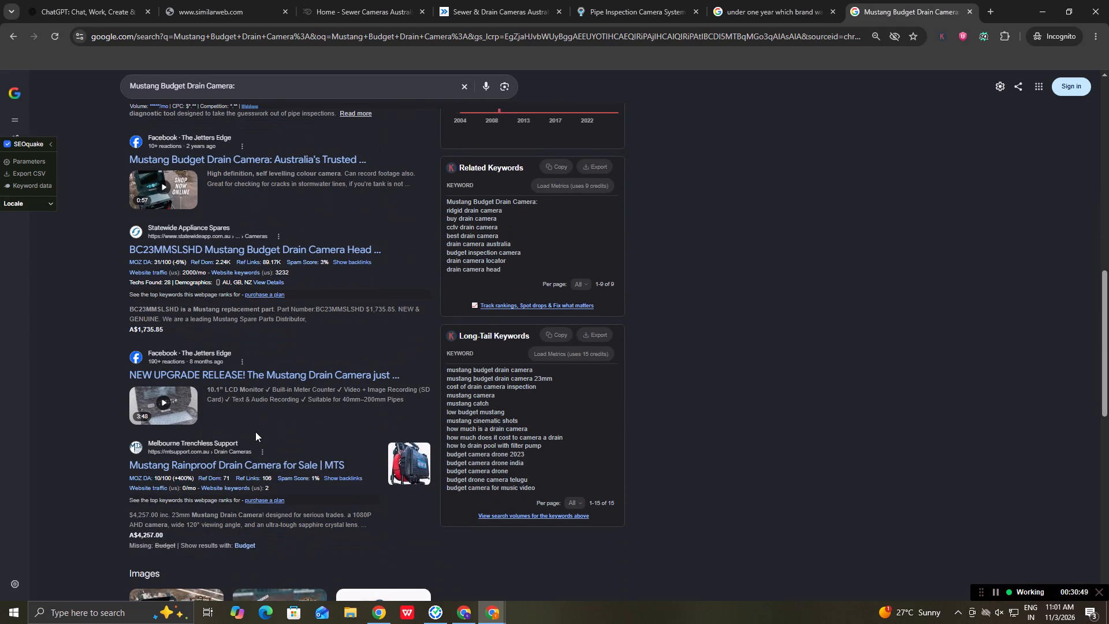
{"action": "scroll", "coordinate": [255, 432], "scroll_direction": "down", "scroll_amount": 2}
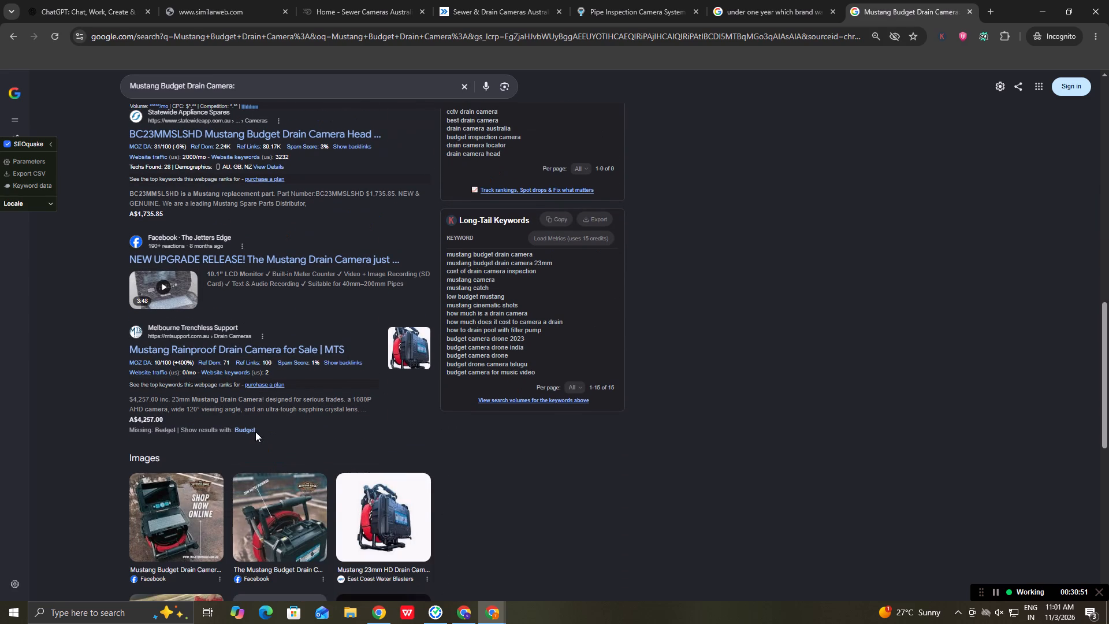
{"action": "scroll", "coordinate": [255, 432], "scroll_direction": "down", "scroll_amount": 5}
{"action": "scroll", "coordinate": [255, 432], "scroll_direction": "up", "scroll_amount": 1}
{"action": "scroll", "coordinate": [255, 432], "scroll_direction": "down", "scroll_amount": 2}
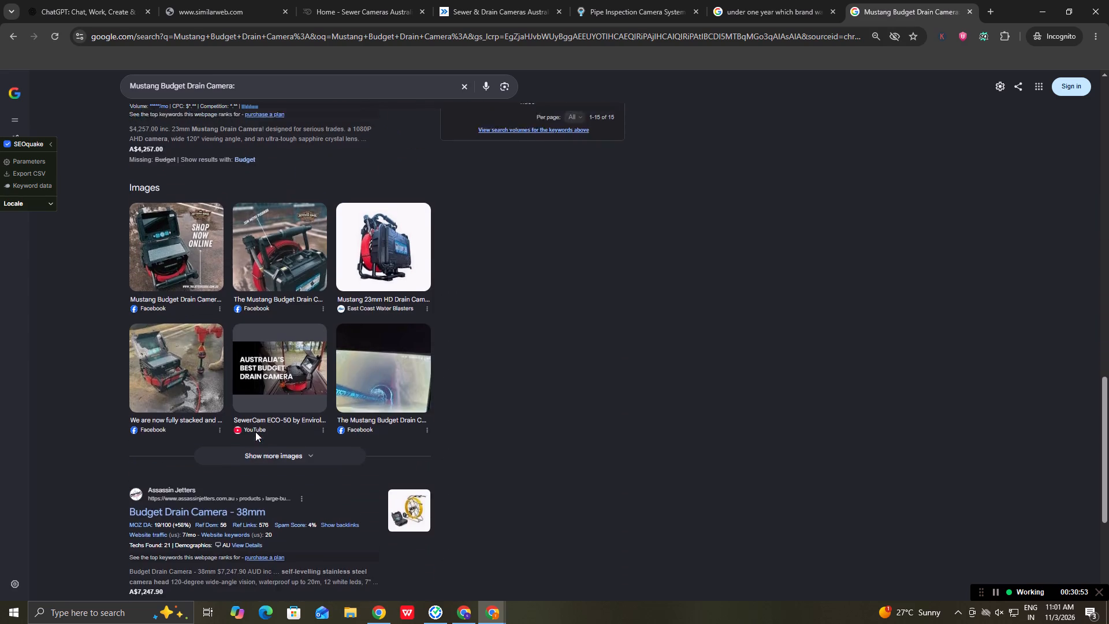
{"action": "scroll", "coordinate": [255, 432], "scroll_direction": "up", "scroll_amount": 6}
{"action": "scroll", "coordinate": [255, 432], "scroll_direction": "down", "scroll_amount": 1}
{"action": "scroll", "coordinate": [255, 432], "scroll_direction": "up", "scroll_amount": 4}
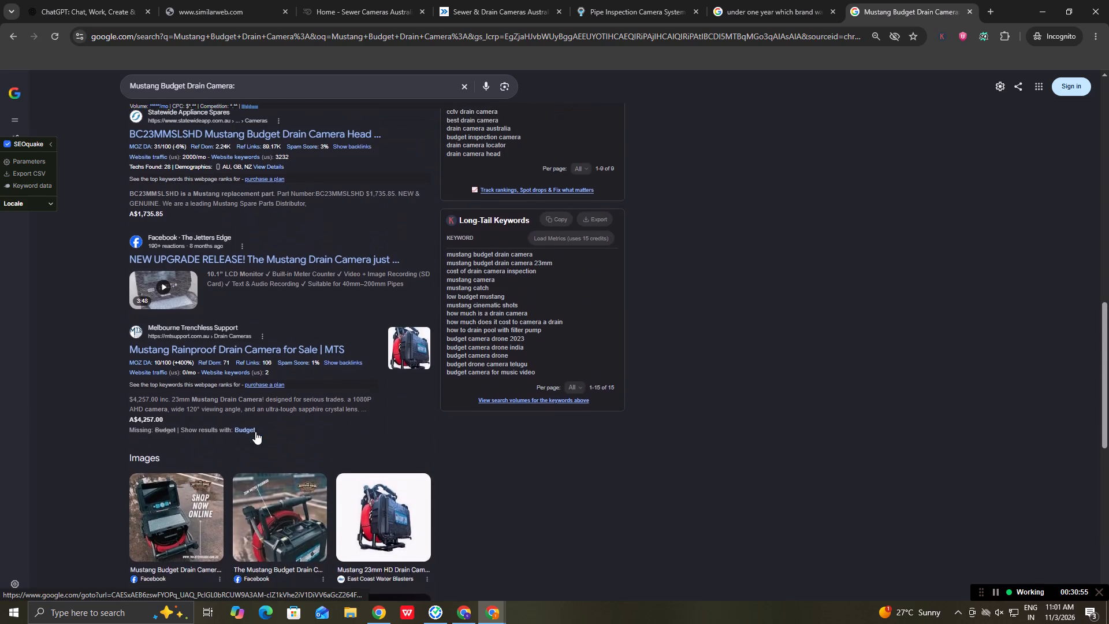
{"action": "scroll", "coordinate": [255, 432], "scroll_direction": "up", "scroll_amount": 7}
{"action": "left_click", "coordinate": [14, 34]}
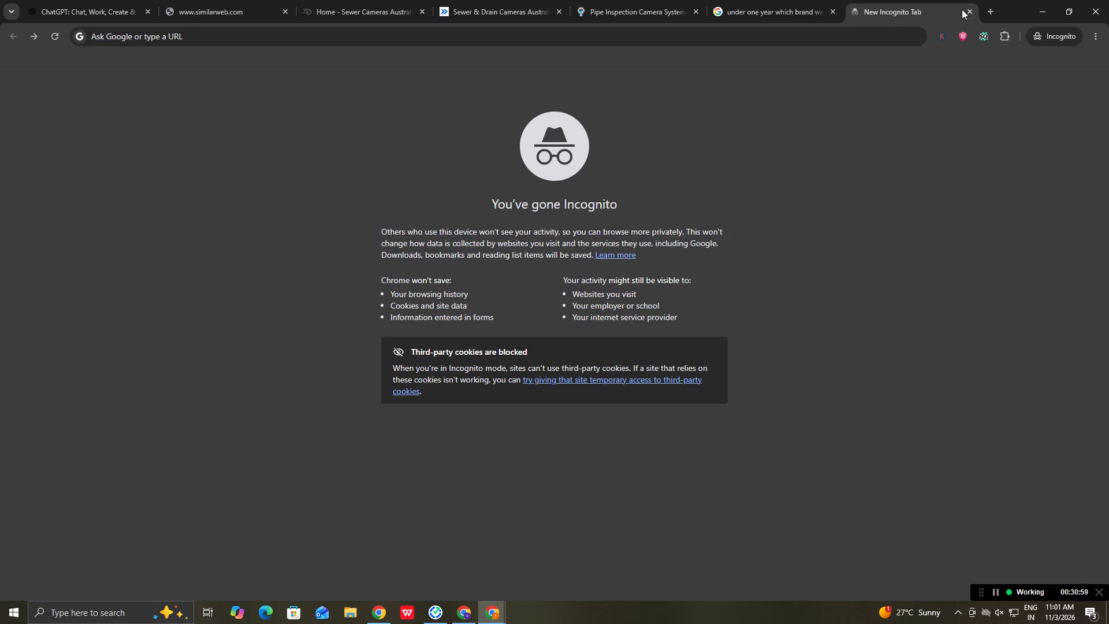
{"action": "left_click", "coordinate": [970, 9]}
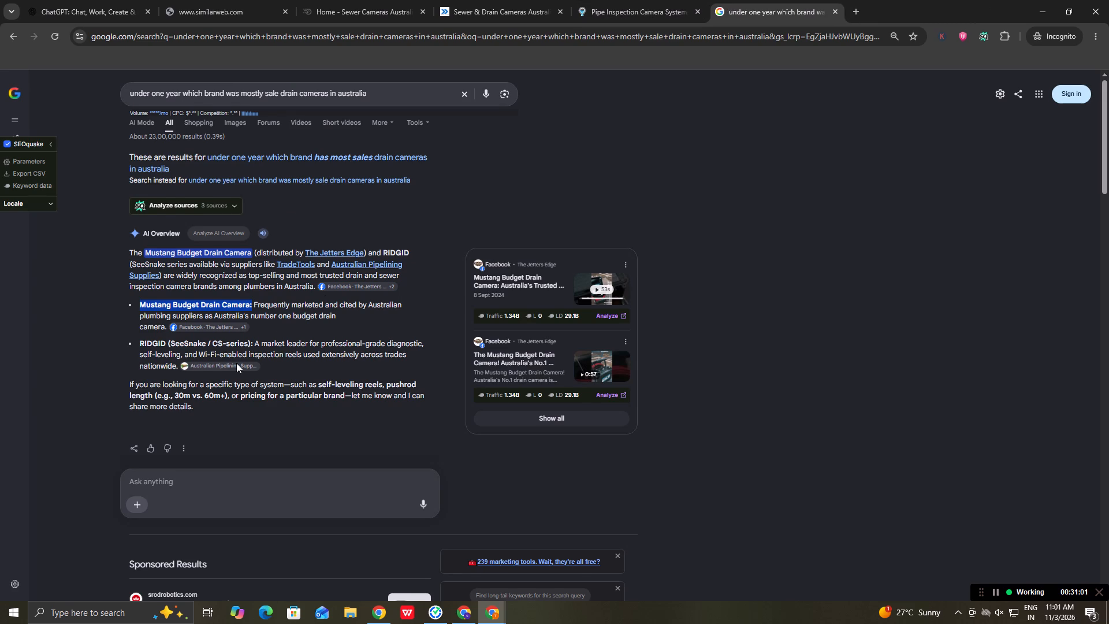
Examine the rest of the Google results for the drain camera sales question, including organic and sponsored listings, for competitor websites.
{"action": "scroll", "coordinate": [236, 363], "scroll_direction": "down", "scroll_amount": 1}
{"action": "left_click", "coordinate": [166, 284]}
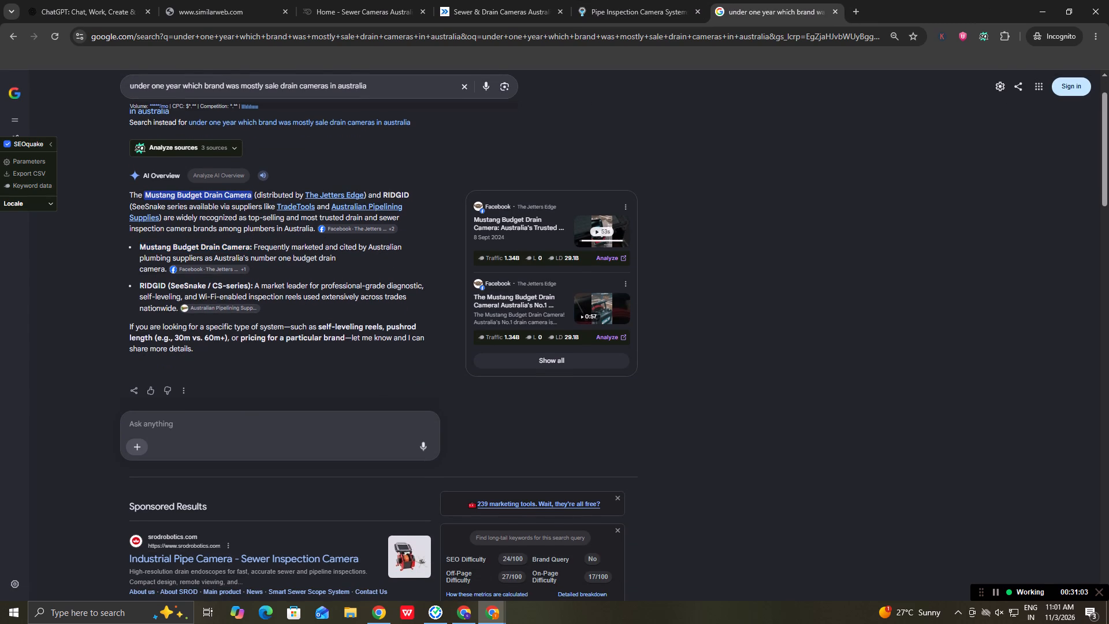
{"action": "scroll", "coordinate": [180, 384], "scroll_direction": "down", "scroll_amount": 12}
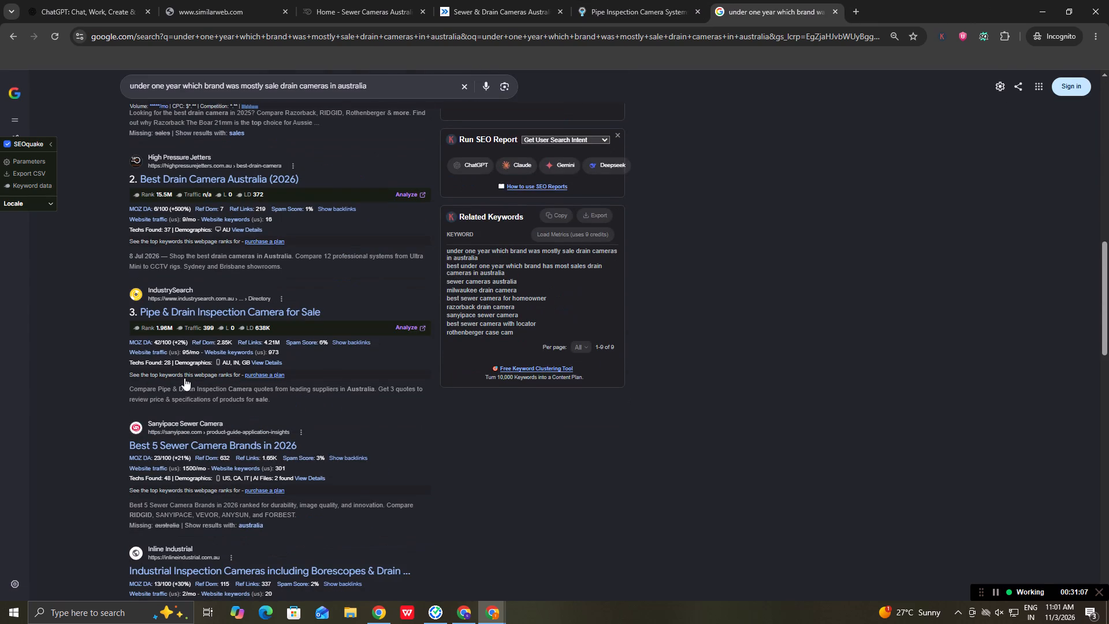
{"action": "scroll", "coordinate": [184, 378], "scroll_direction": "up", "scroll_amount": 1}
{"action": "scroll", "coordinate": [184, 378], "scroll_direction": "down", "scroll_amount": 5}
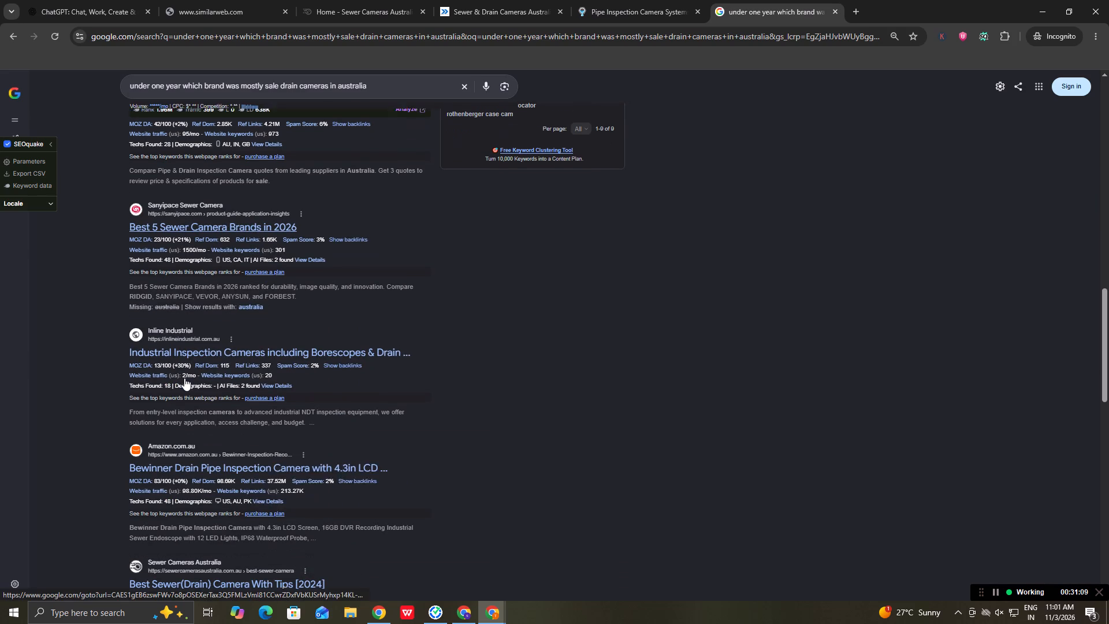
{"action": "scroll", "coordinate": [184, 378], "scroll_direction": "down", "scroll_amount": 3}
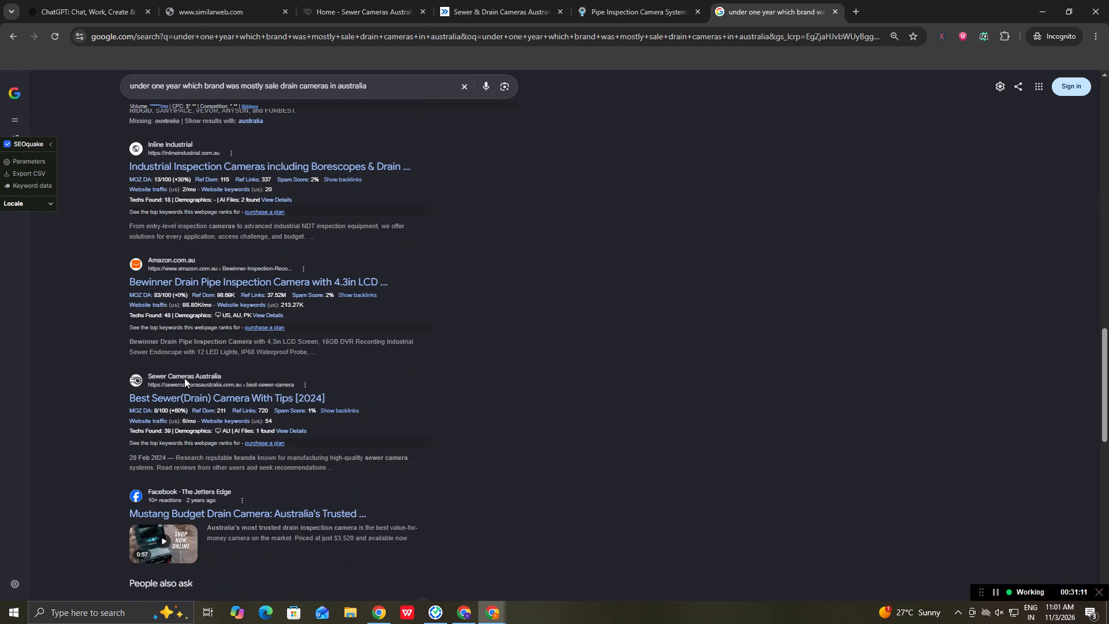
{"action": "scroll", "coordinate": [184, 378], "scroll_direction": "down", "scroll_amount": 3}
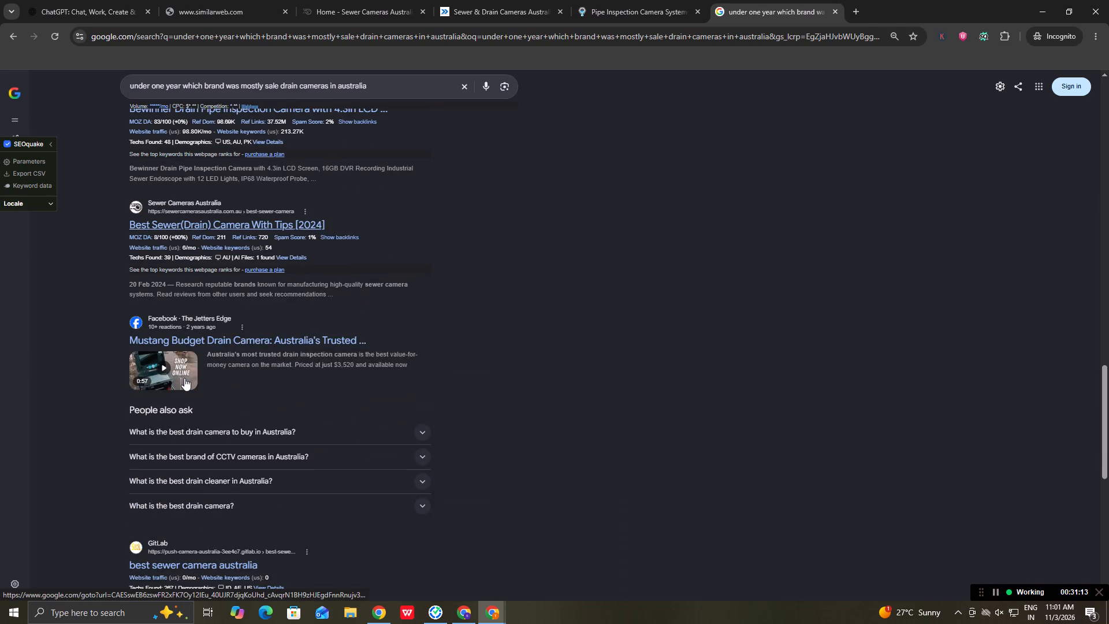
{"action": "scroll", "coordinate": [184, 378], "scroll_direction": "down", "scroll_amount": 8}
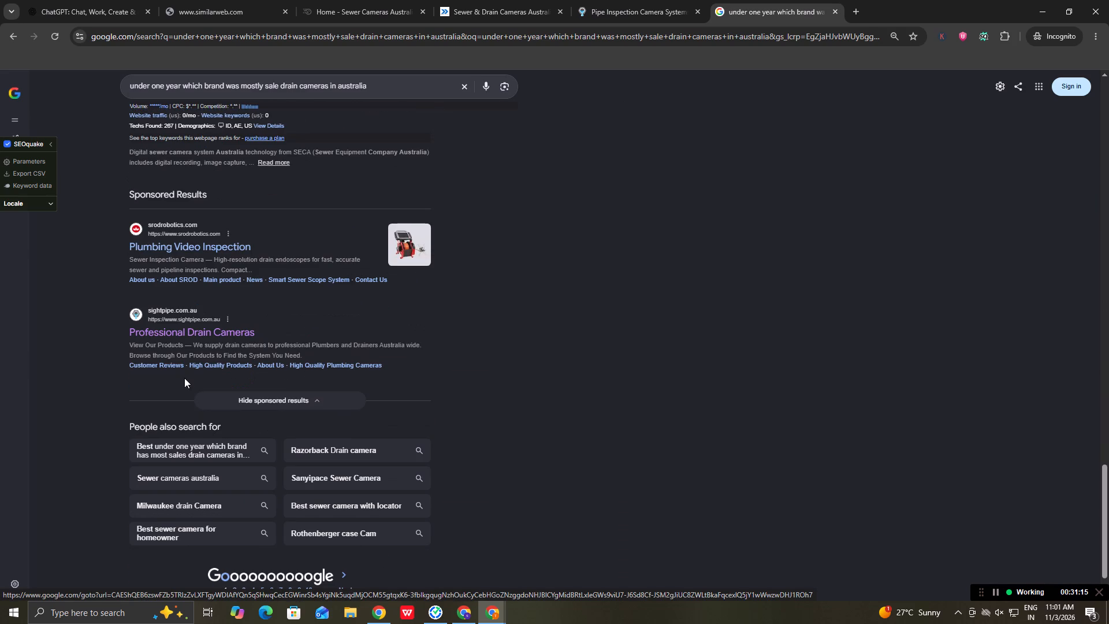
{"action": "scroll", "coordinate": [184, 378], "scroll_direction": "down", "scroll_amount": 4}
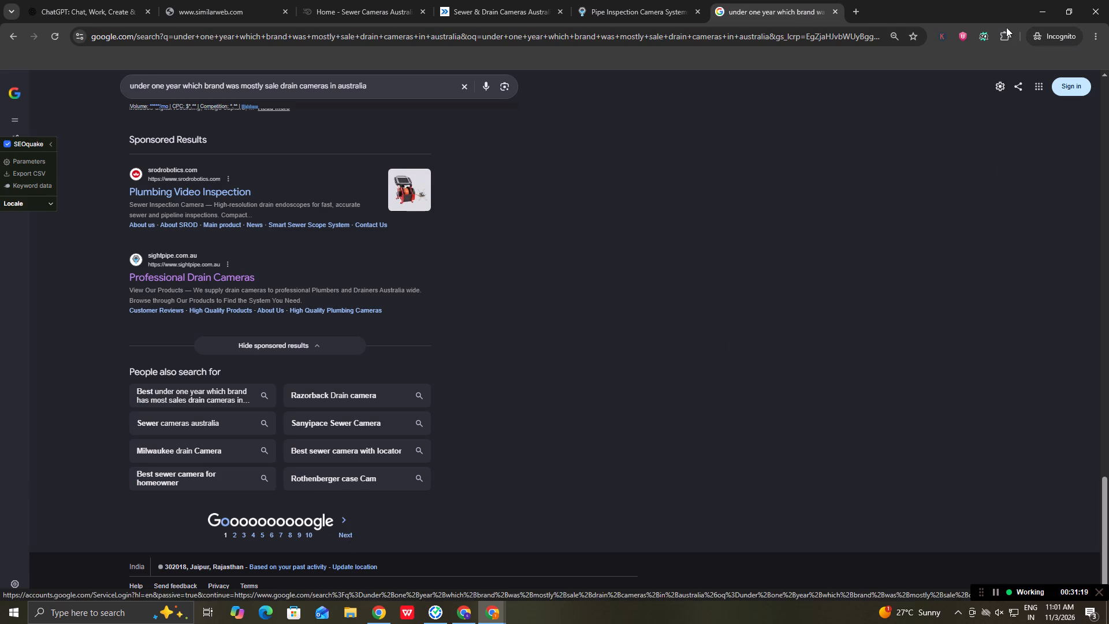
Connect the Urban VPN extension to Australia.
{"action": "left_click", "coordinate": [959, 37]}
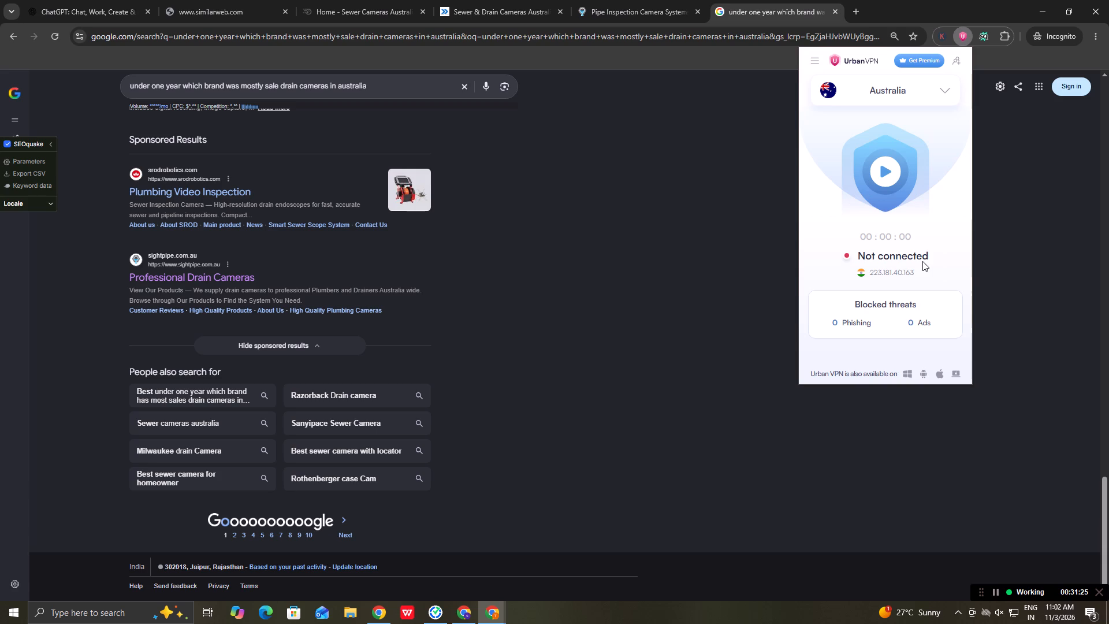
{"action": "left_click", "coordinate": [888, 178]}
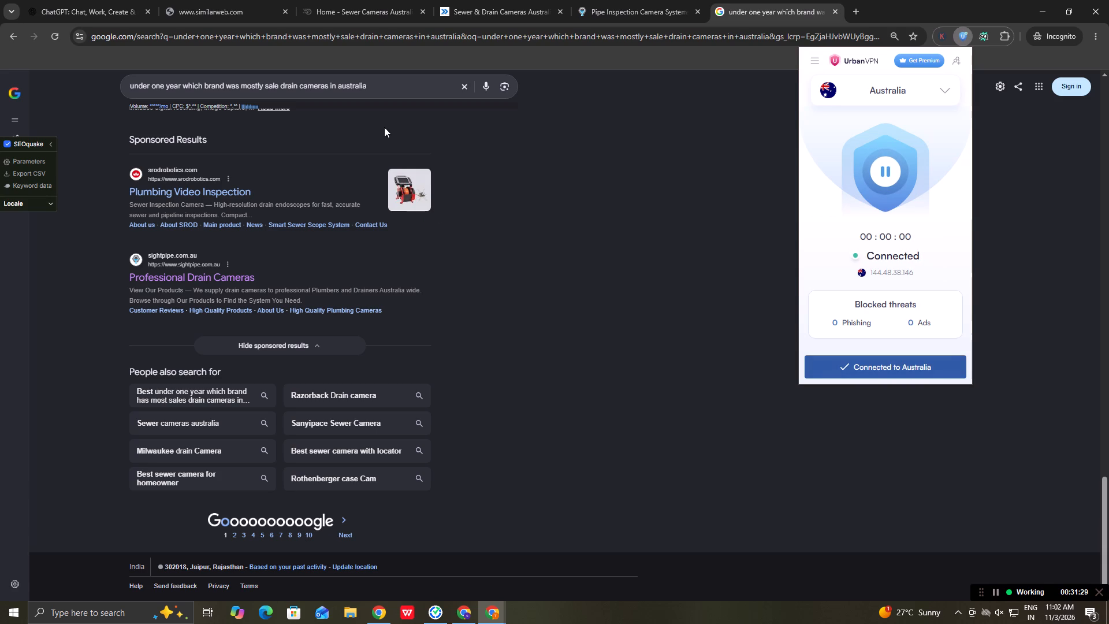
Copy the search question, close the results tab, rerun the same Google search in a new tab and review the results.
{"action": "triple_click", "coordinate": [377, 86]}
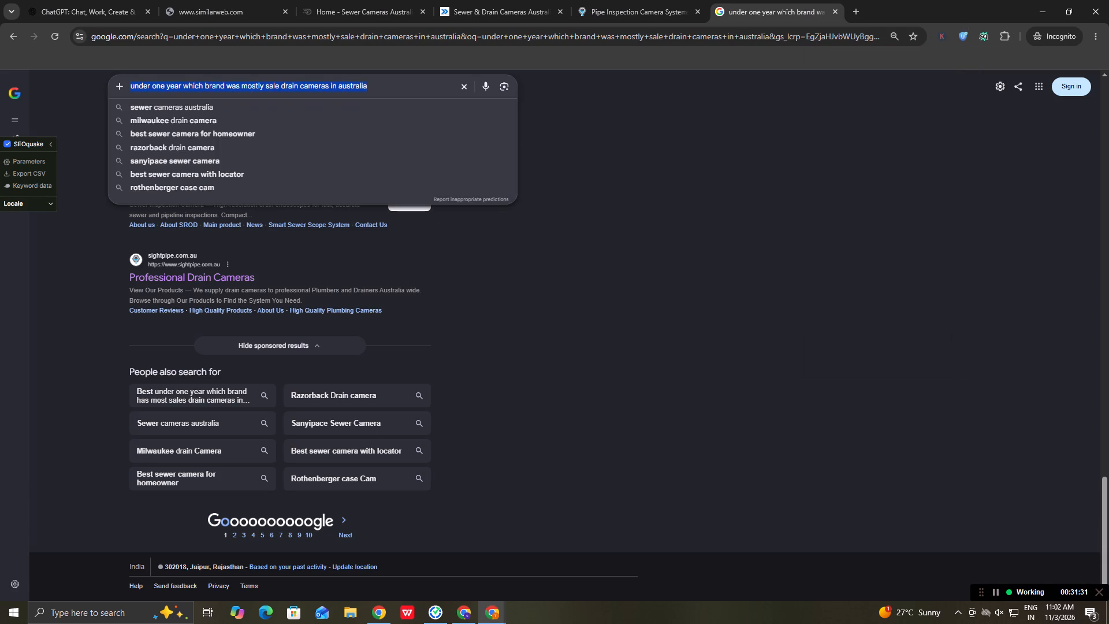
{"action": "key", "text": "ctrl+c"}
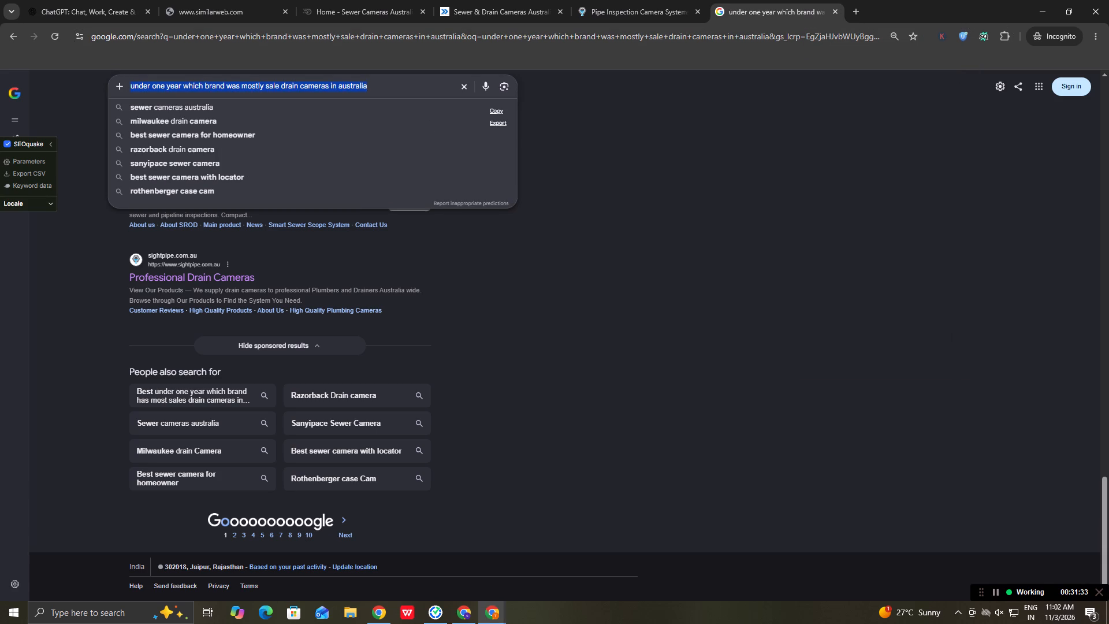
{"action": "left_click", "coordinate": [833, 12]}
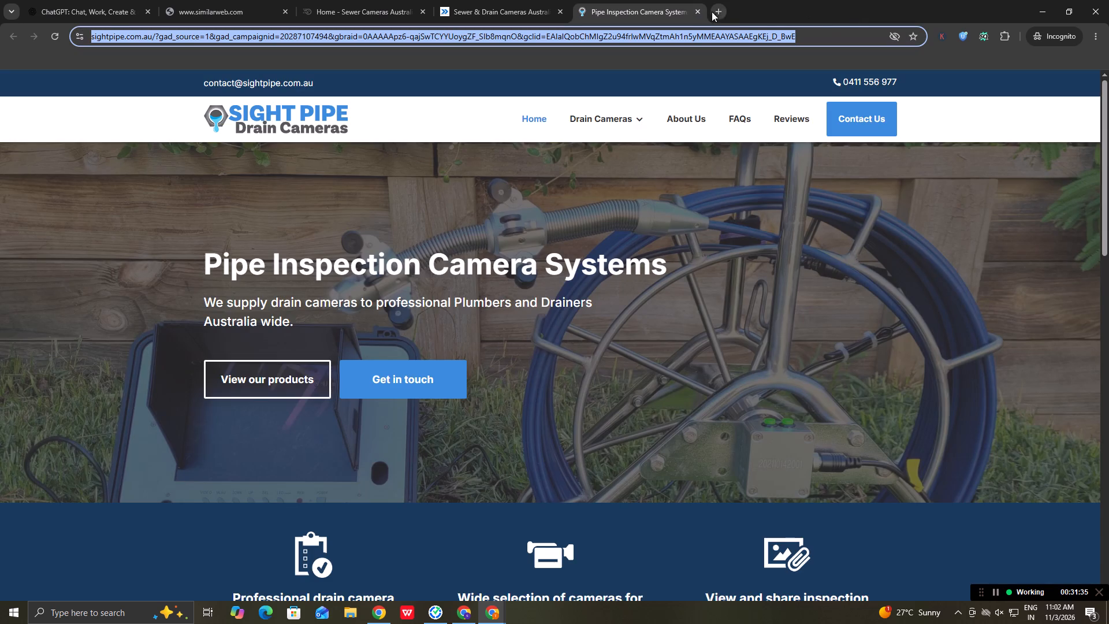
{"action": "left_click", "coordinate": [719, 11]}
{"action": "key", "text": "ctrl+v"}
{"action": "key", "text": "Return"}
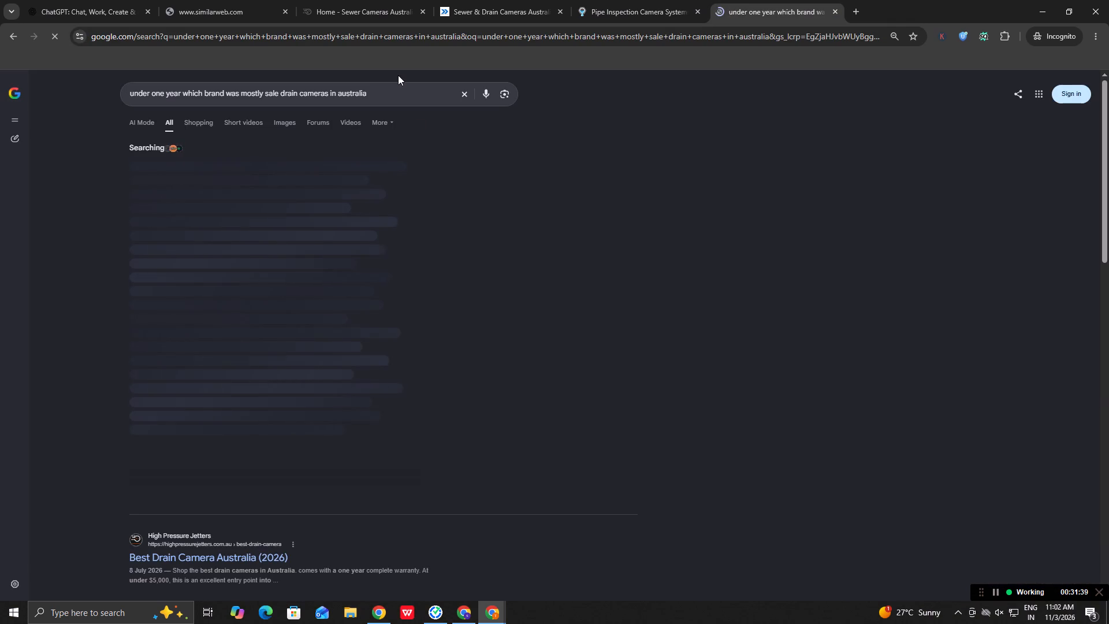
{"action": "scroll", "coordinate": [417, 125], "scroll_direction": "down", "scroll_amount": 4}
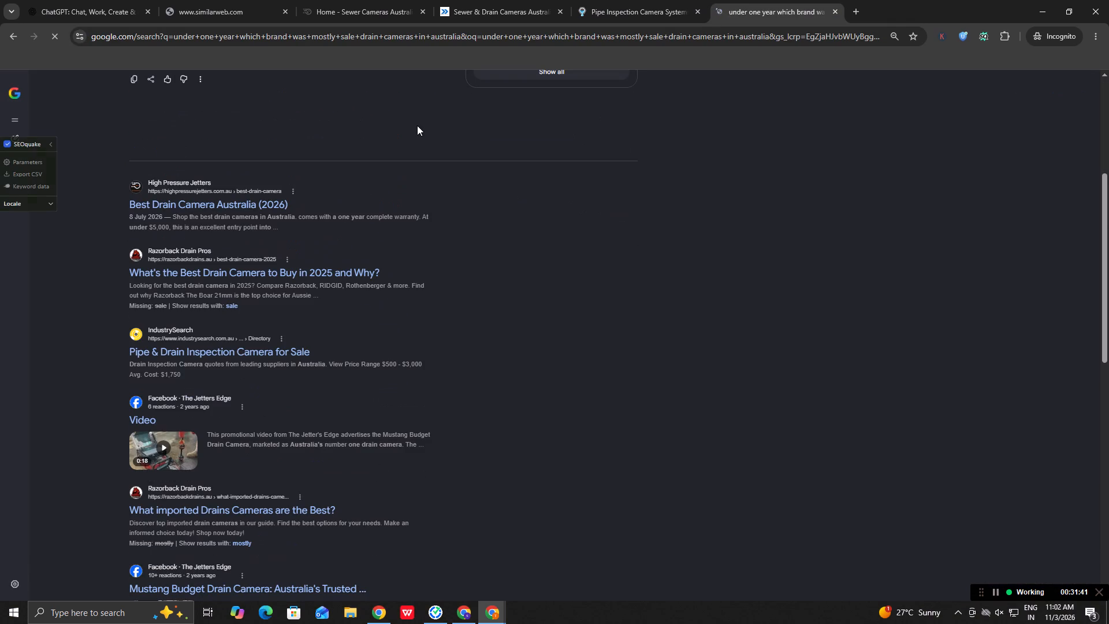
{"action": "scroll", "coordinate": [417, 125], "scroll_direction": "up", "scroll_amount": 3}
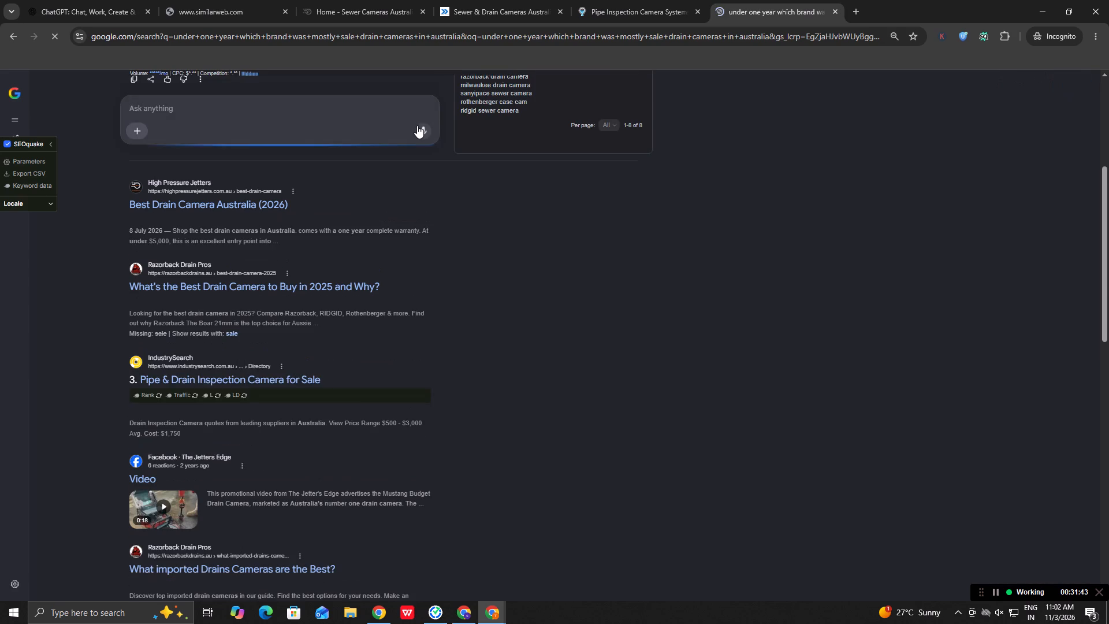
{"action": "scroll", "coordinate": [417, 125], "scroll_direction": "up", "scroll_amount": 4}
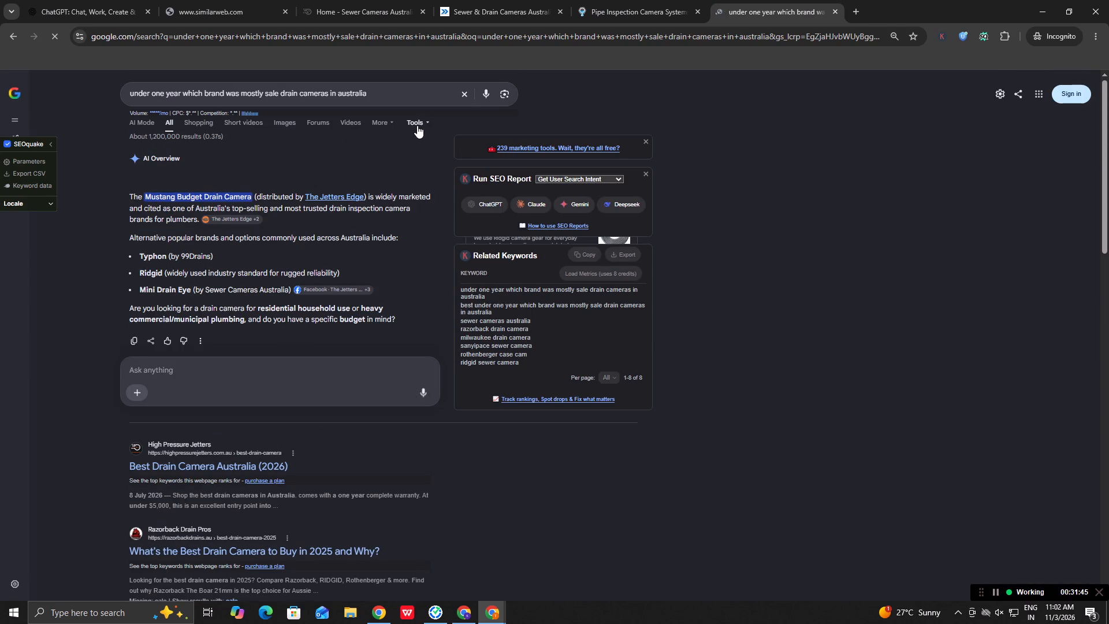
Open The Jetters Edge link from the AI overview and look through its article on buying a first water jetter and drain camera.
{"action": "left_click", "coordinate": [333, 197]}
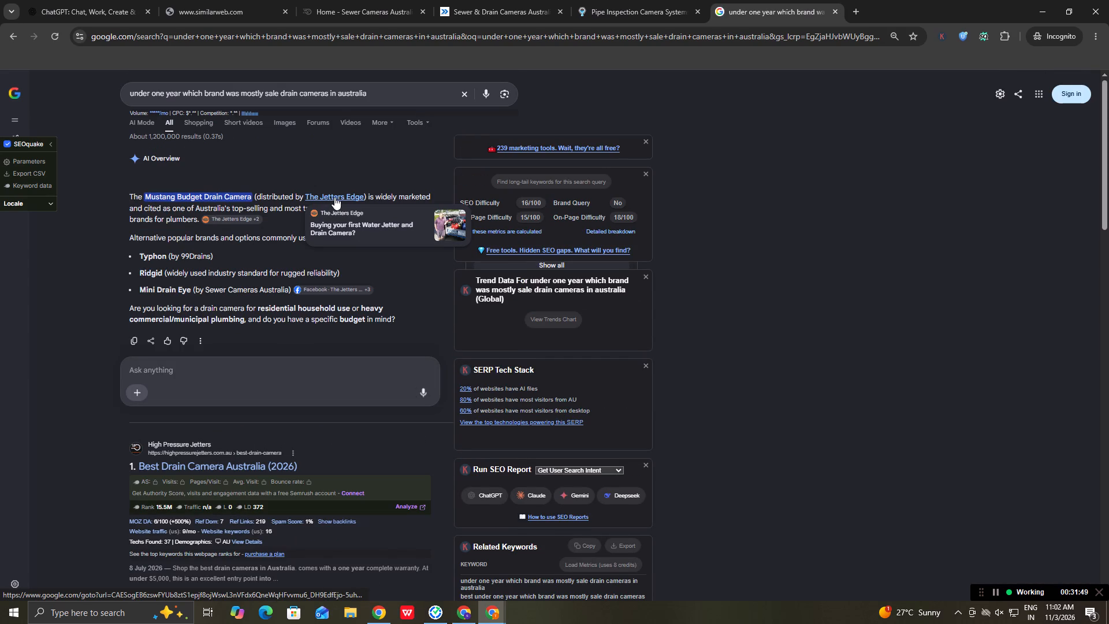
{"action": "left_click", "coordinate": [334, 197]}
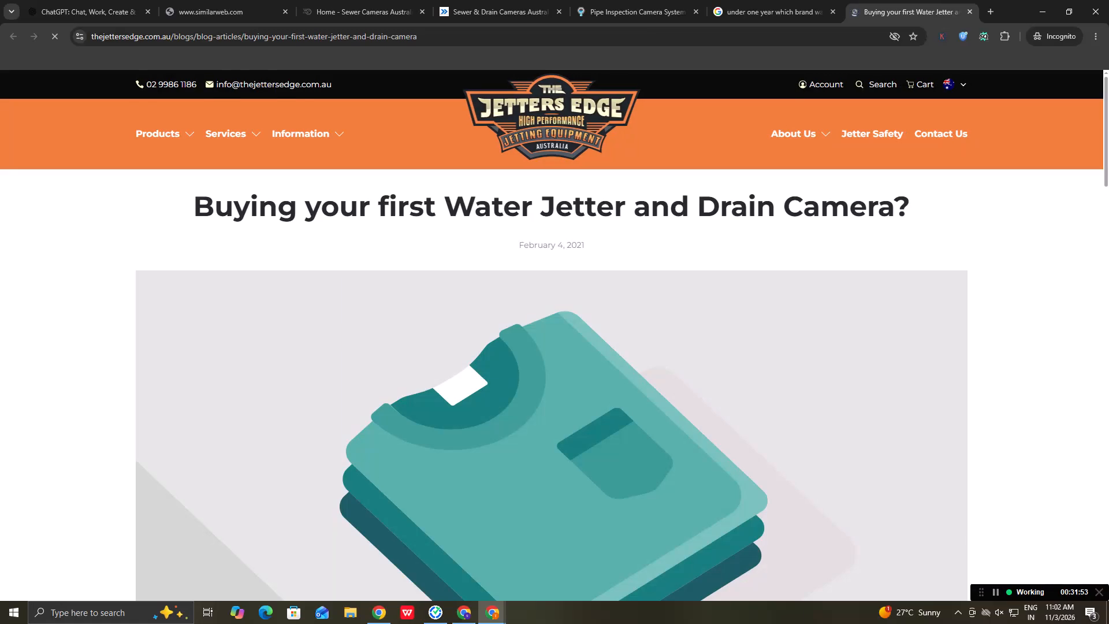
{"action": "scroll", "coordinate": [337, 194], "scroll_direction": "down", "scroll_amount": 12}
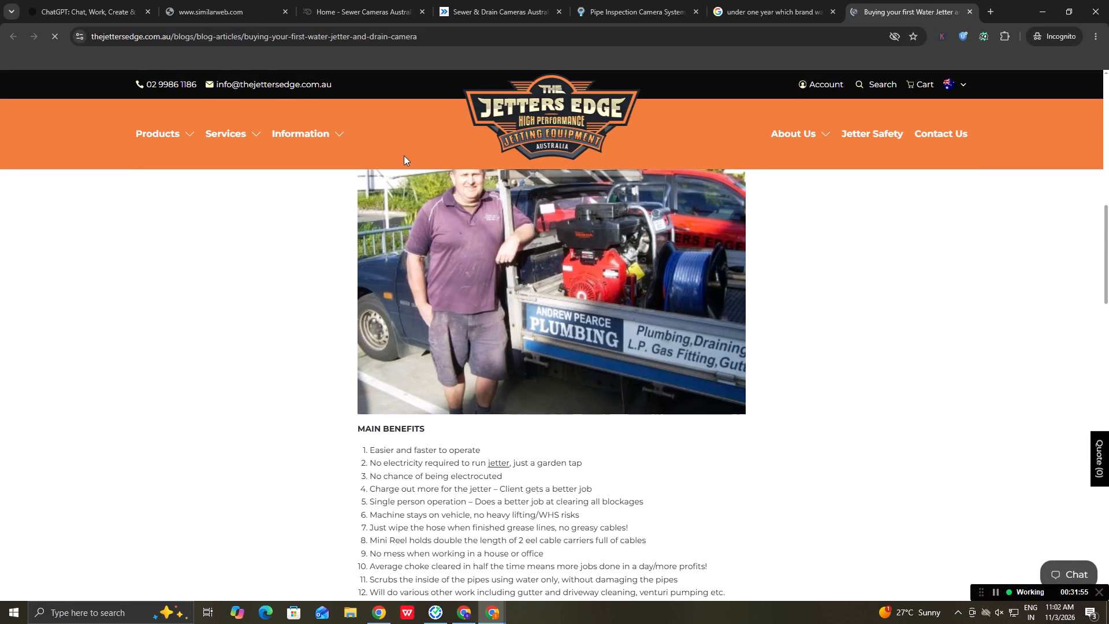
{"action": "scroll", "coordinate": [142, 124], "scroll_direction": "up", "scroll_amount": 3}
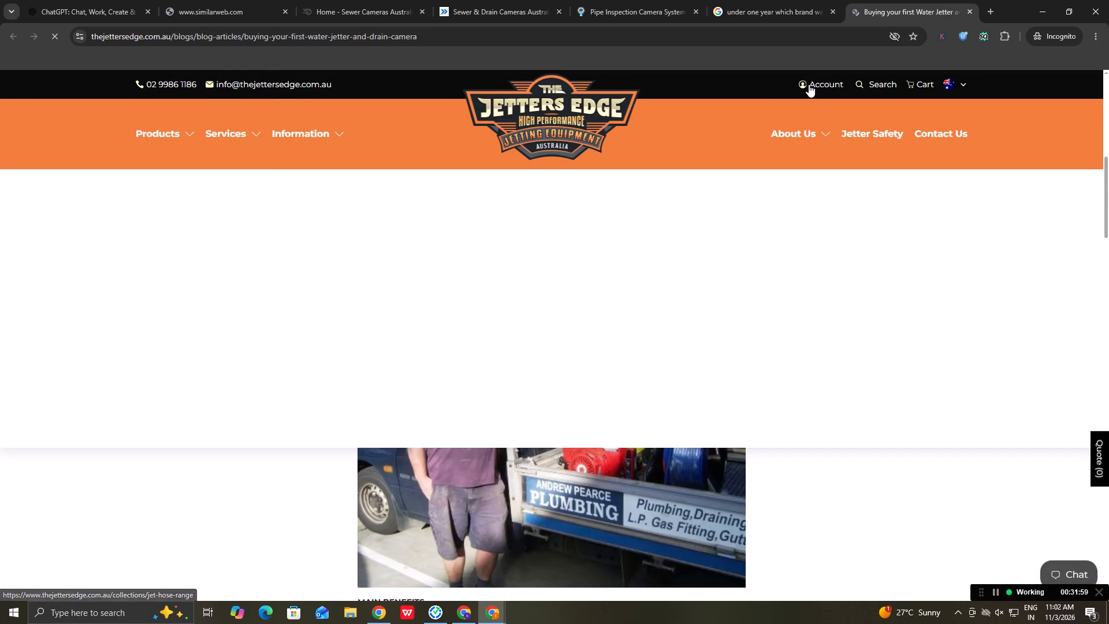
{"action": "left_click", "coordinate": [529, 131]}
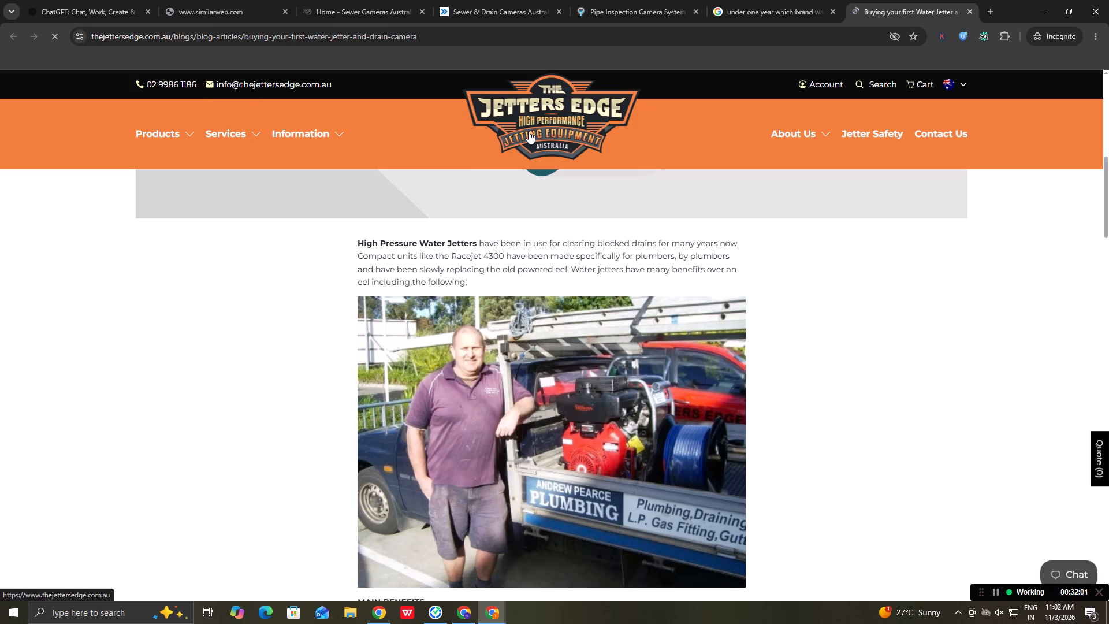
{"action": "triple_click", "coordinate": [201, 36]}
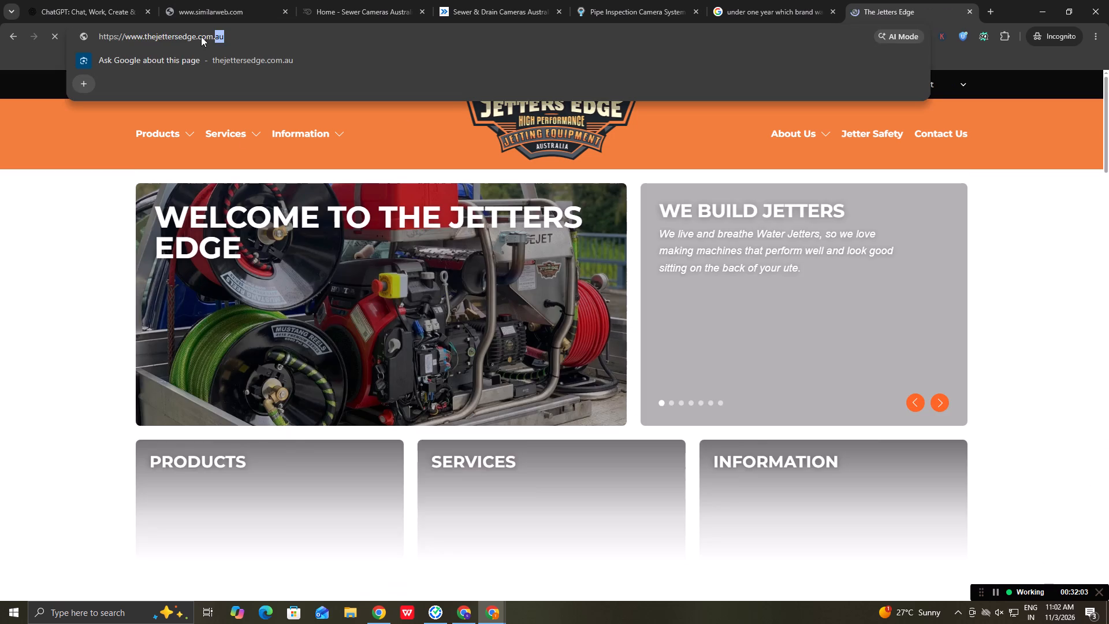
{"action": "left_click", "coordinate": [201, 36]}
{"action": "triple_click", "coordinate": [201, 36]}
{"action": "key", "text": "ctrl+c"}
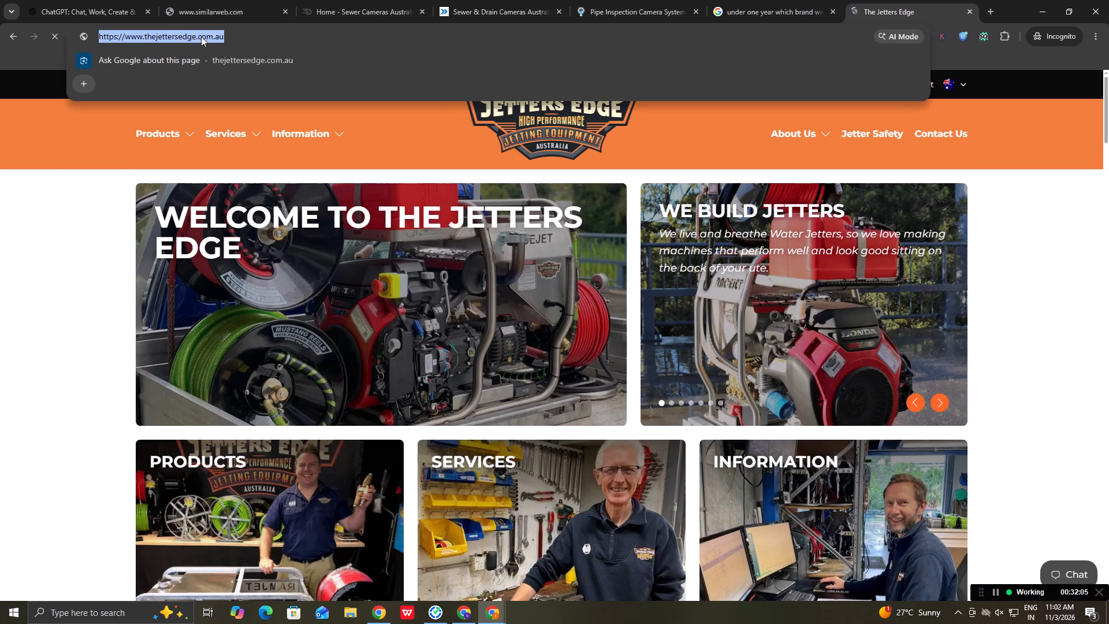
{"action": "key", "text": "alt+Tab"}
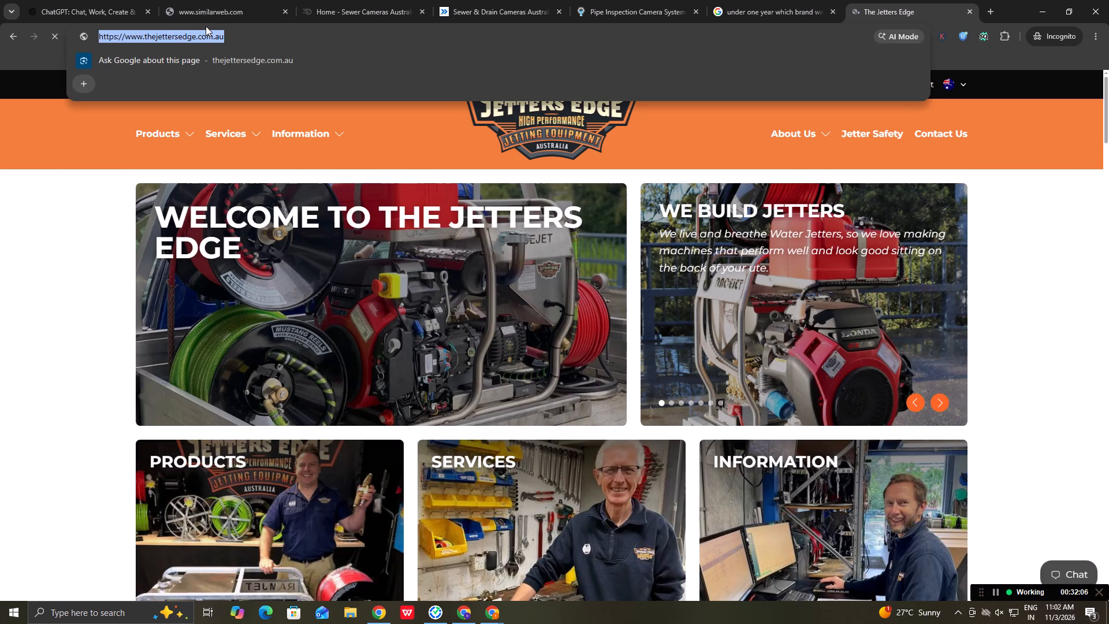
{"action": "left_click", "coordinate": [283, 318]}
{"action": "left_click", "coordinate": [293, 326]}
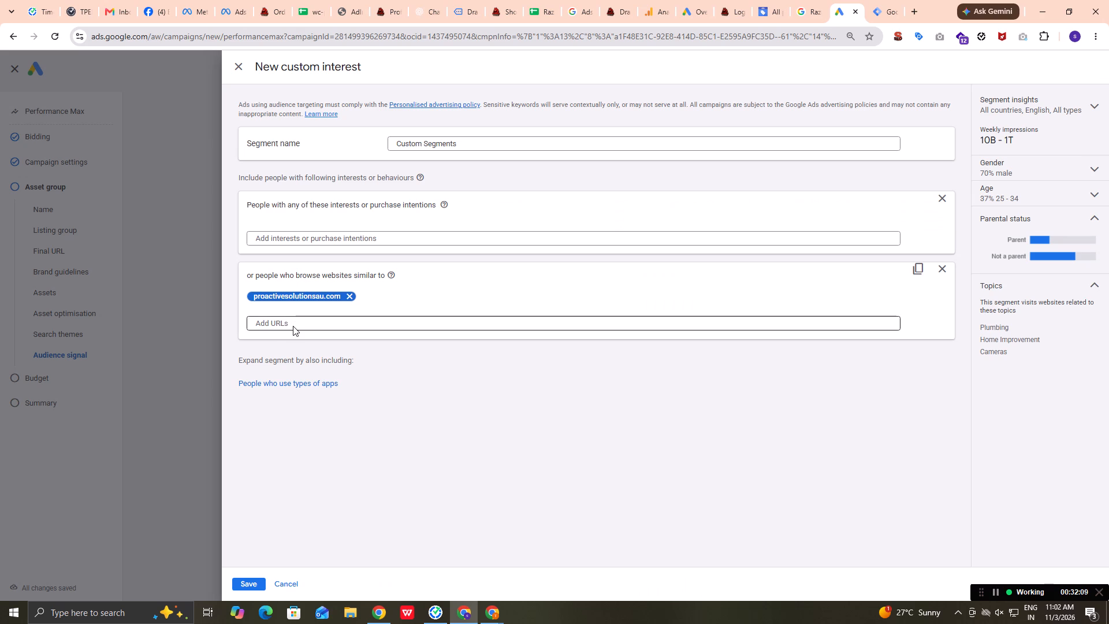
{"action": "key", "text": "ctrl+v"}
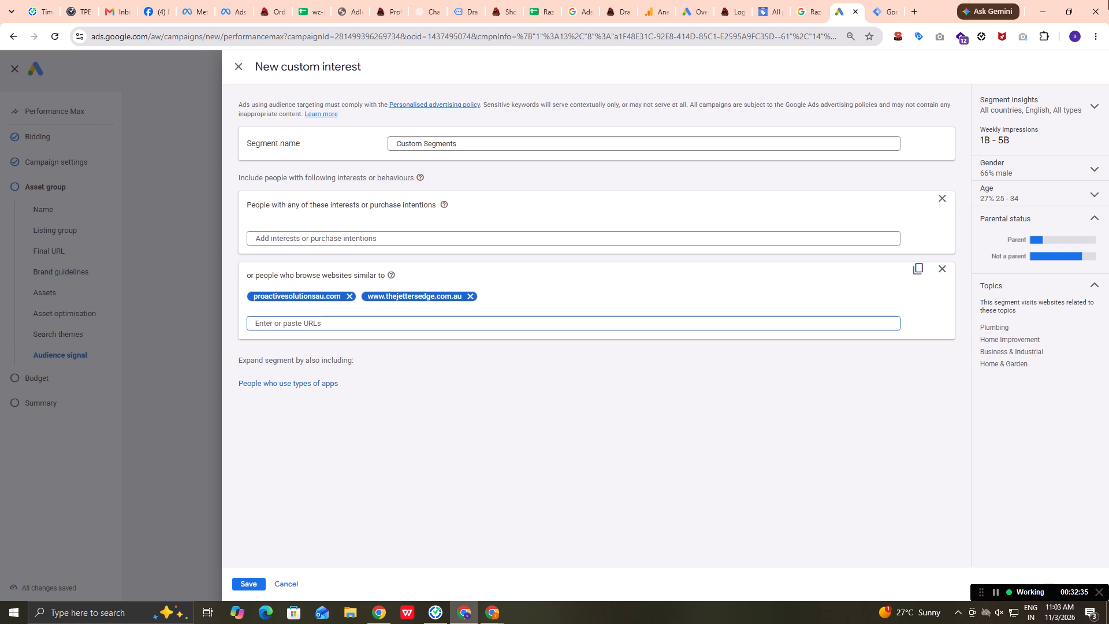
Expand the segment insights settings and open the country search for editing.
{"action": "left_click", "coordinate": [1095, 103]}
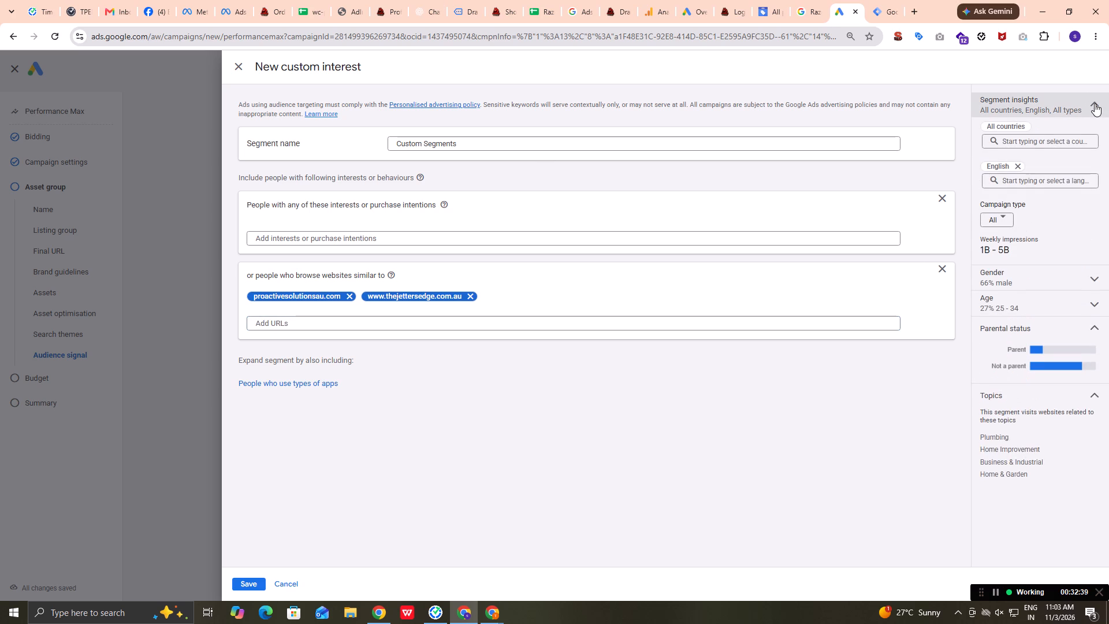
{"action": "left_click", "coordinate": [1031, 141]}
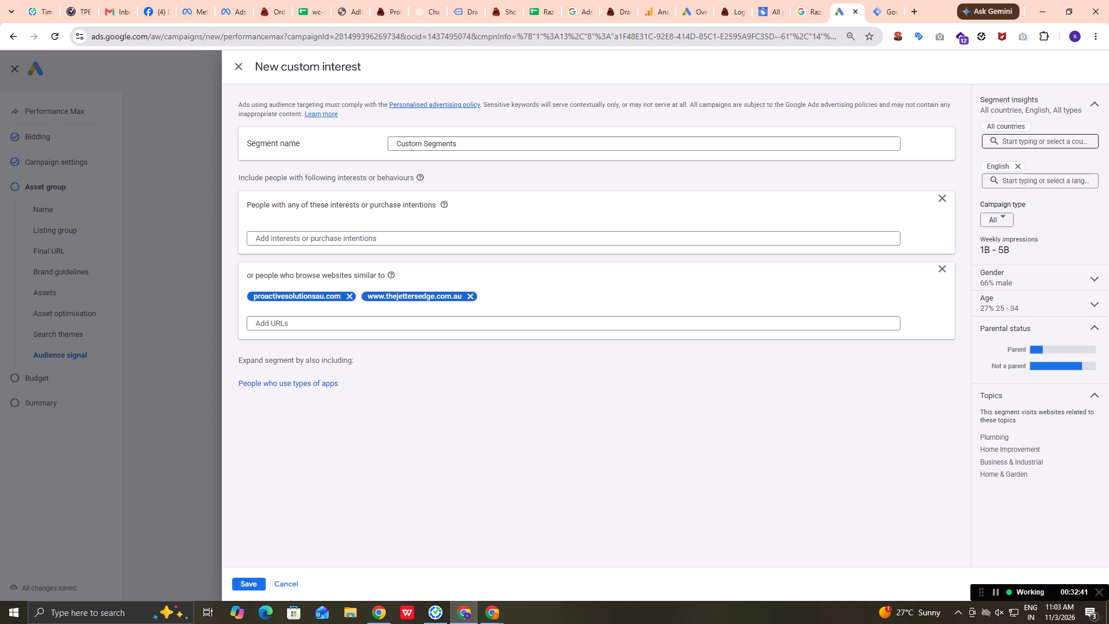
{"action": "left_click", "coordinate": [1031, 137]}
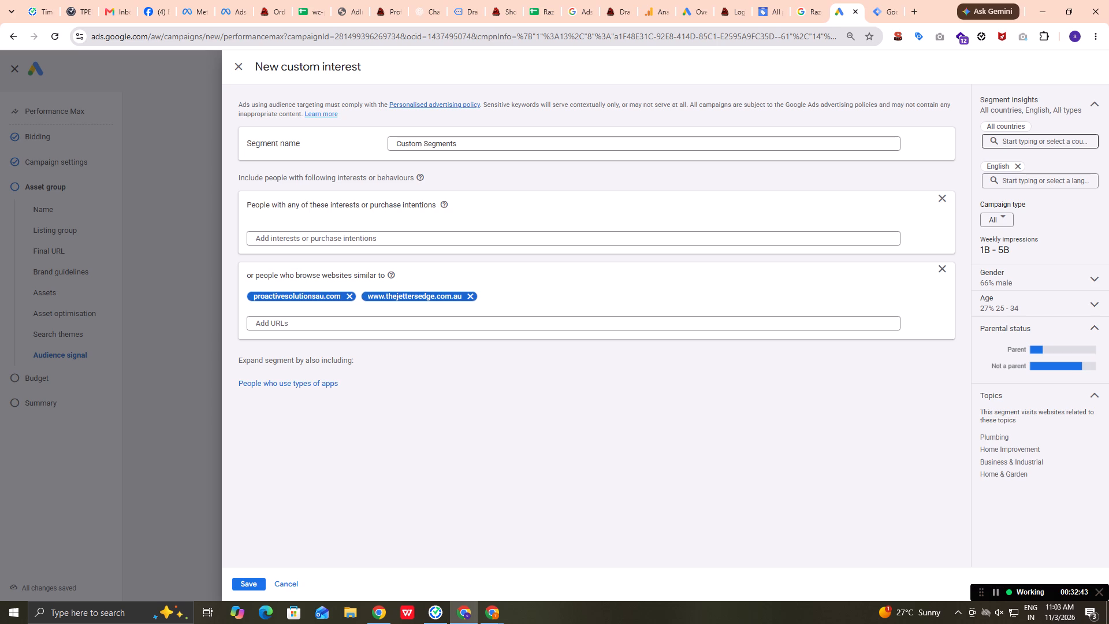
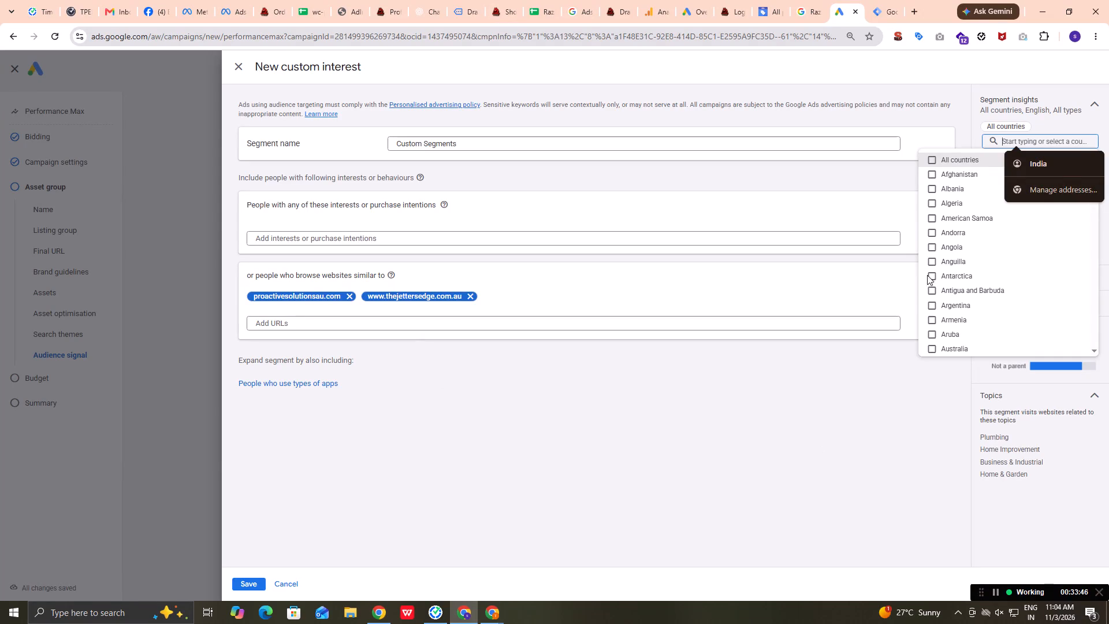
Set the segment insights country to Australia.
{"action": "left_click", "coordinate": [933, 352]}
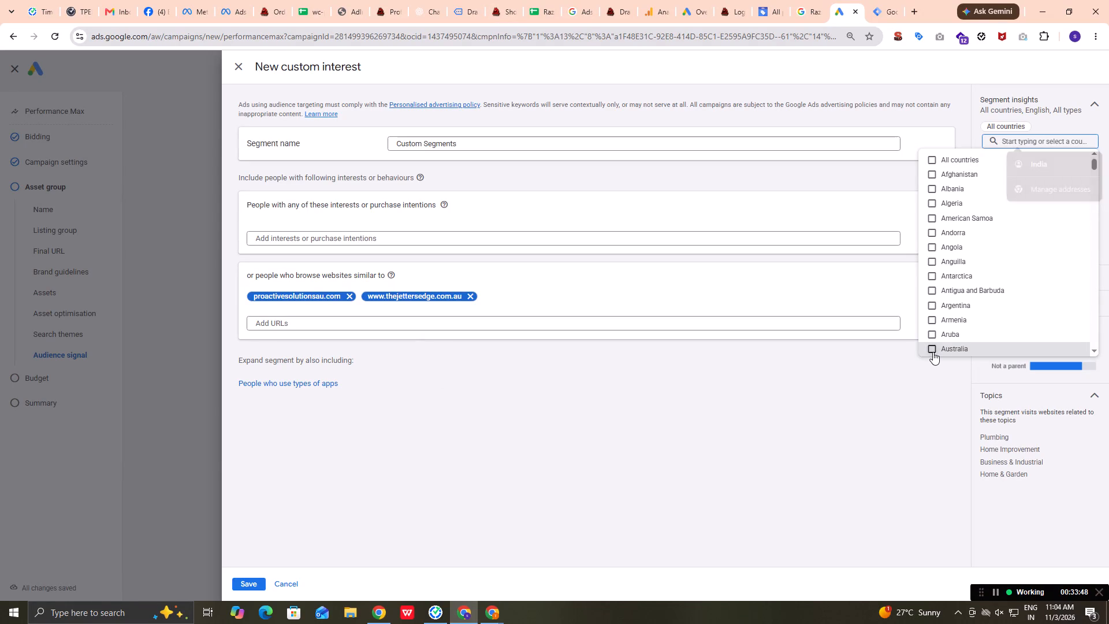
{"action": "left_click", "coordinate": [925, 387]}
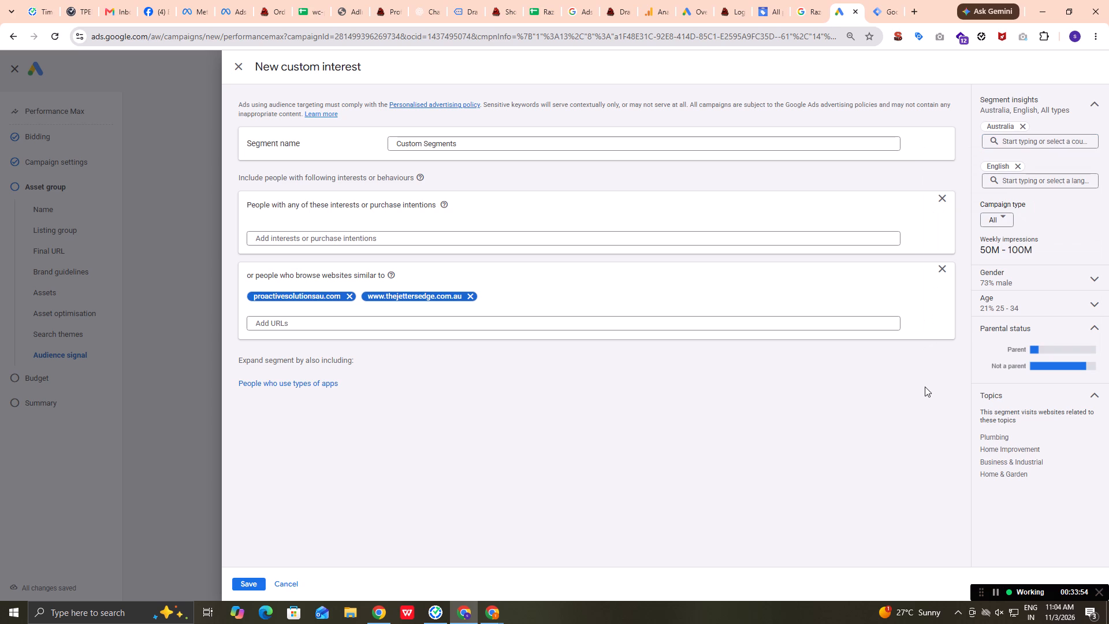
Check the campaign type options and the age and gender breakdowns in the segment insights.
{"action": "left_click", "coordinate": [999, 220]}
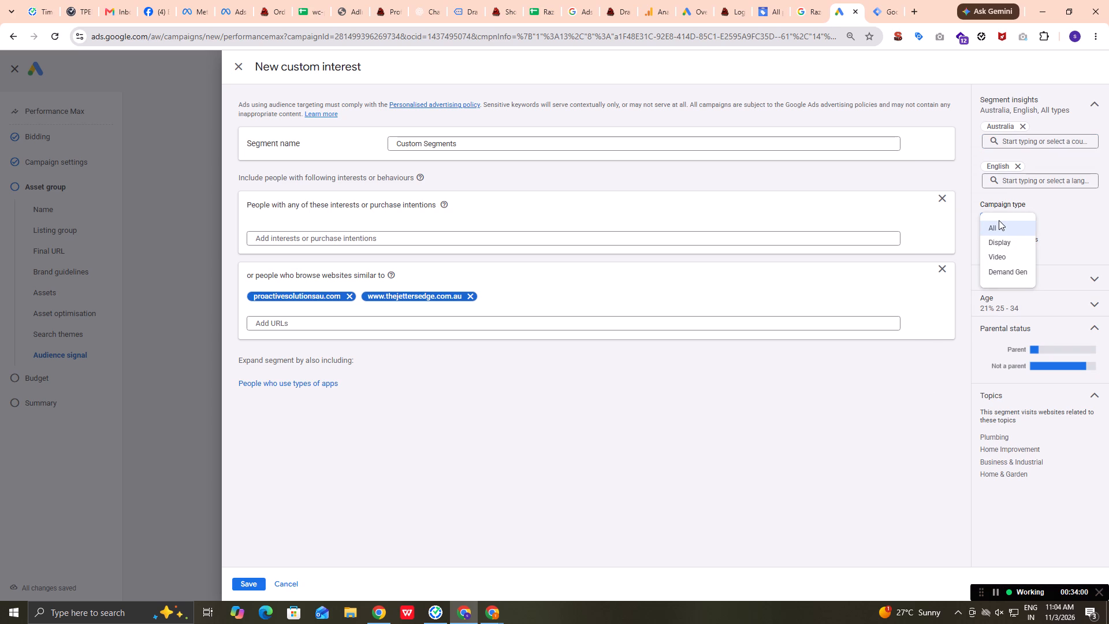
{"action": "left_click", "coordinate": [872, 445]}
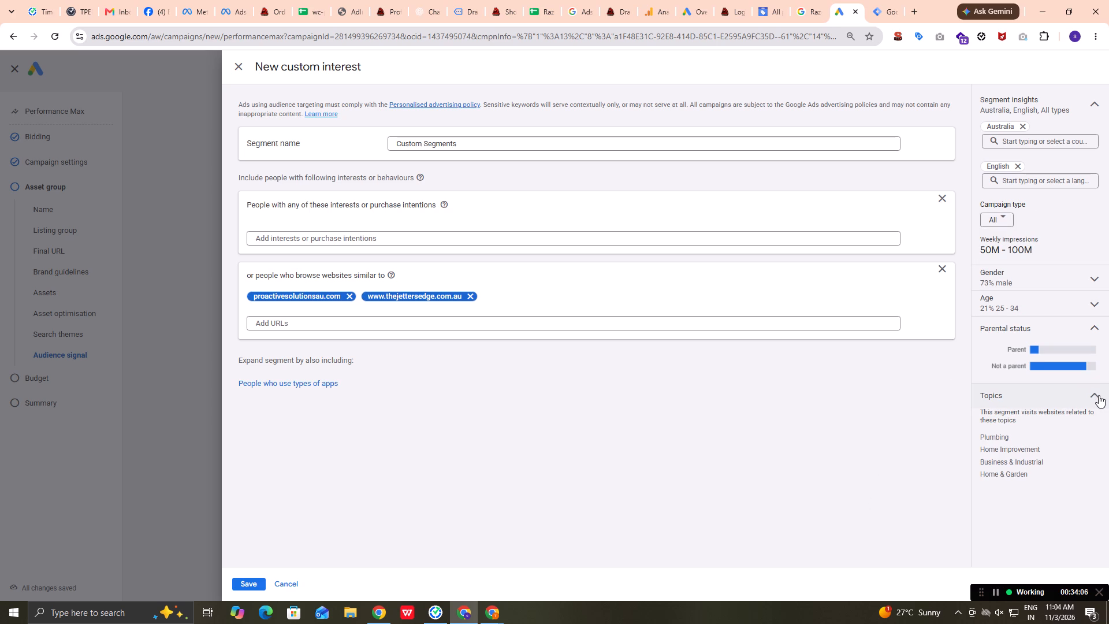
{"action": "left_click", "coordinate": [1093, 304]}
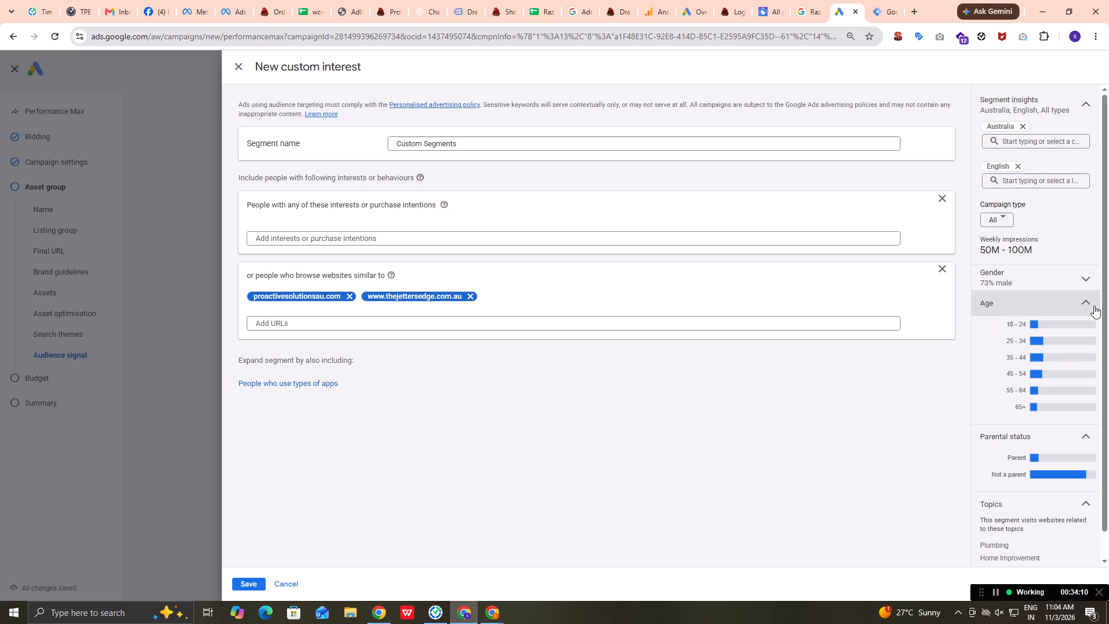
{"action": "left_click", "coordinate": [1094, 306]}
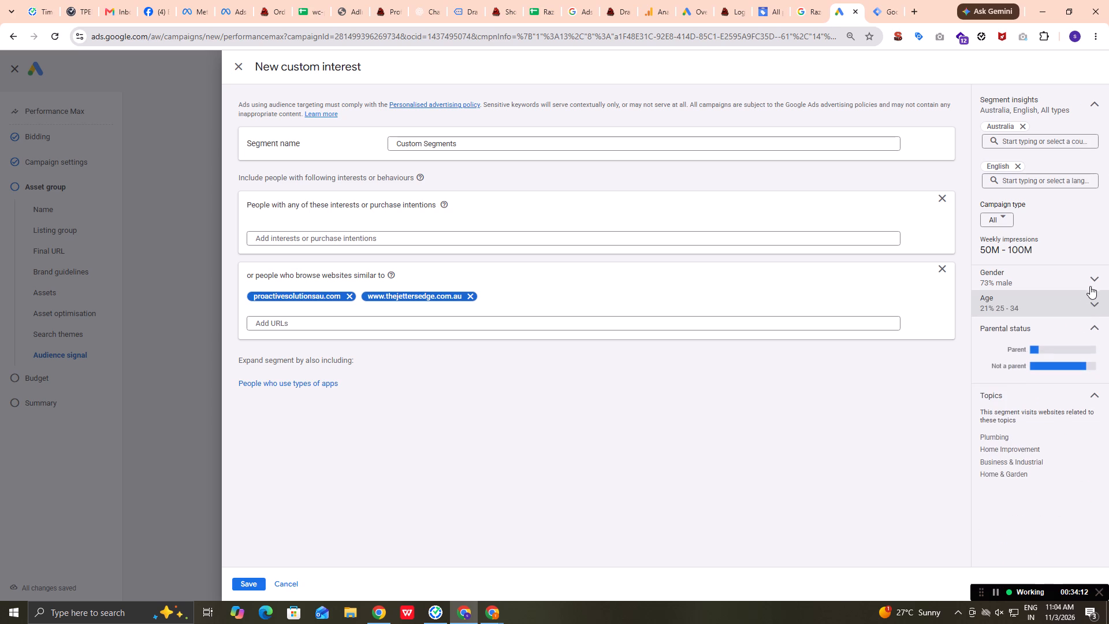
{"action": "left_click", "coordinate": [1088, 283]}
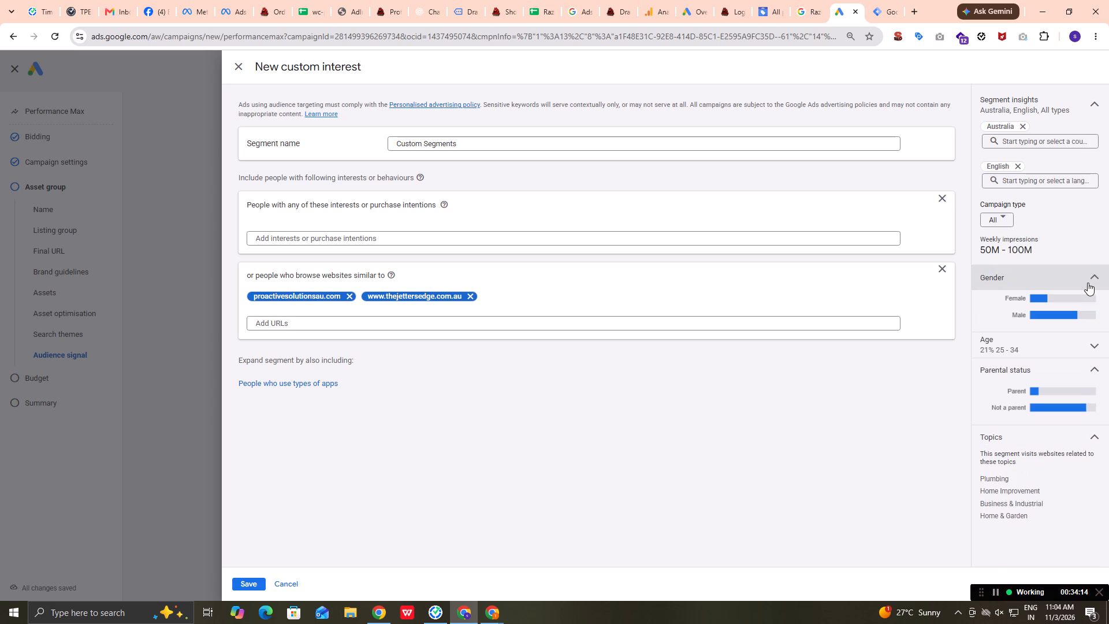
{"action": "left_click", "coordinate": [1088, 283]}
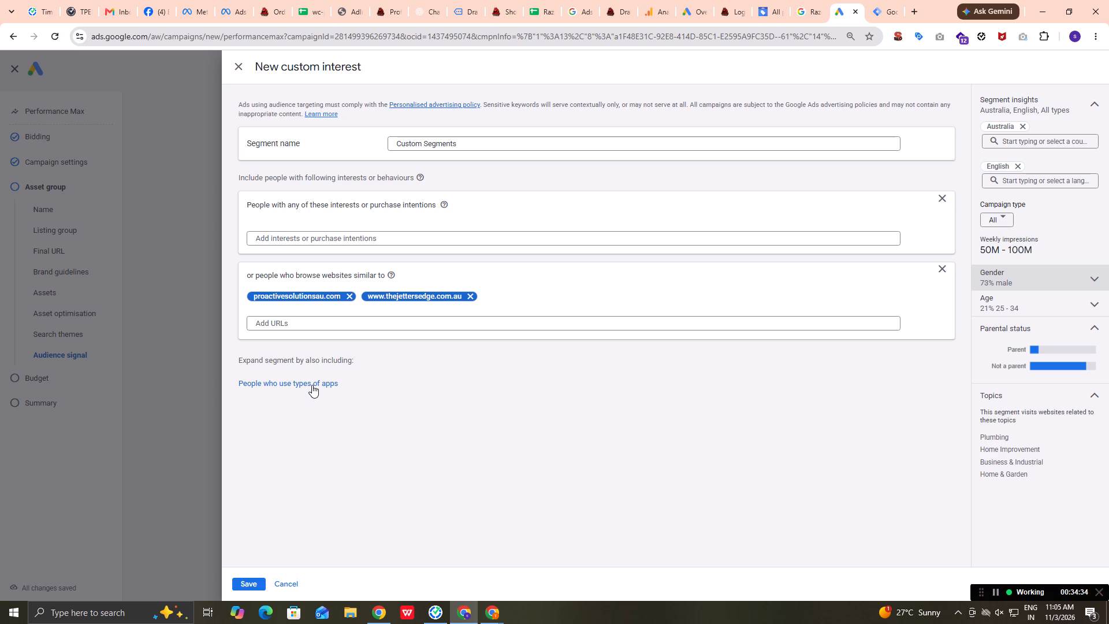
{"action": "left_click", "coordinate": [492, 146]}
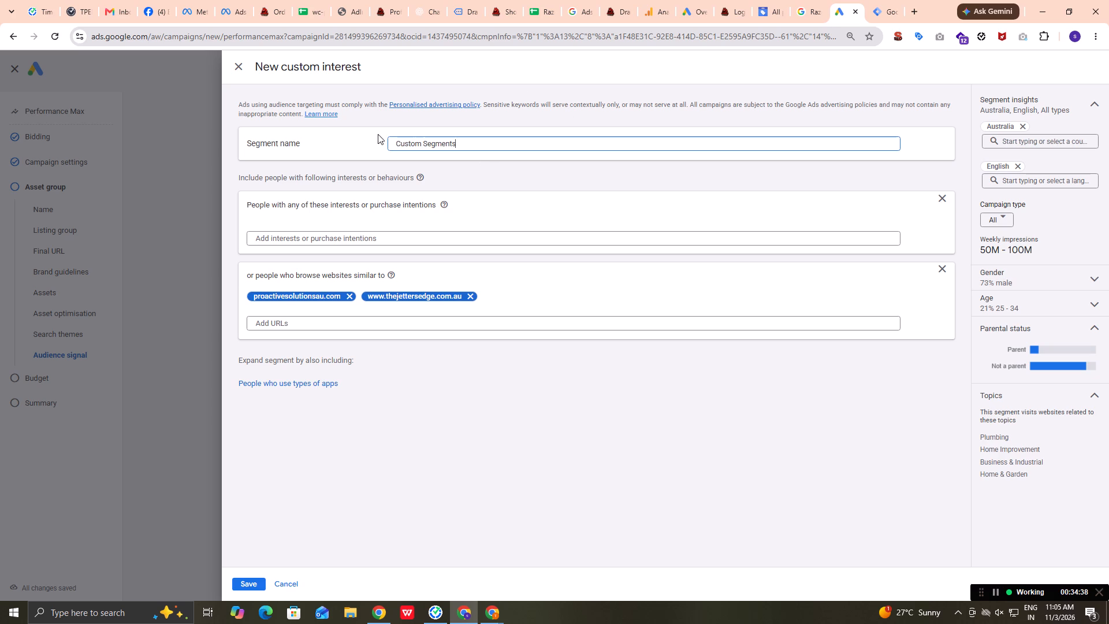
{"action": "left_click", "coordinate": [398, 143]}
{"action": "type", "text": "AU"}
{"action": "key", "text": "shift+space"}
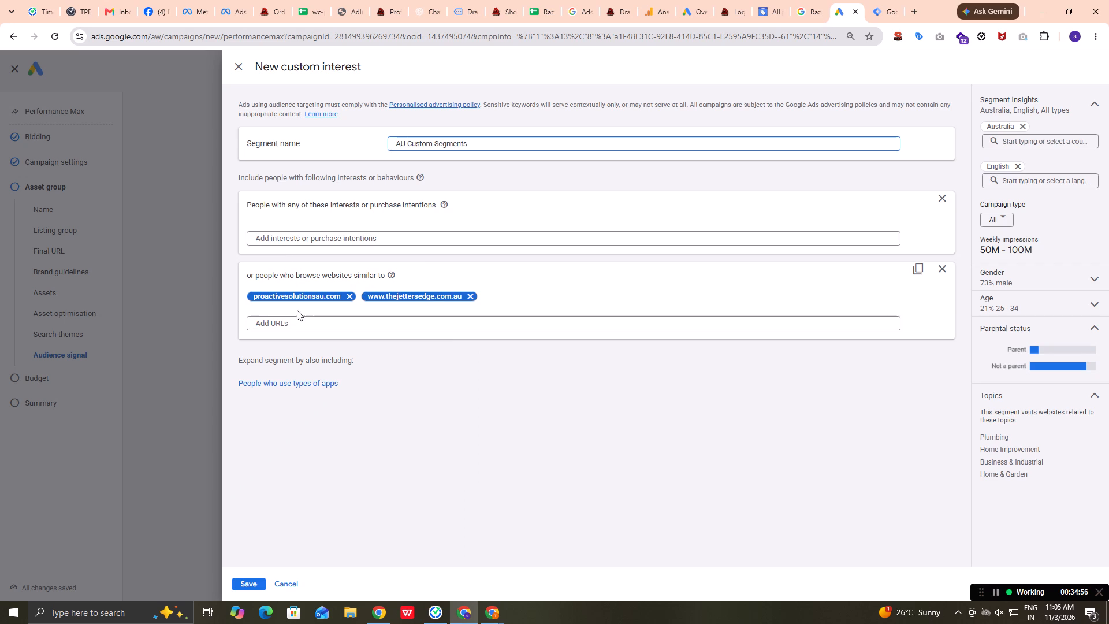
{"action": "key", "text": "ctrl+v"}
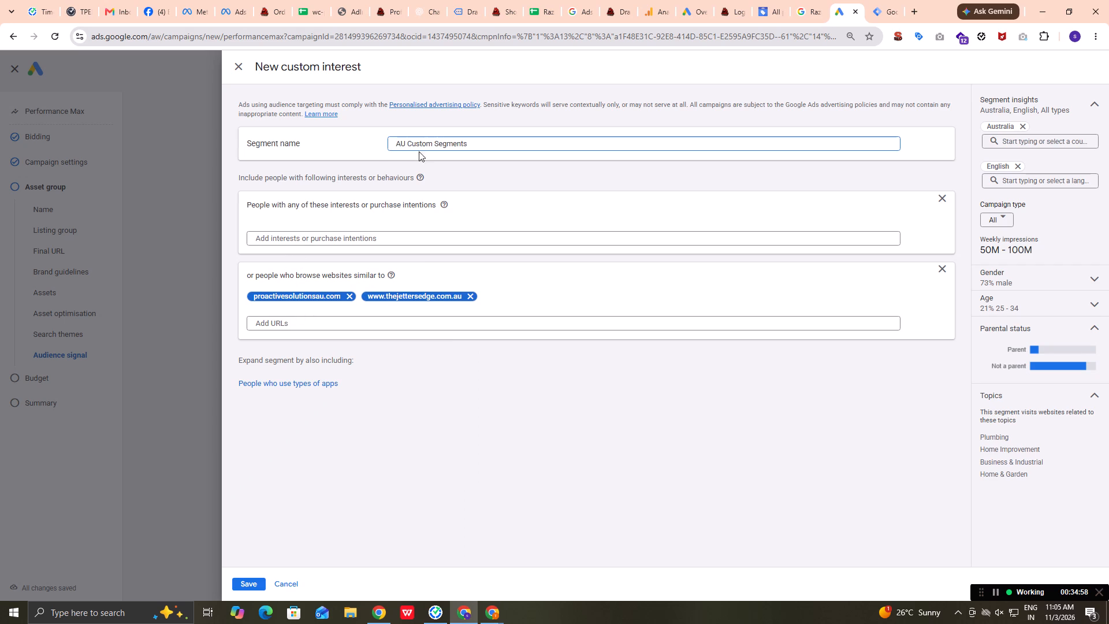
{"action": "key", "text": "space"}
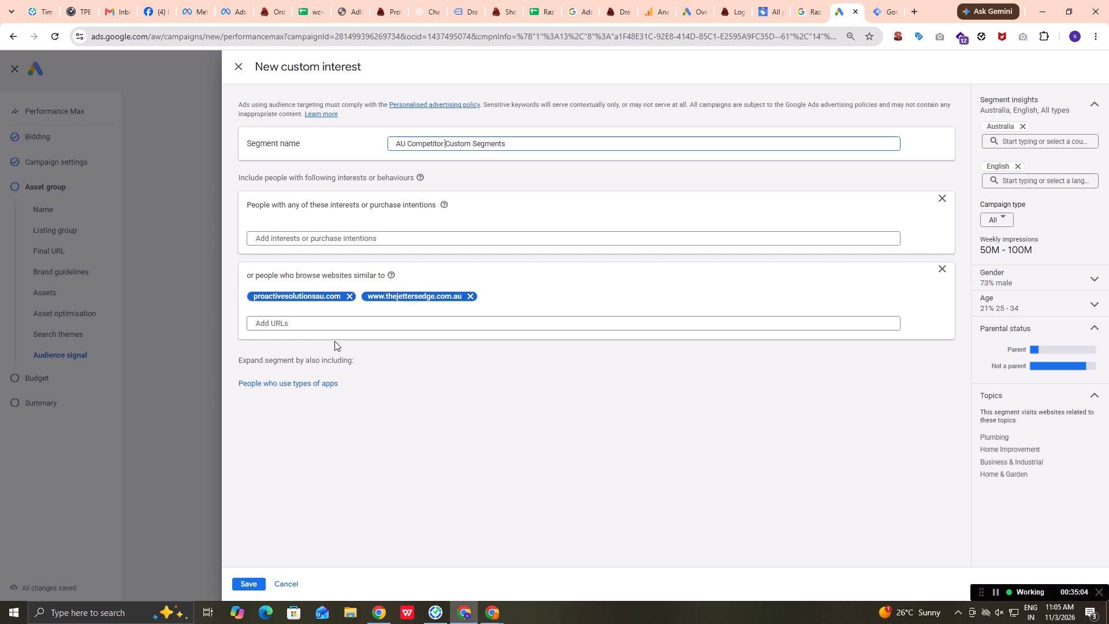
Add sewer drain camera, pipe inspection camera and drain camera inspection from the suggested ideas to the segment's interests or purchase intentions.
{"action": "left_click", "coordinate": [335, 236]}
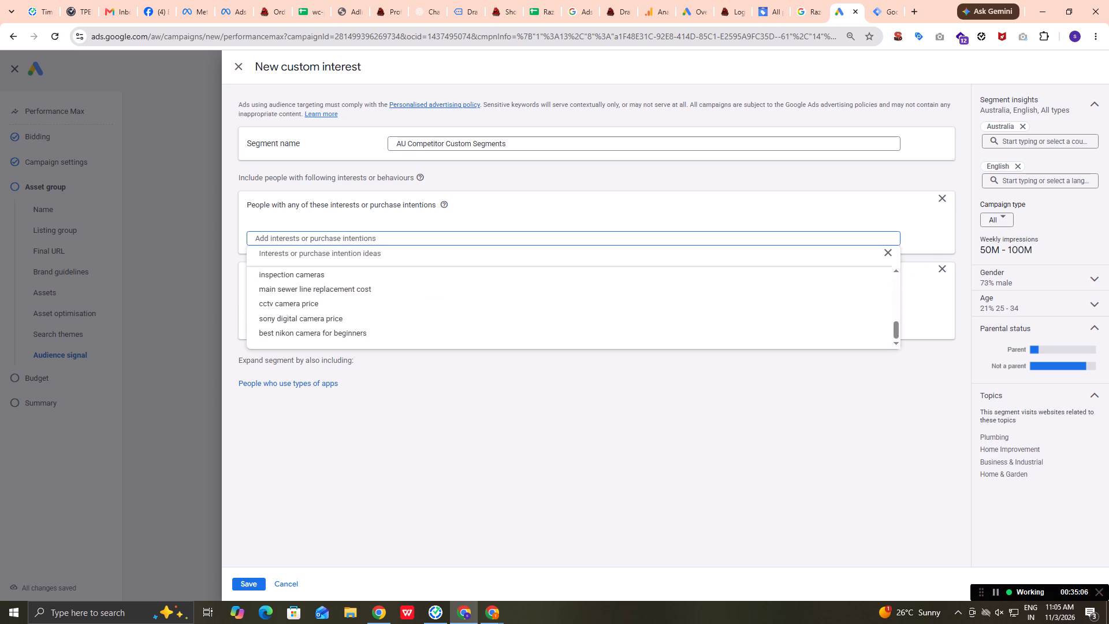
{"action": "scroll", "coordinate": [384, 348], "scroll_direction": "up", "scroll_amount": 7}
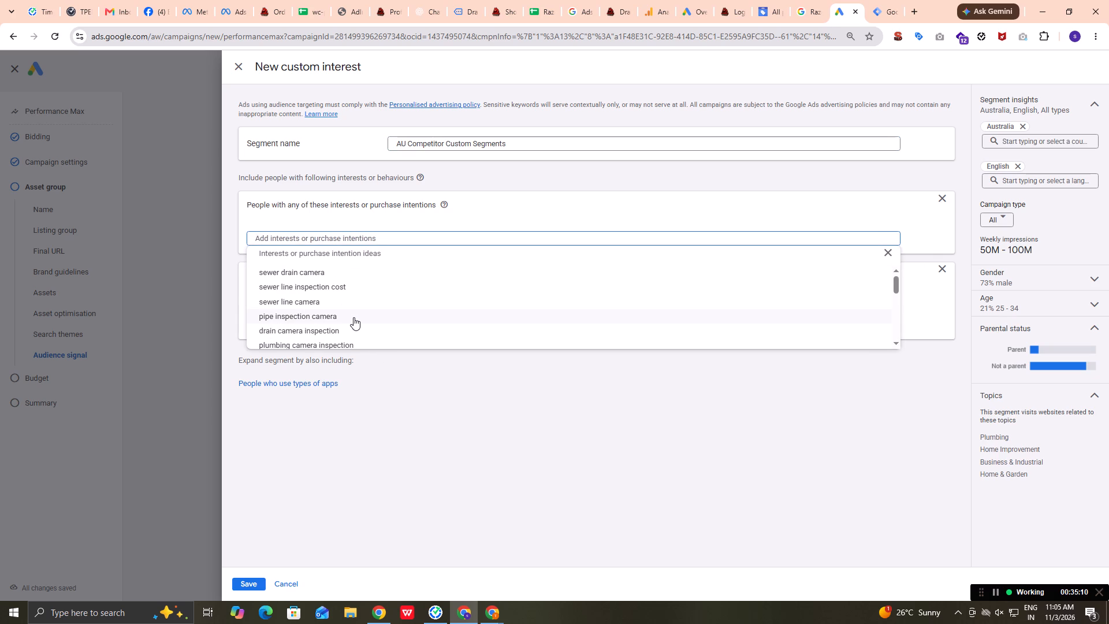
{"action": "left_click", "coordinate": [278, 272]}
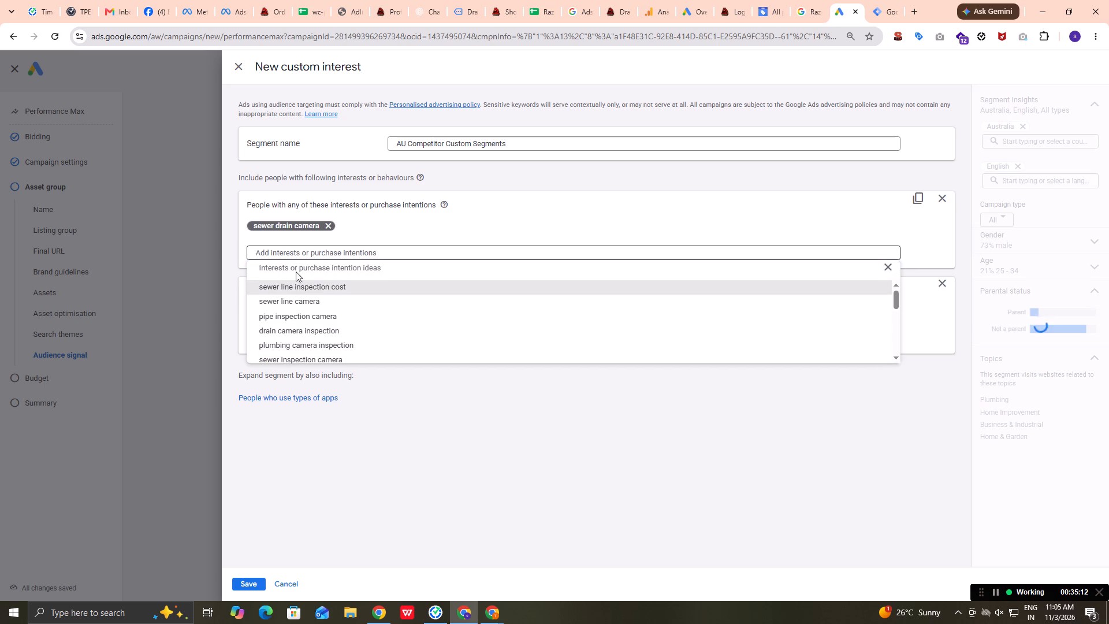
{"action": "left_click", "coordinate": [299, 319]}
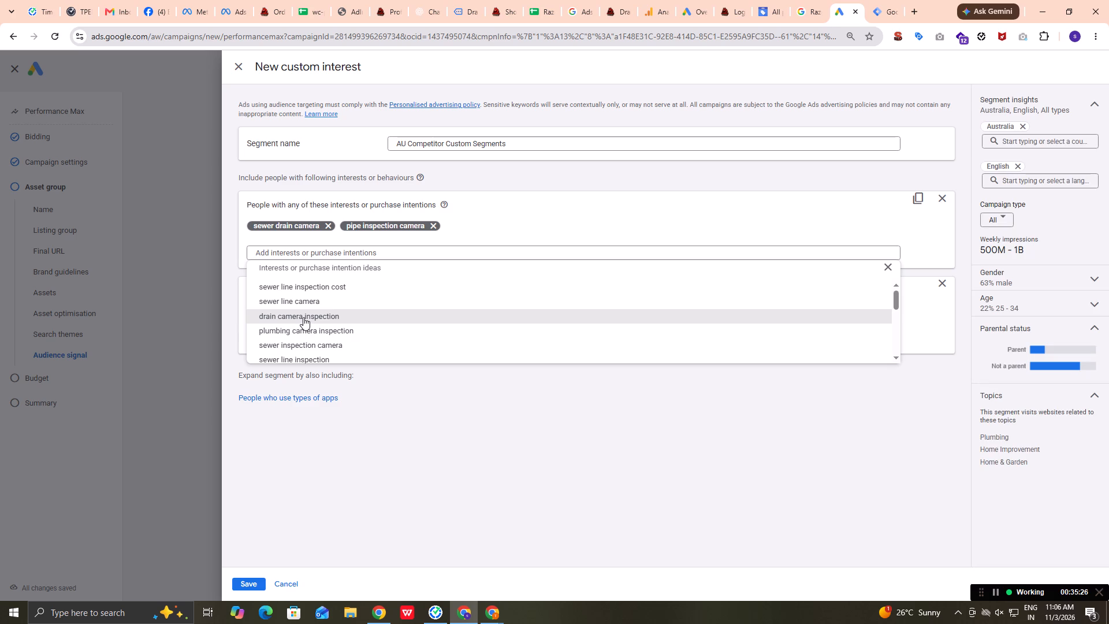
{"action": "left_click", "coordinate": [303, 317]}
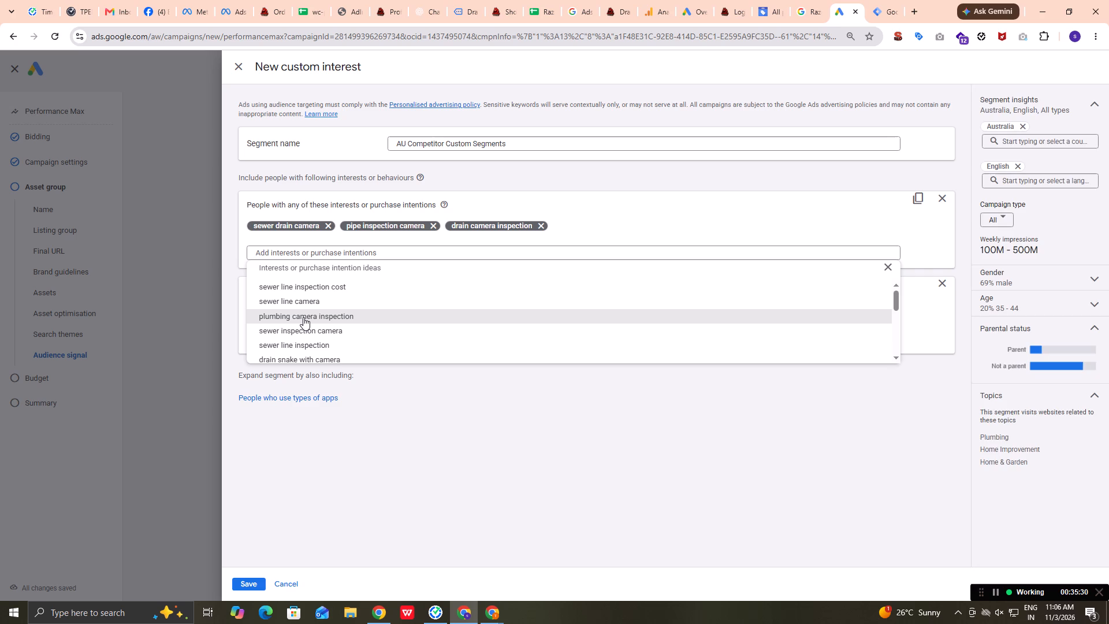
Add plumbers camera, sewer cameras, drain camera, plumbing camera and sewer drain pipe to the segment's interests or purchase intentions.
{"action": "scroll", "coordinate": [303, 317], "scroll_direction": "down", "scroll_amount": 1}
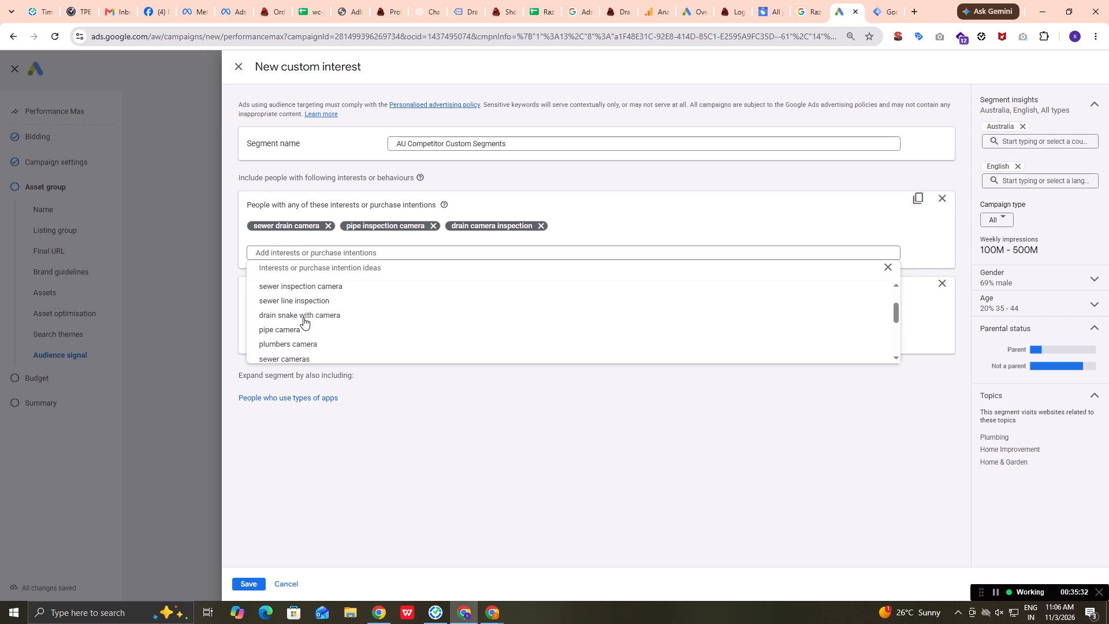
{"action": "left_click", "coordinate": [305, 329]}
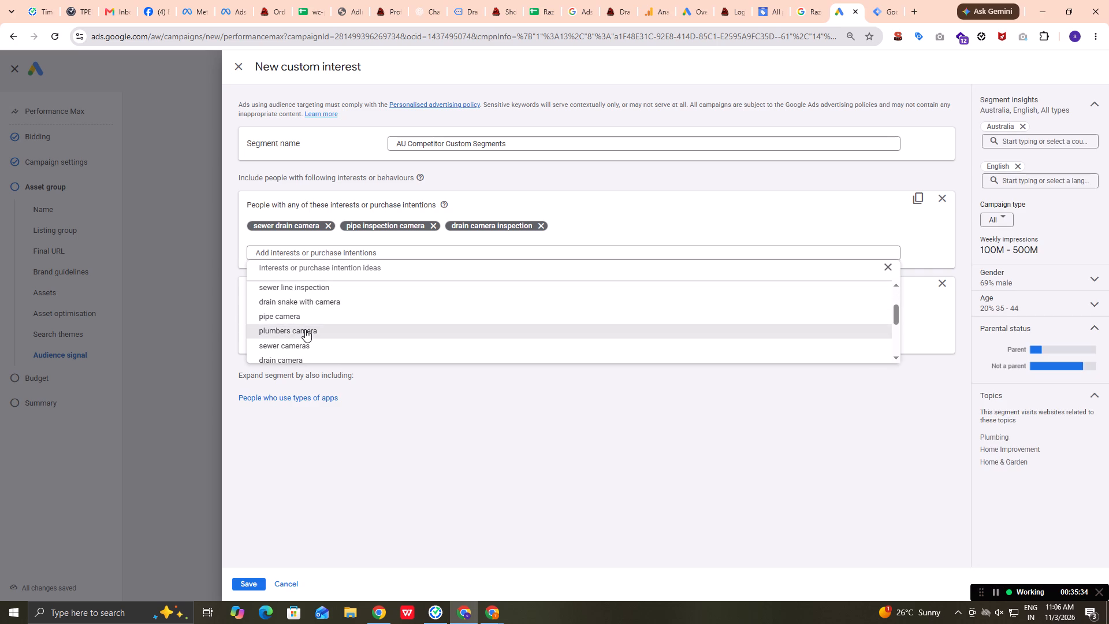
{"action": "left_click", "coordinate": [305, 329]}
{"action": "left_click", "coordinate": [305, 329]}
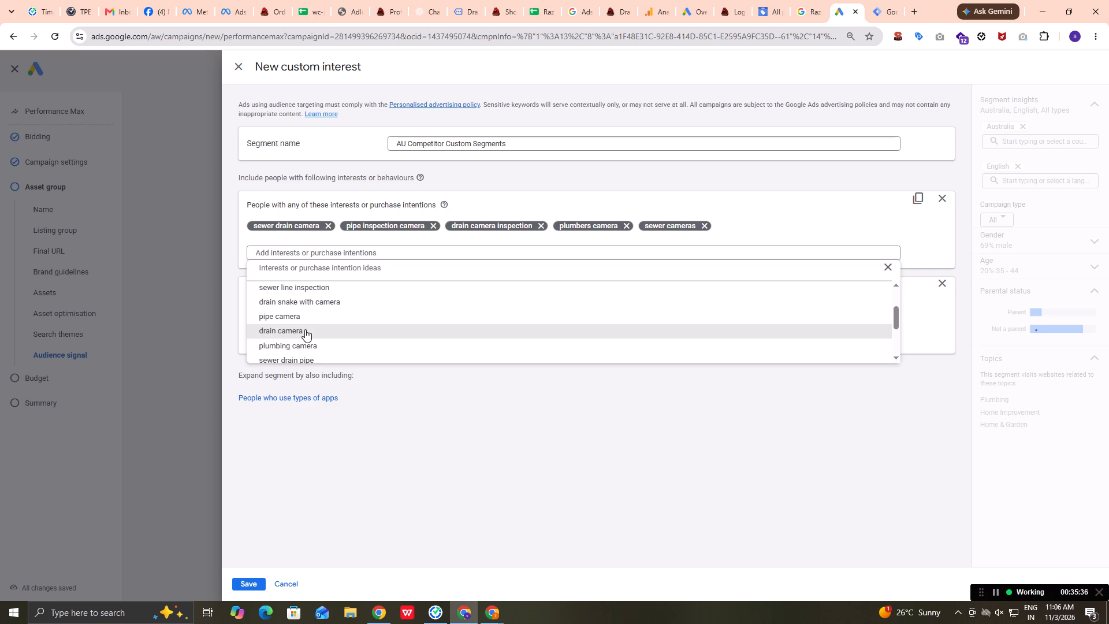
{"action": "left_click", "coordinate": [305, 329]}
{"action": "left_click", "coordinate": [305, 329]}
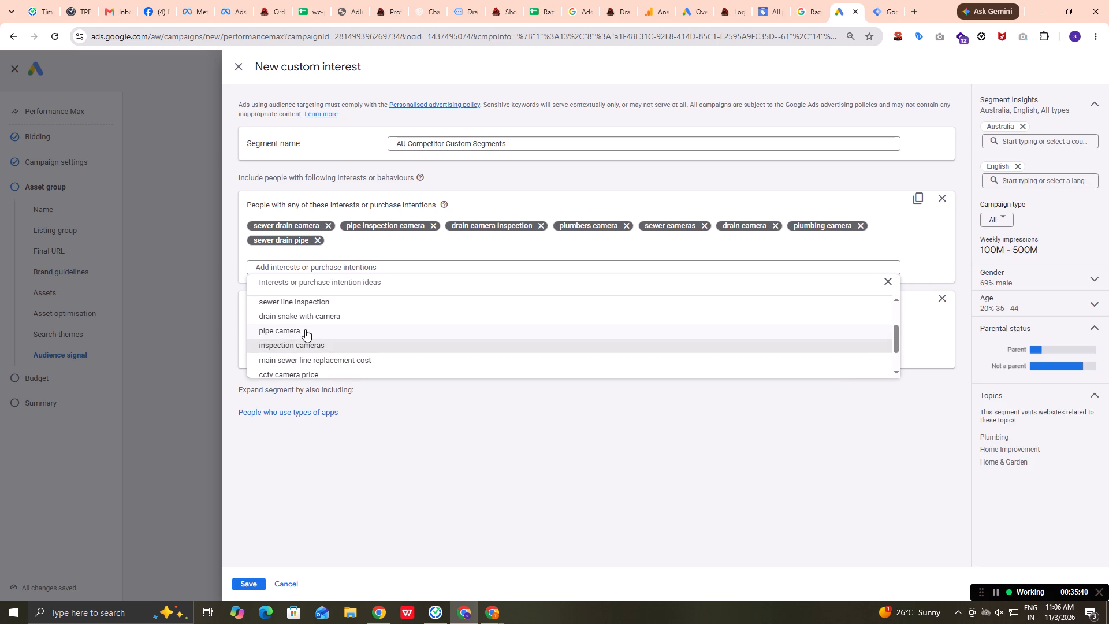
Review the remaining suggested ideas, add plumbing camera inspection to the interests or purchase intentions and close the suggestions.
{"action": "scroll", "coordinate": [305, 329], "scroll_direction": "down", "scroll_amount": 1}
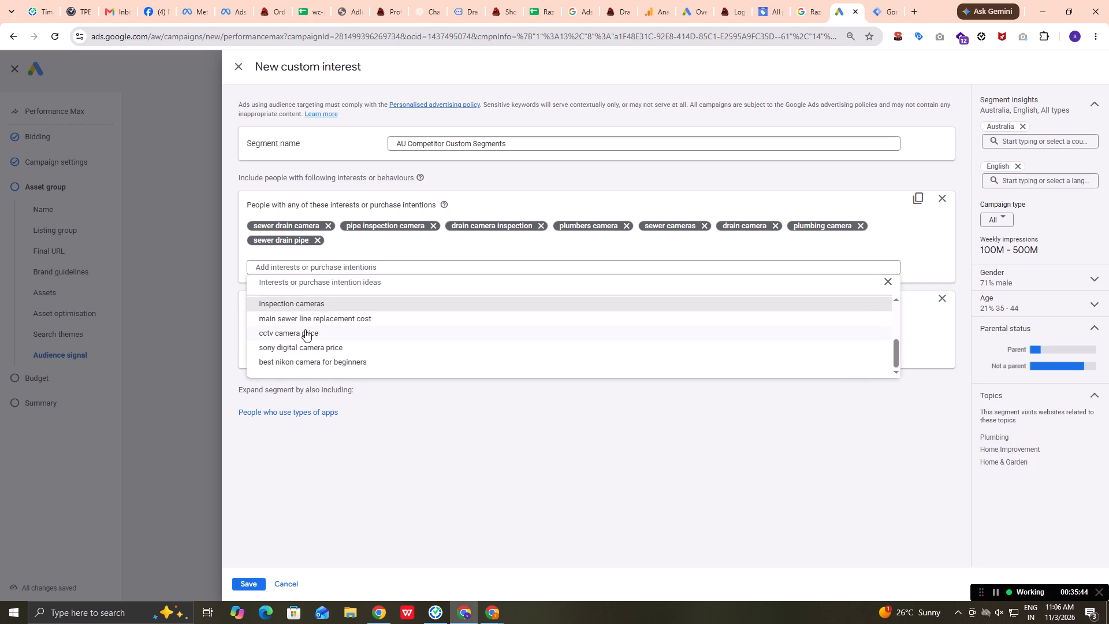
{"action": "scroll", "coordinate": [305, 329], "scroll_direction": "up", "scroll_amount": 1}
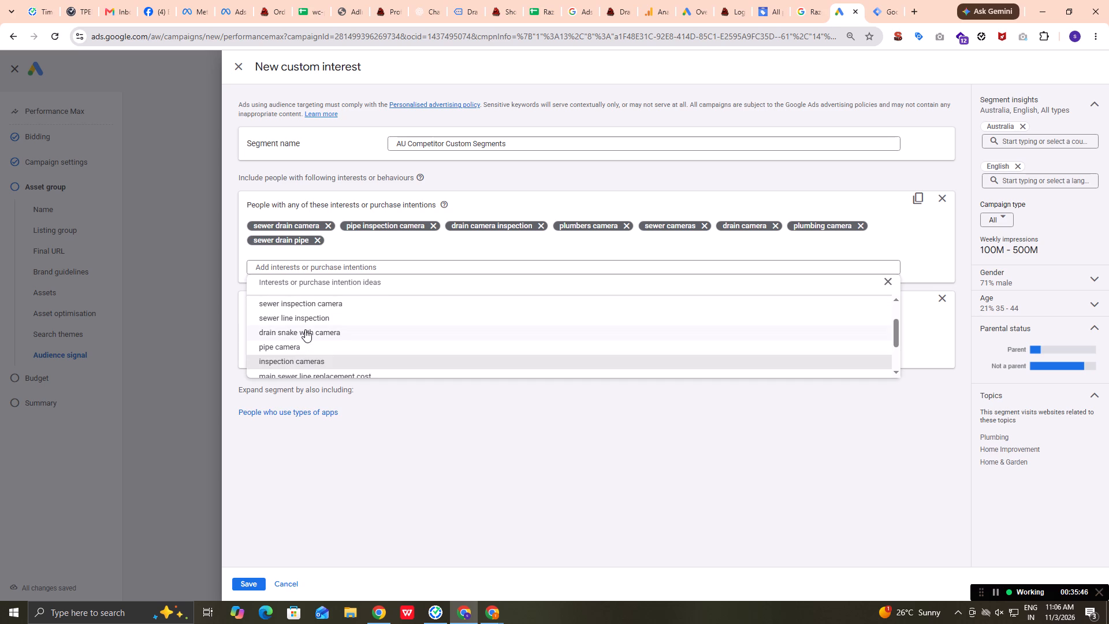
{"action": "scroll", "coordinate": [305, 329], "scroll_direction": "up", "scroll_amount": 1}
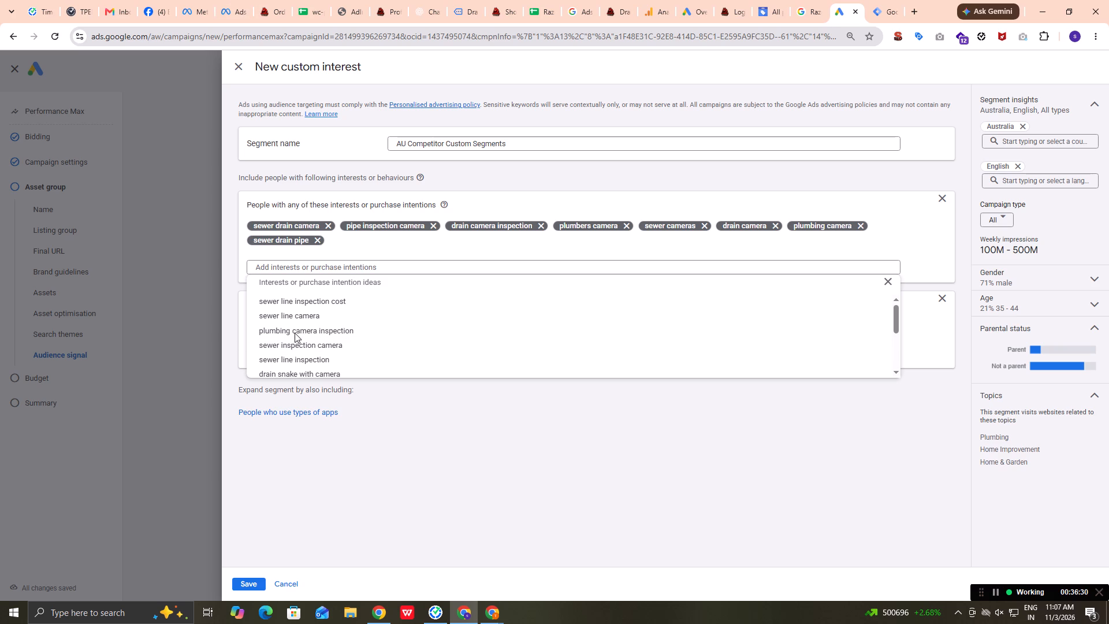
{"action": "scroll", "coordinate": [317, 338], "scroll_direction": "down", "scroll_amount": 1}
{"action": "scroll", "coordinate": [317, 338], "scroll_direction": "up", "scroll_amount": 2}
{"action": "scroll", "coordinate": [317, 338], "scroll_direction": "down", "scroll_amount": 1}
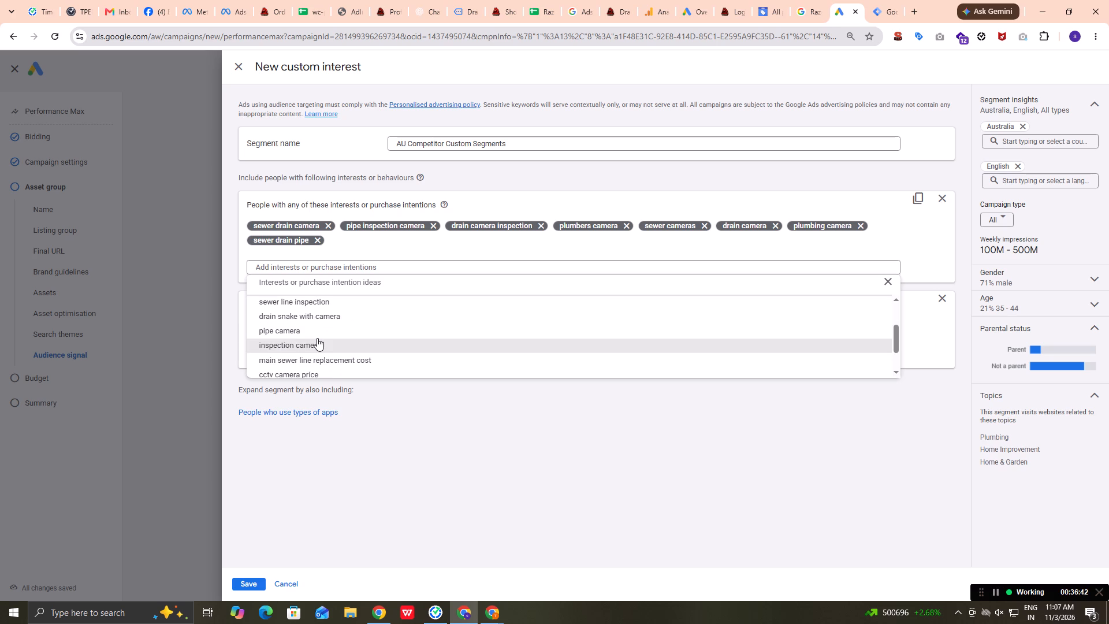
{"action": "scroll", "coordinate": [317, 338], "scroll_direction": "down", "scroll_amount": 2}
{"action": "scroll", "coordinate": [317, 338], "scroll_direction": "up", "scroll_amount": 1}
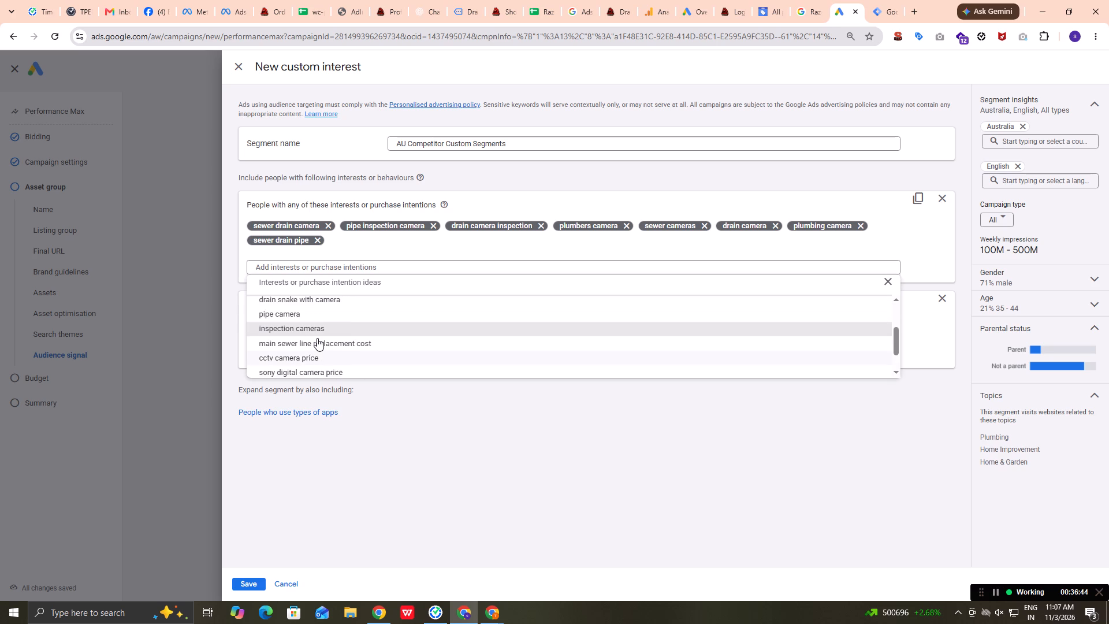
{"action": "scroll", "coordinate": [317, 338], "scroll_direction": "up", "scroll_amount": 2}
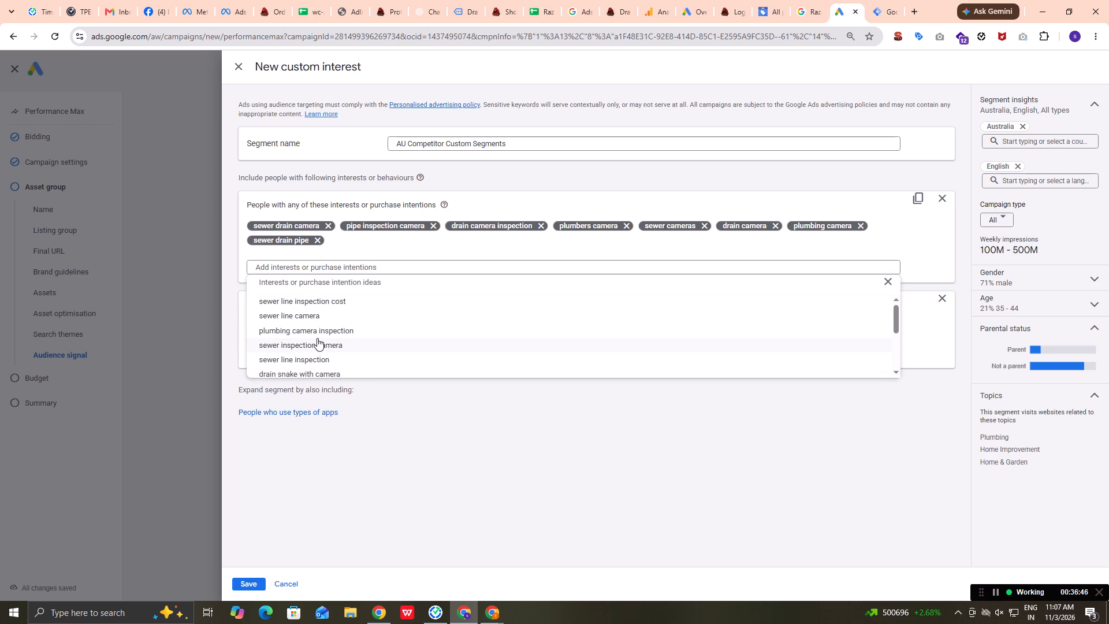
{"action": "left_click", "coordinate": [327, 330]}
{"action": "left_click", "coordinate": [416, 464]}
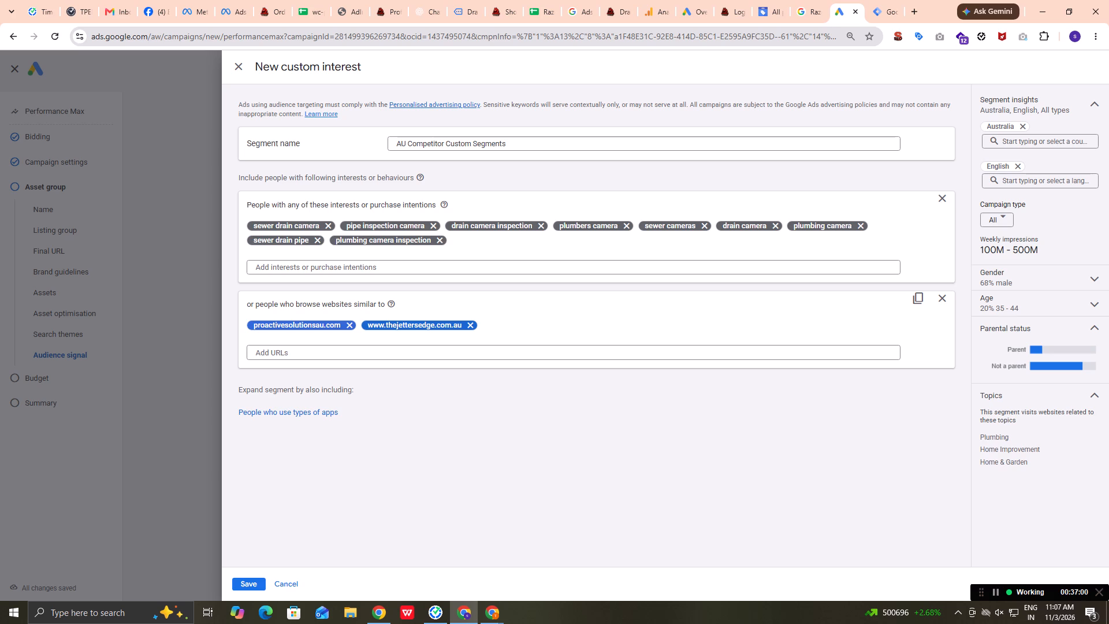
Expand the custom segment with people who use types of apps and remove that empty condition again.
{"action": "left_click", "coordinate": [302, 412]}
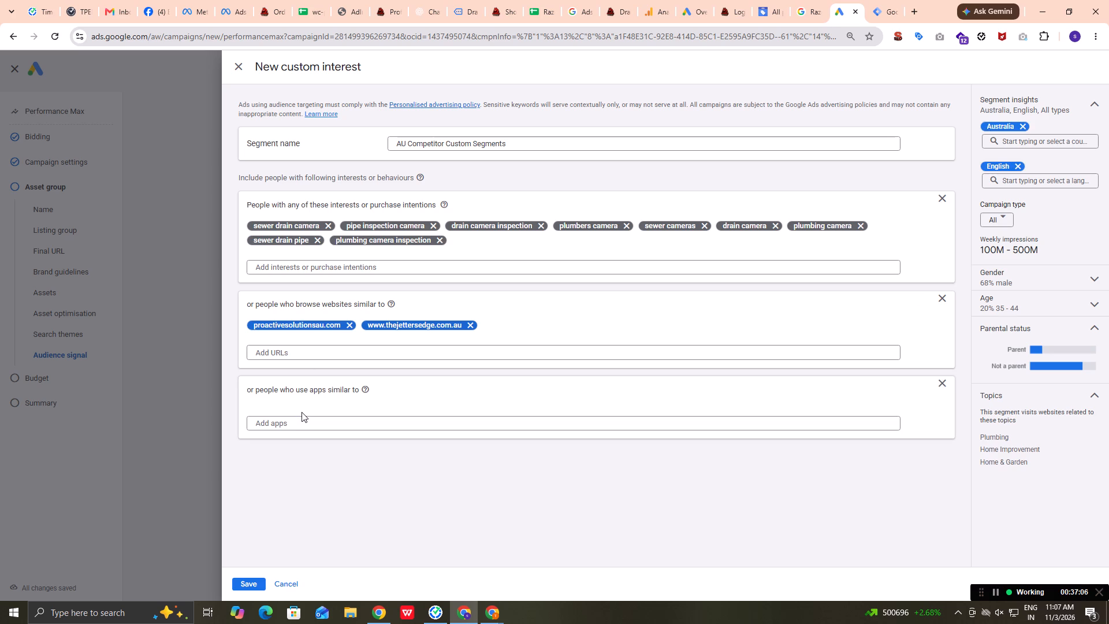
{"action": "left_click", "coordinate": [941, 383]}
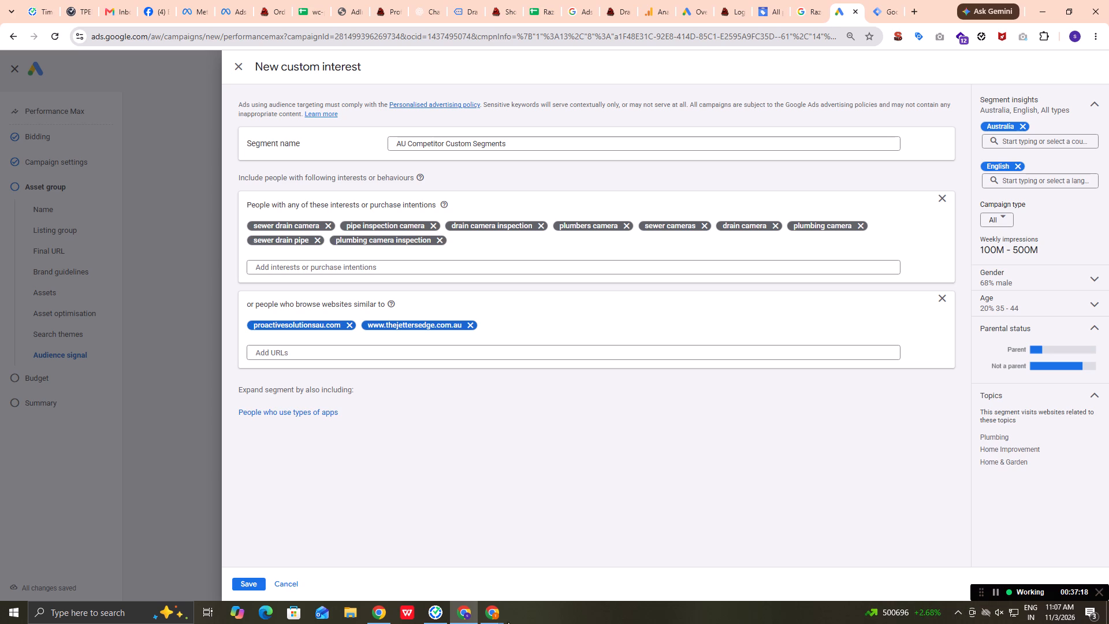
Switch to the incognito browser window and search Google in a new tab for Ridgid, copied from the AI Overview of drain camera brands.
{"action": "left_click", "coordinate": [490, 619]}
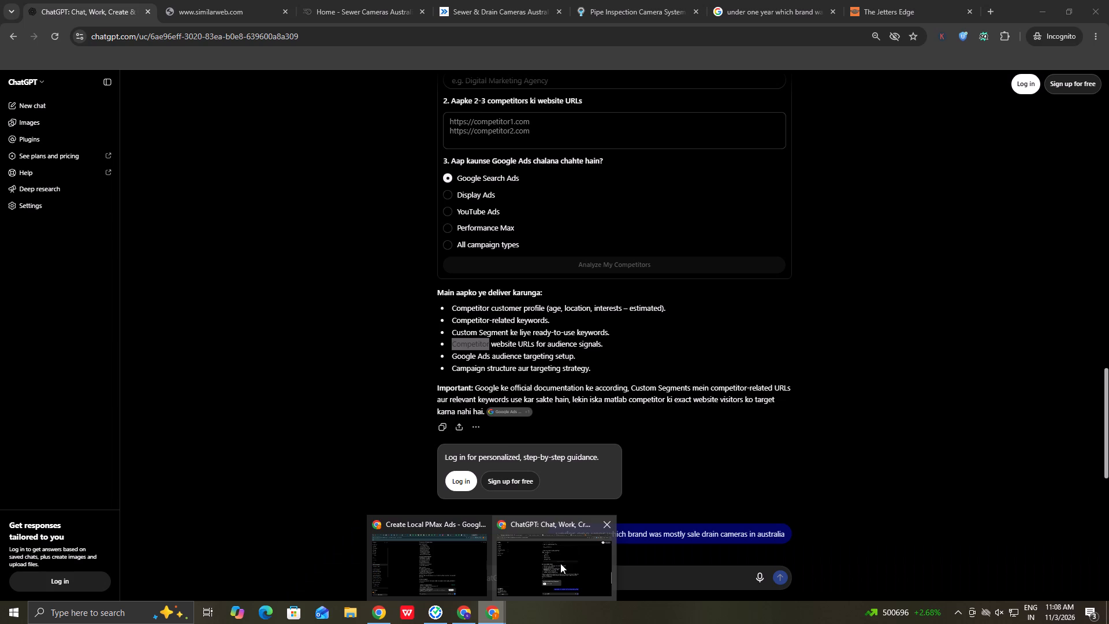
{"action": "left_click", "coordinate": [560, 563]}
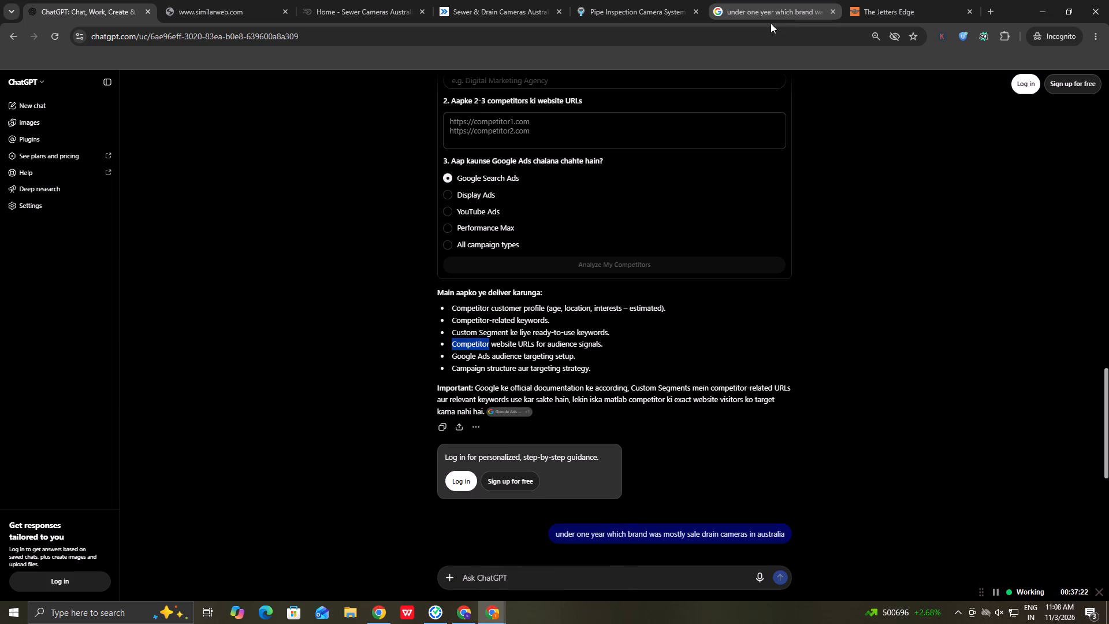
{"action": "left_click", "coordinate": [771, 15]}
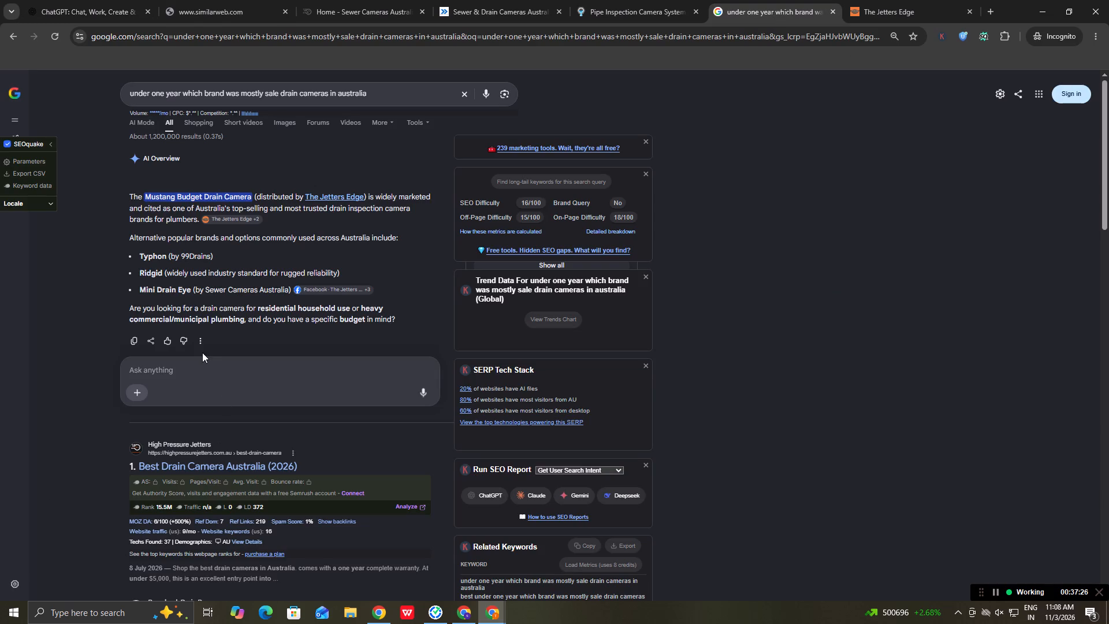
{"action": "left_click_drag", "start_coordinate": [163, 272], "coordinate": [142, 273]}
{"action": "key", "text": "ctrl+c"}
{"action": "key", "text": "ctrl+t"}
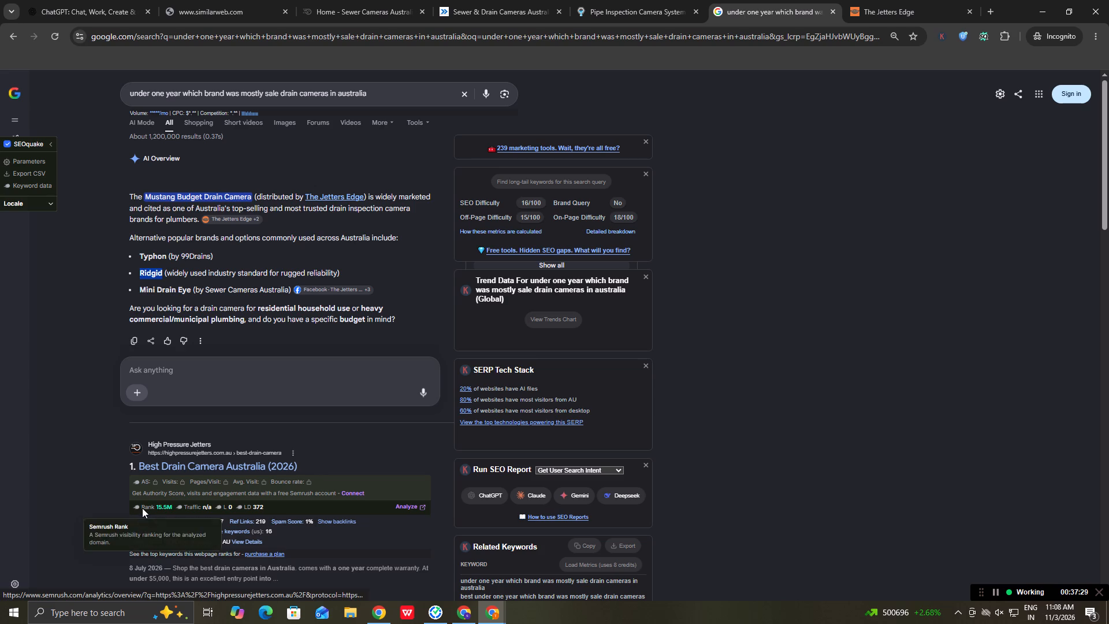
{"action": "key", "text": "ctrl+v"}
{"action": "key", "text": "Return"}
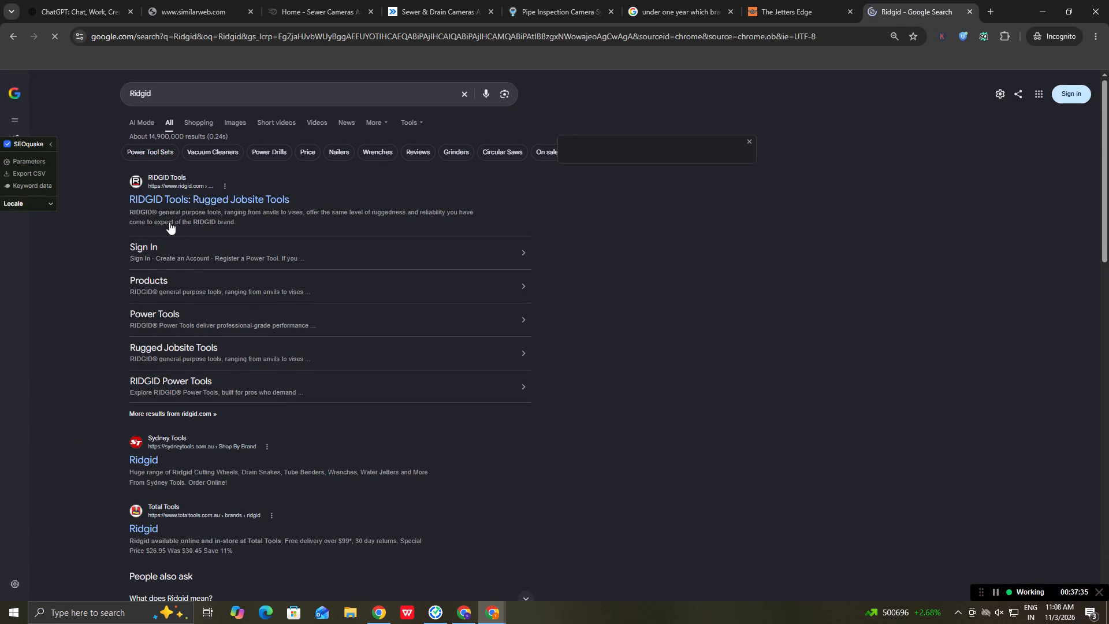
Open the RIDGID Tools website from the Ridgid search results.
{"action": "left_click", "coordinate": [168, 171]}
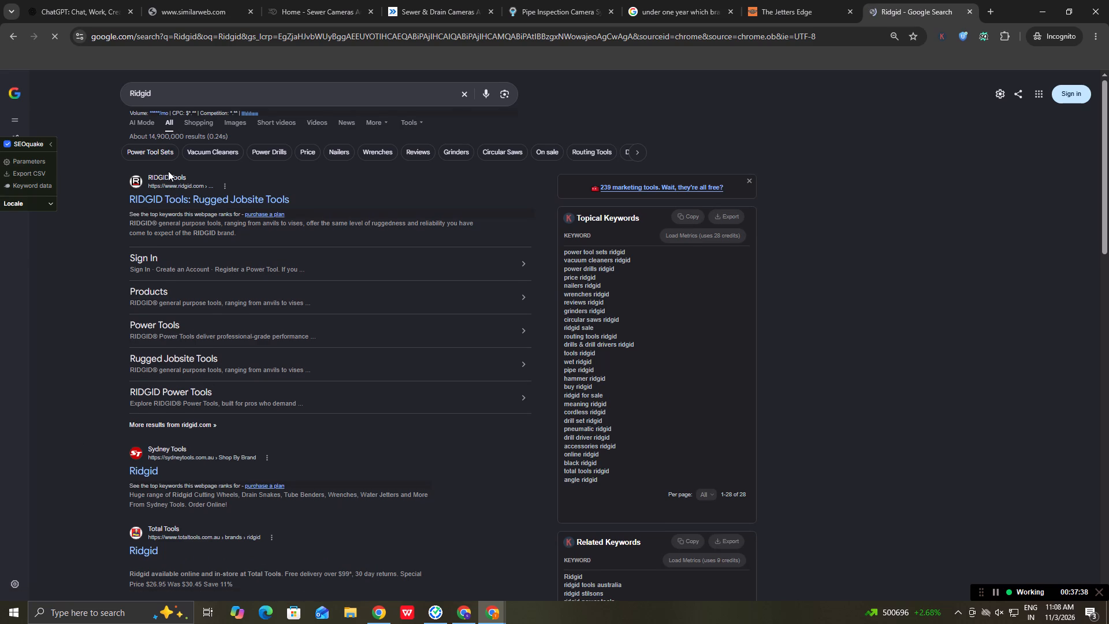
{"action": "left_click", "coordinate": [159, 180]}
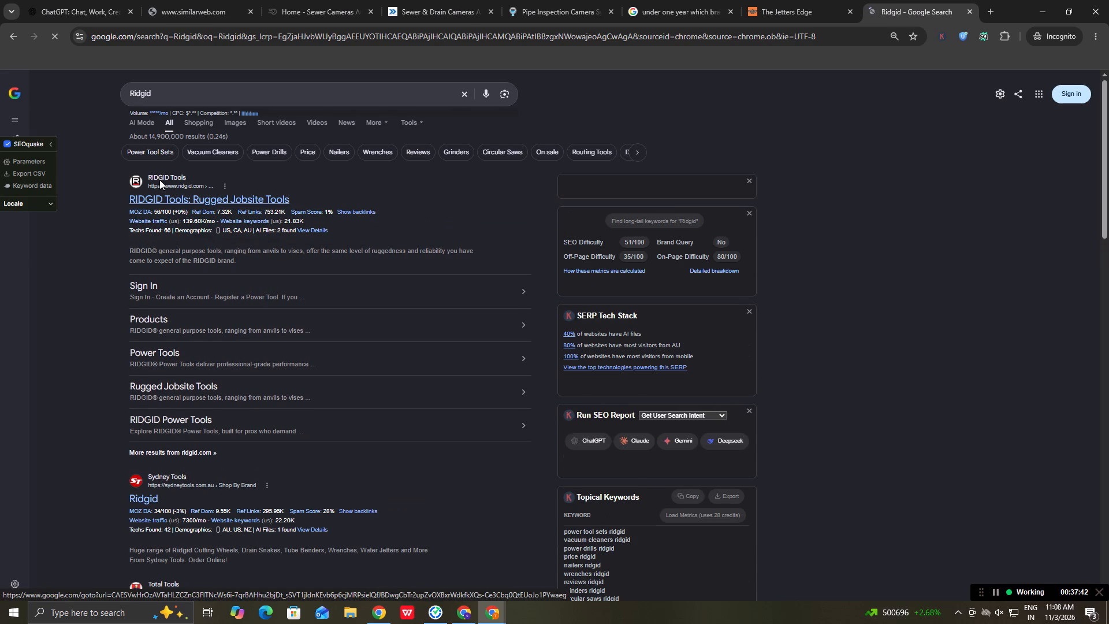
{"action": "left_click", "coordinate": [161, 179]}
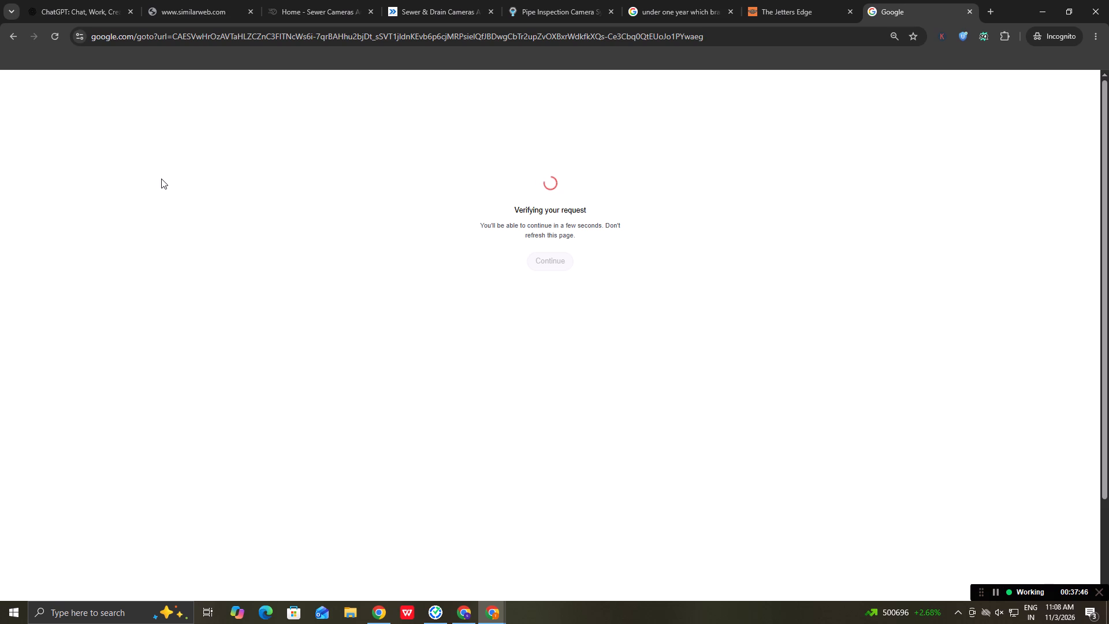
{"action": "scroll", "coordinate": [161, 179], "scroll_direction": "up", "scroll_amount": 1}
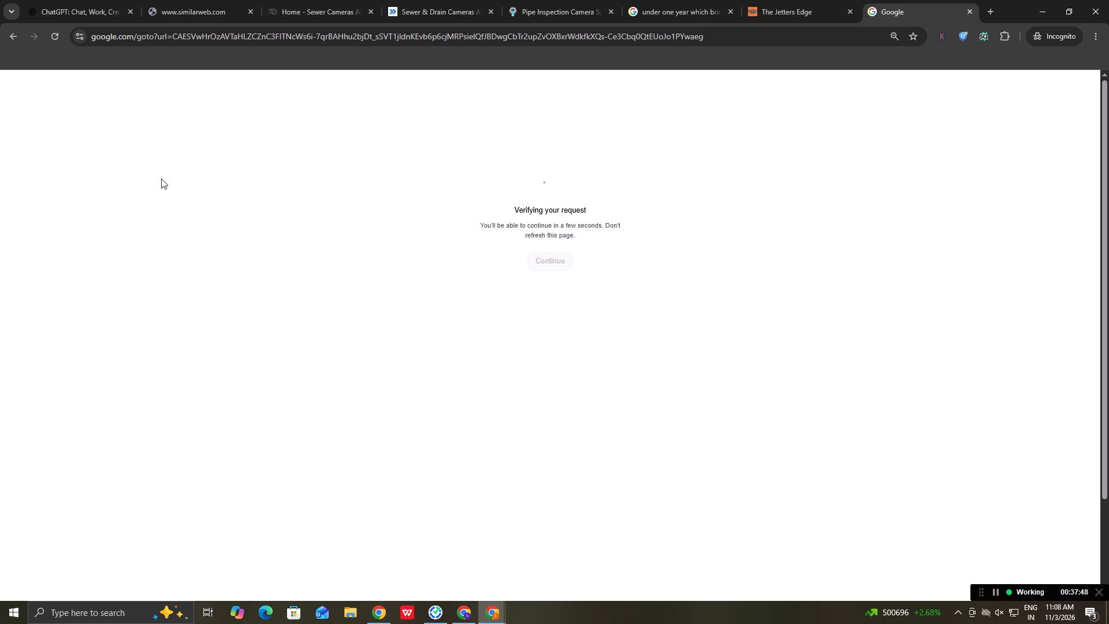
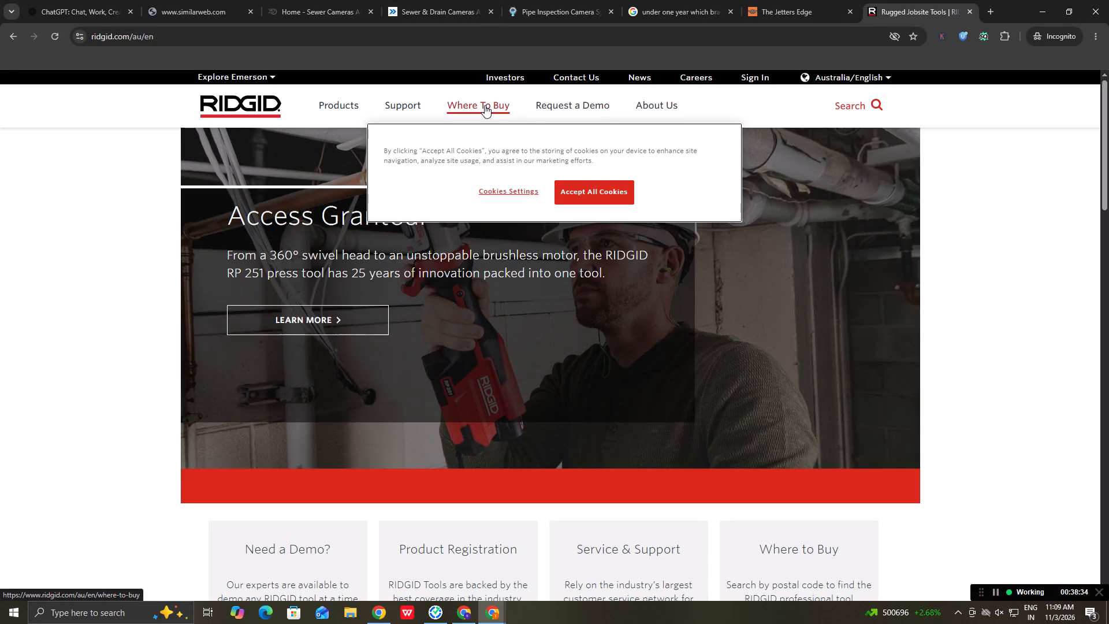
Examine the RIDGID Australia home page and its product categories, accepting all cookies, and return to the site's home page.
{"action": "scroll", "coordinate": [523, 336], "scroll_direction": "down", "scroll_amount": 7}
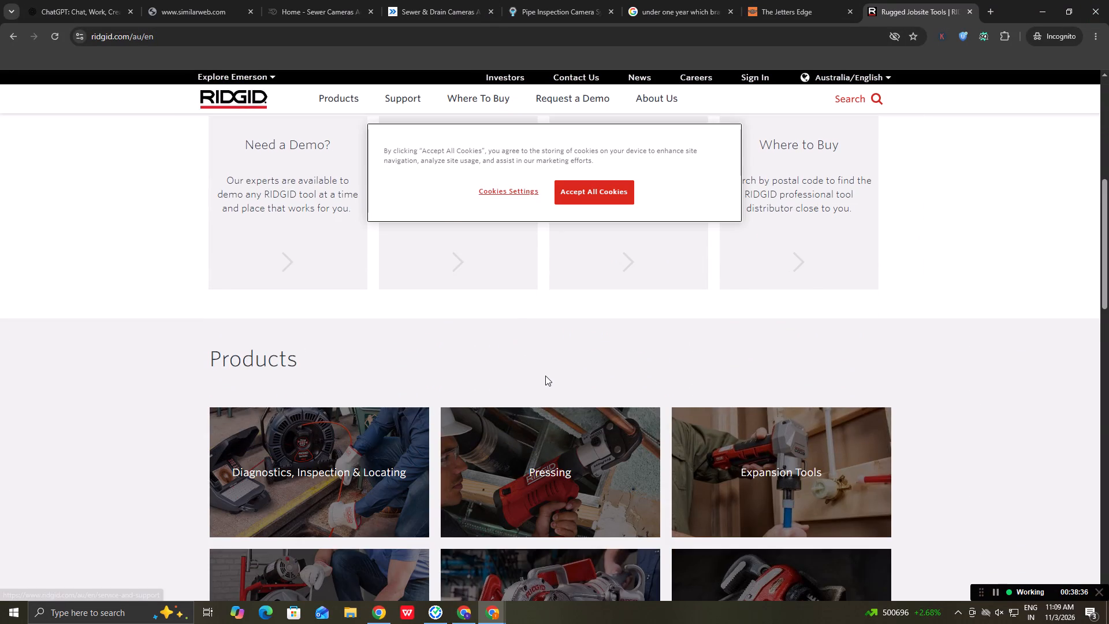
{"action": "scroll", "coordinate": [545, 376], "scroll_direction": "down", "scroll_amount": 5}
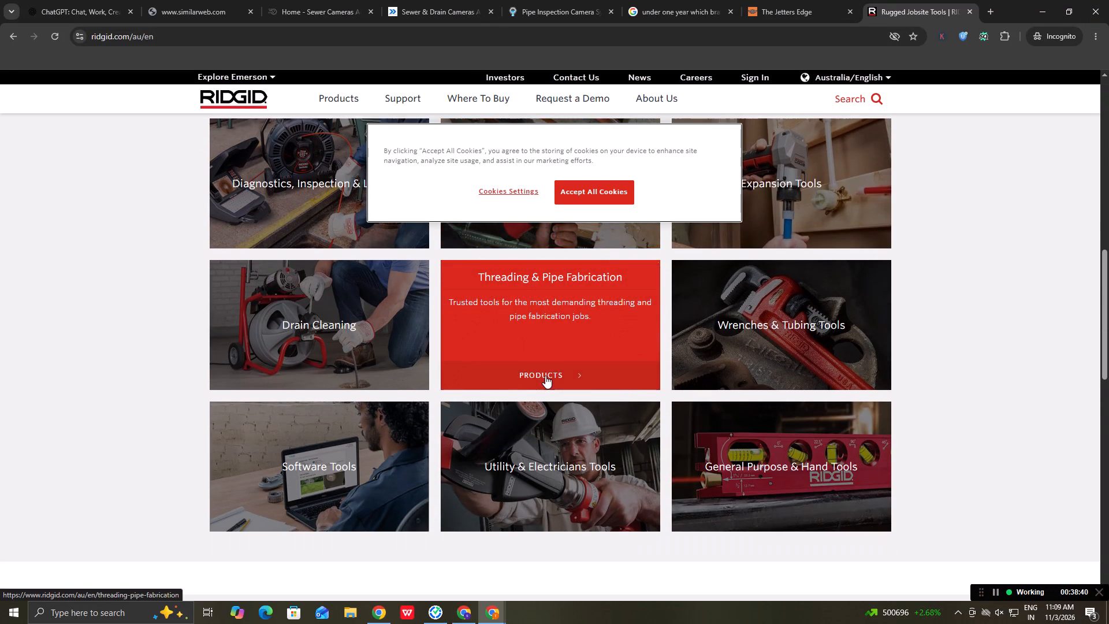
{"action": "scroll", "coordinate": [545, 376], "scroll_direction": "down", "scroll_amount": 8}
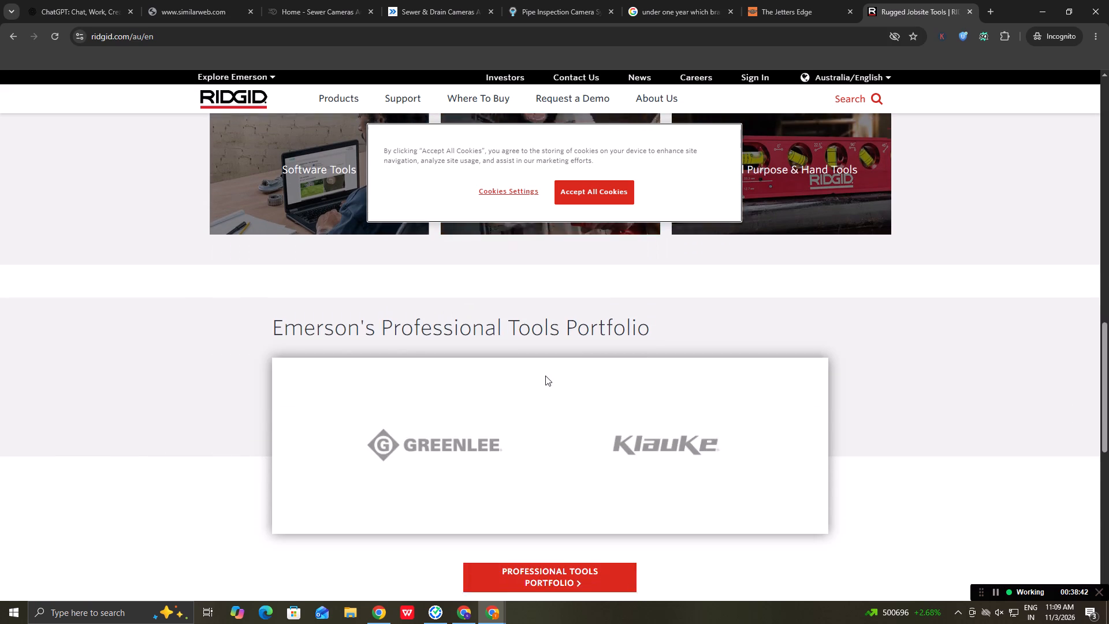
{"action": "scroll", "coordinate": [545, 376], "scroll_direction": "down", "scroll_amount": 8}
{"action": "scroll", "coordinate": [545, 376], "scroll_direction": "up", "scroll_amount": 7}
{"action": "scroll", "coordinate": [545, 376], "scroll_direction": "down", "scroll_amount": 1}
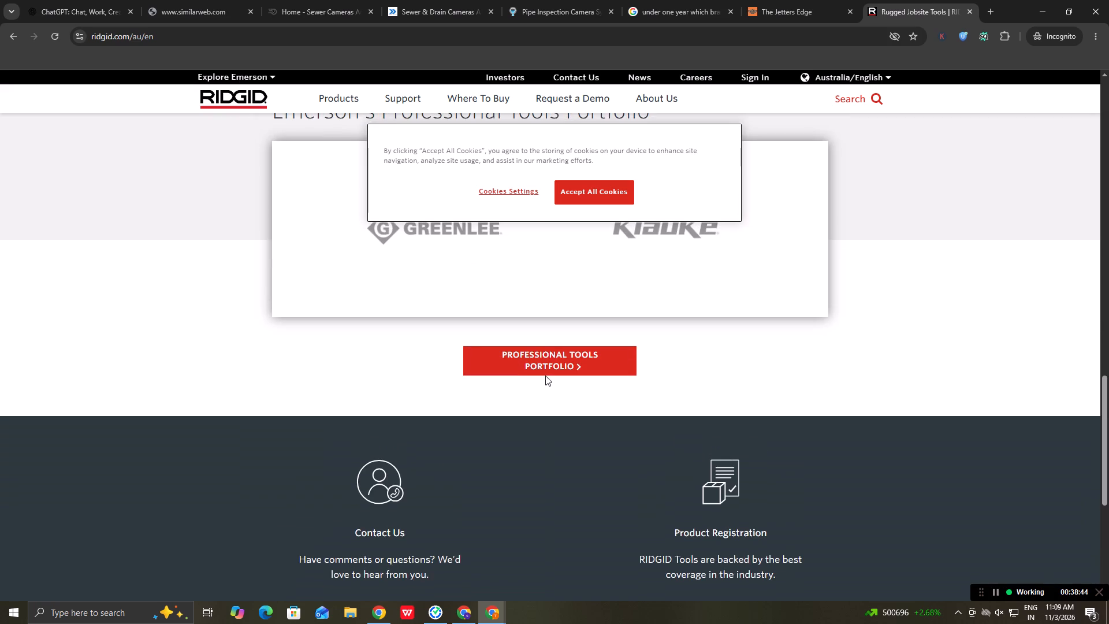
{"action": "scroll", "coordinate": [545, 376], "scroll_direction": "up", "scroll_amount": 2}
{"action": "left_click", "coordinate": [589, 192]}
{"action": "scroll", "coordinate": [439, 346], "scroll_direction": "up", "scroll_amount": 5}
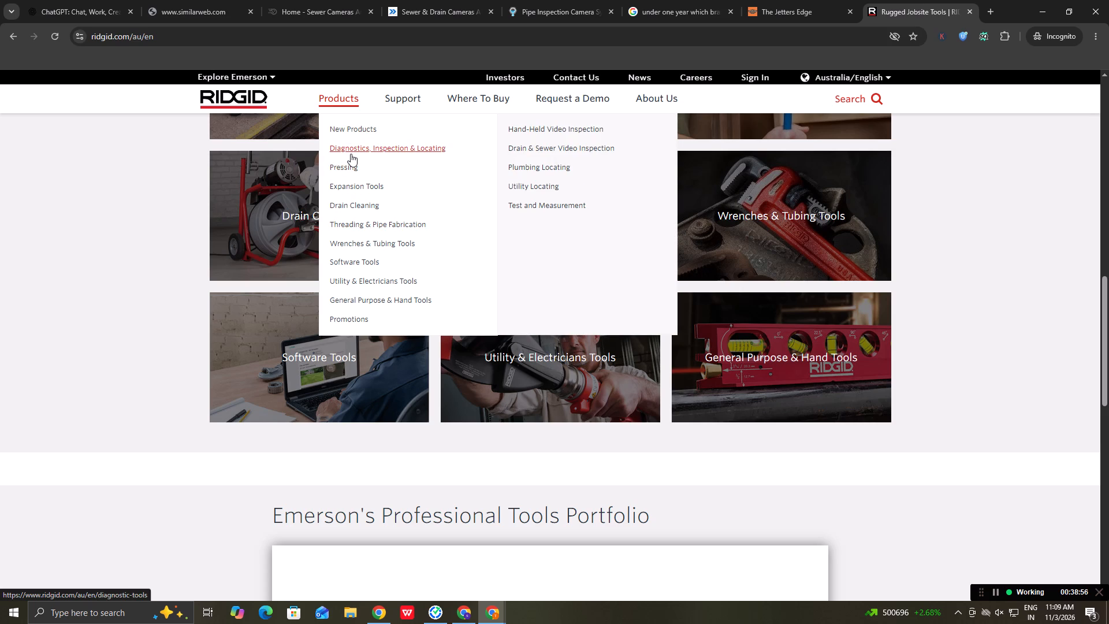
{"action": "scroll", "coordinate": [492, 225], "scroll_direction": "up", "scroll_amount": 2}
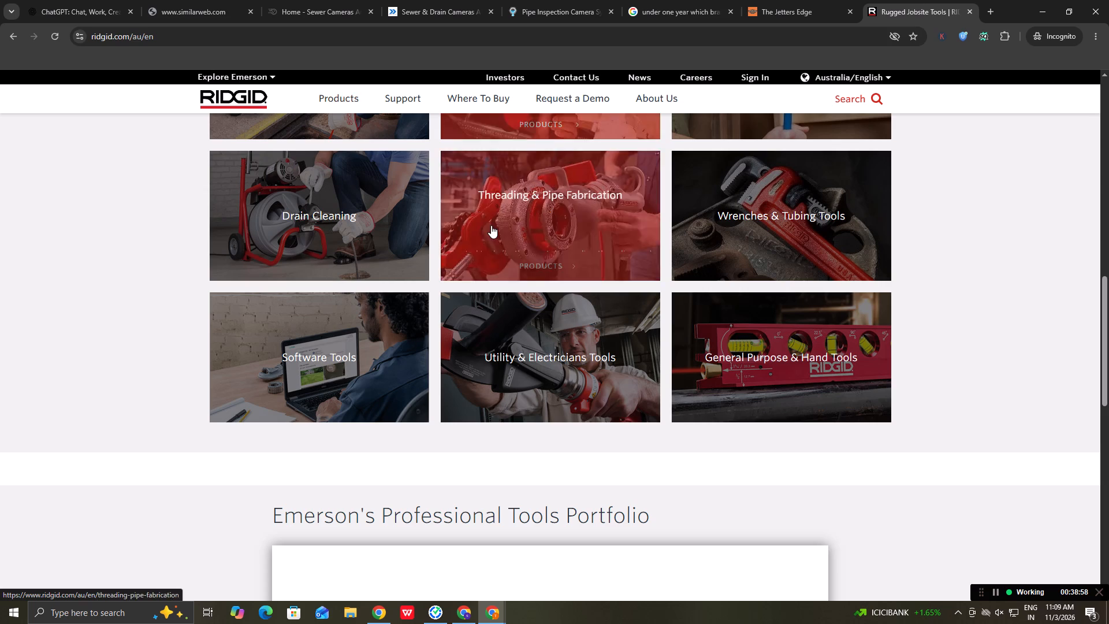
{"action": "scroll", "coordinate": [491, 225], "scroll_direction": "up", "scroll_amount": 1}
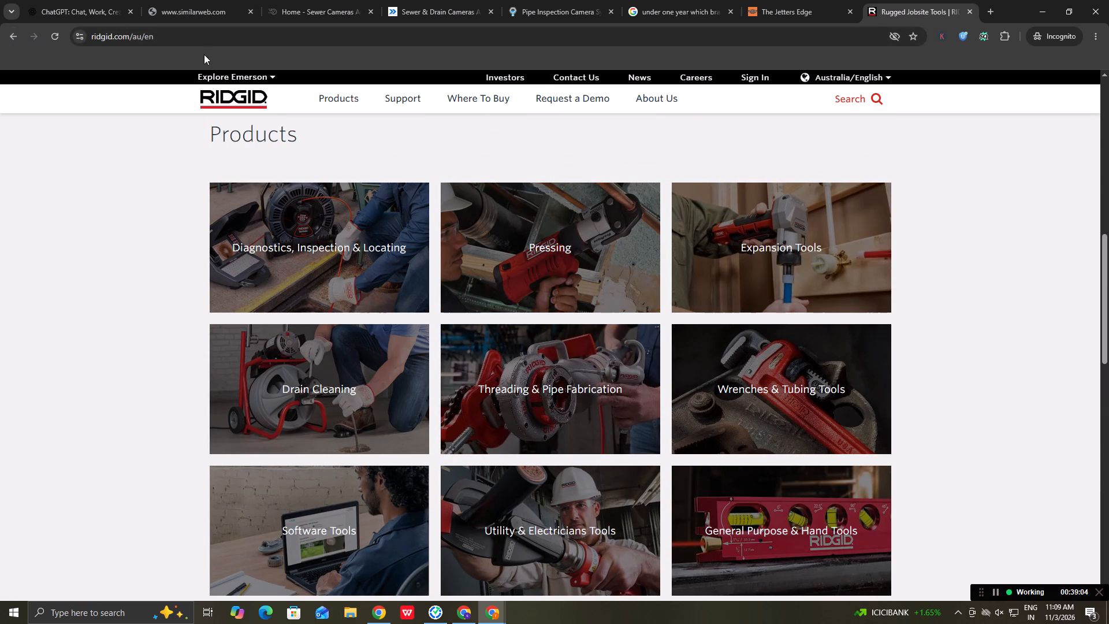
{"action": "left_click", "coordinate": [221, 97]}
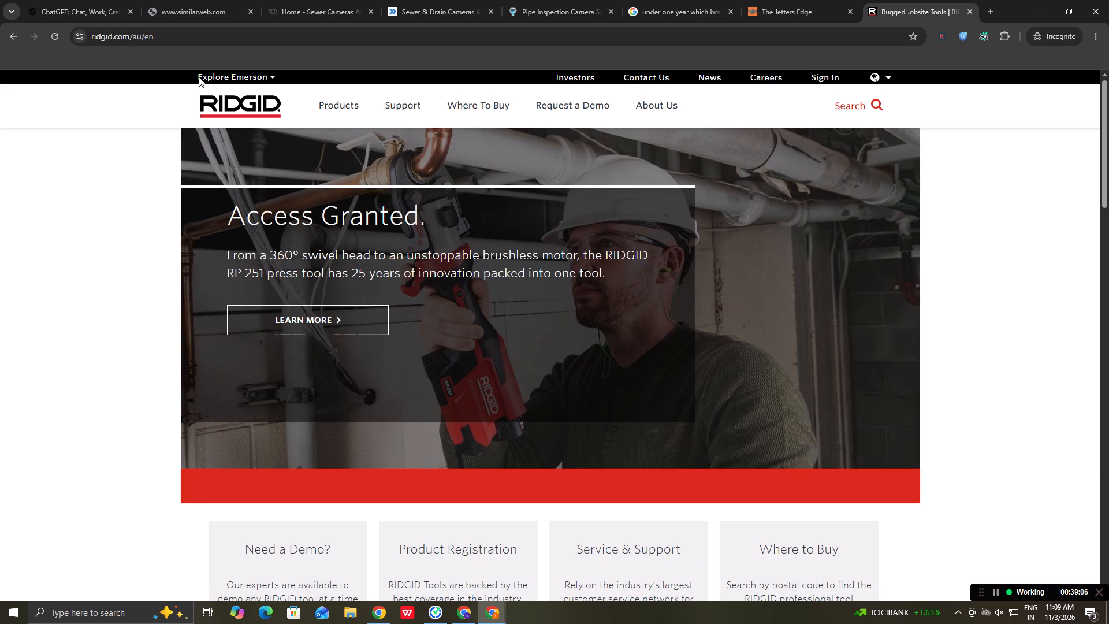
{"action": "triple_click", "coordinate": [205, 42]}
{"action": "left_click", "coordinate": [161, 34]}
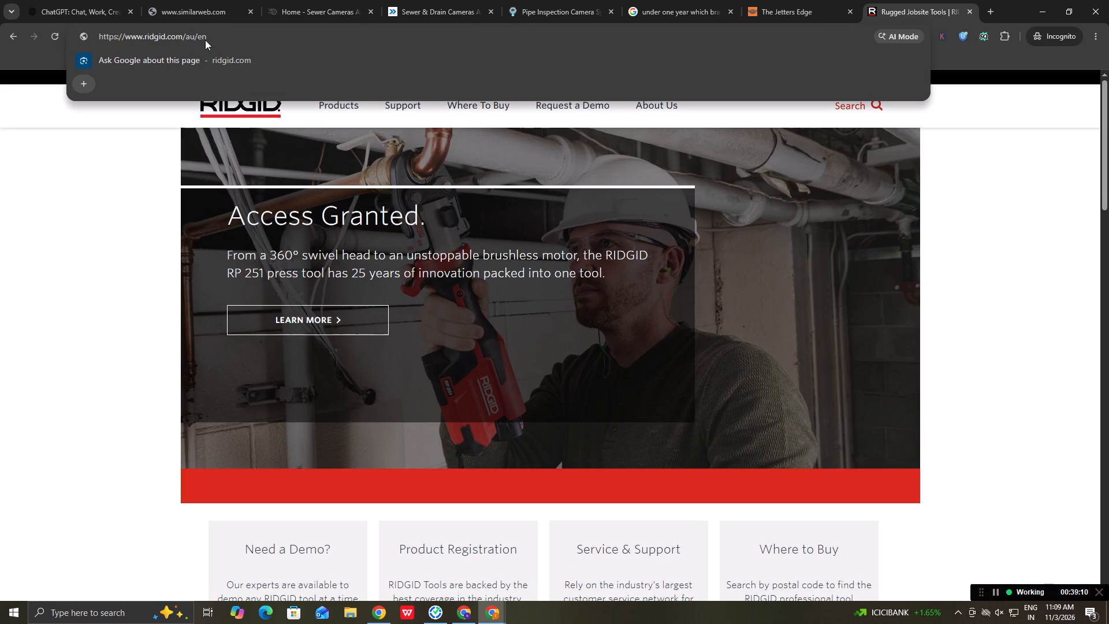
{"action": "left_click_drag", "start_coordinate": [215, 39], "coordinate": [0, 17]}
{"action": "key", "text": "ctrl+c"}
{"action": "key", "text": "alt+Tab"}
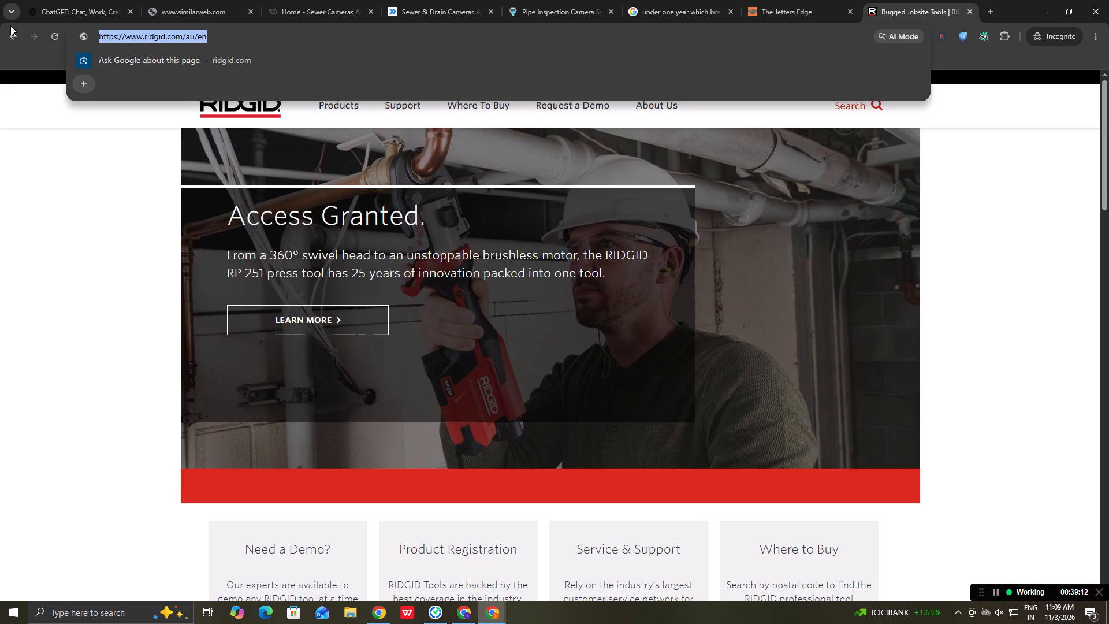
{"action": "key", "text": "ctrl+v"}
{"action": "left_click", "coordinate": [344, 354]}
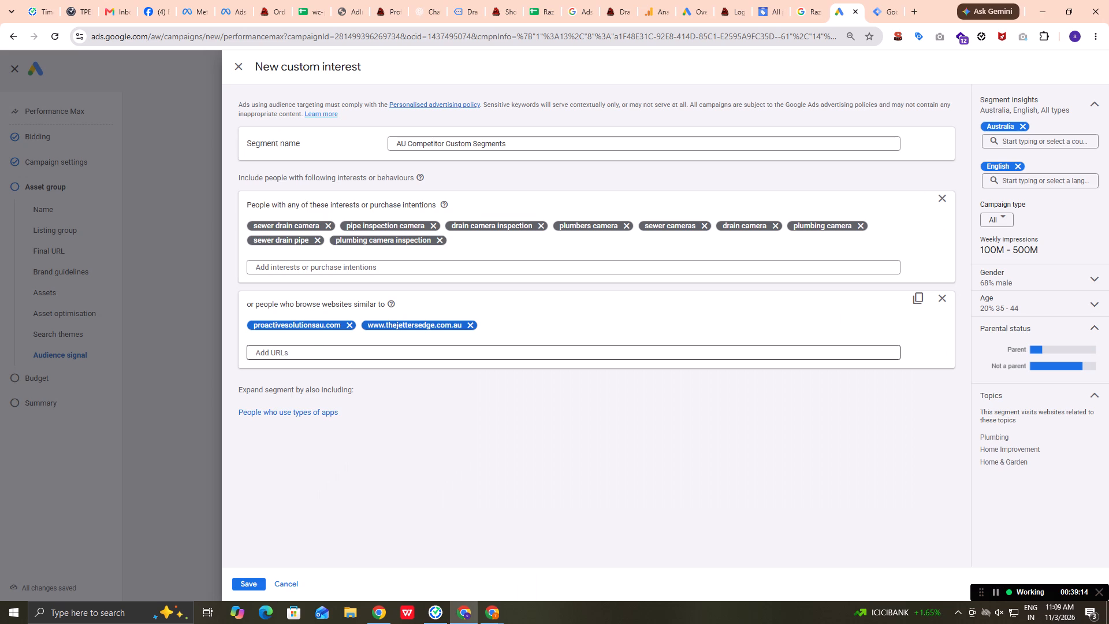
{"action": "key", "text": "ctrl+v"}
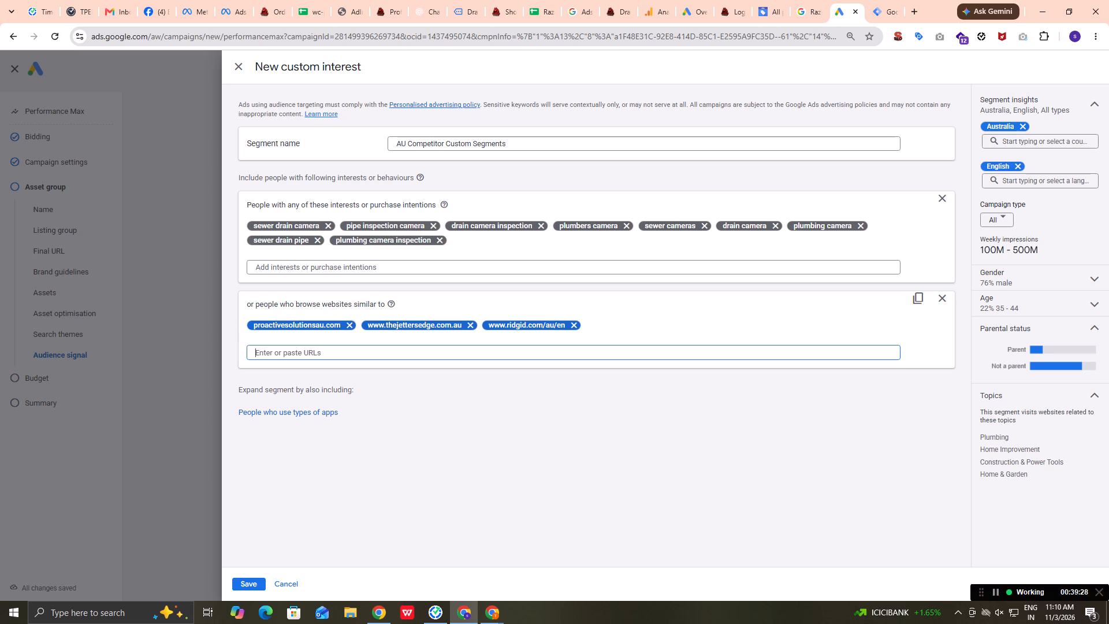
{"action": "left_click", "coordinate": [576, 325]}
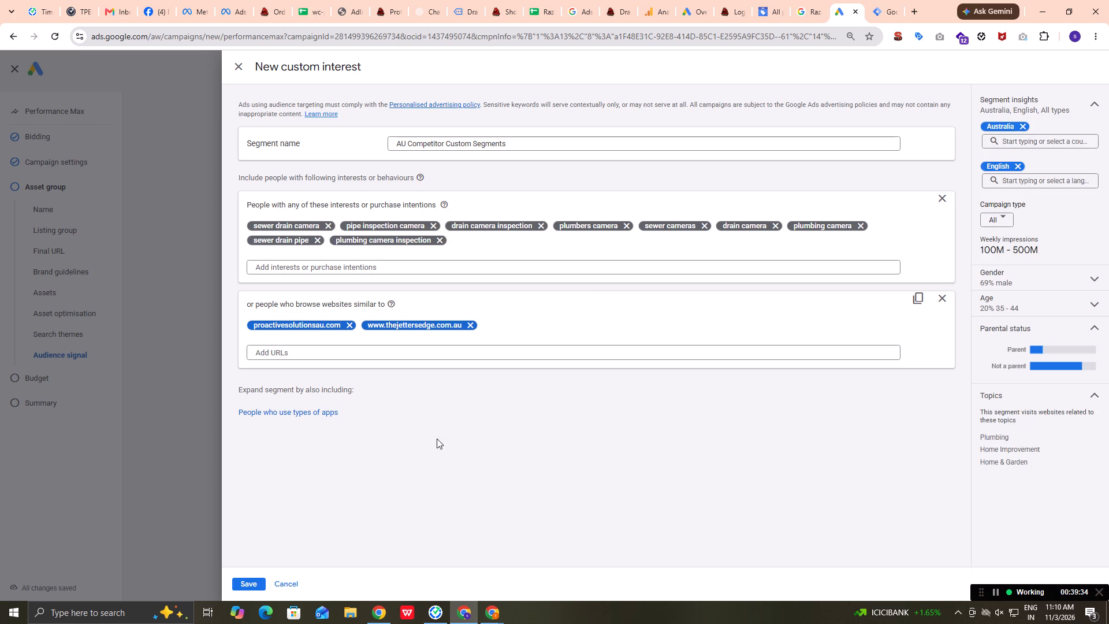
Switch to the incognito browser window and close the RIDGID and The Jetters Edge pages.
{"action": "left_click", "coordinate": [489, 615]}
{"action": "left_click", "coordinate": [530, 566]}
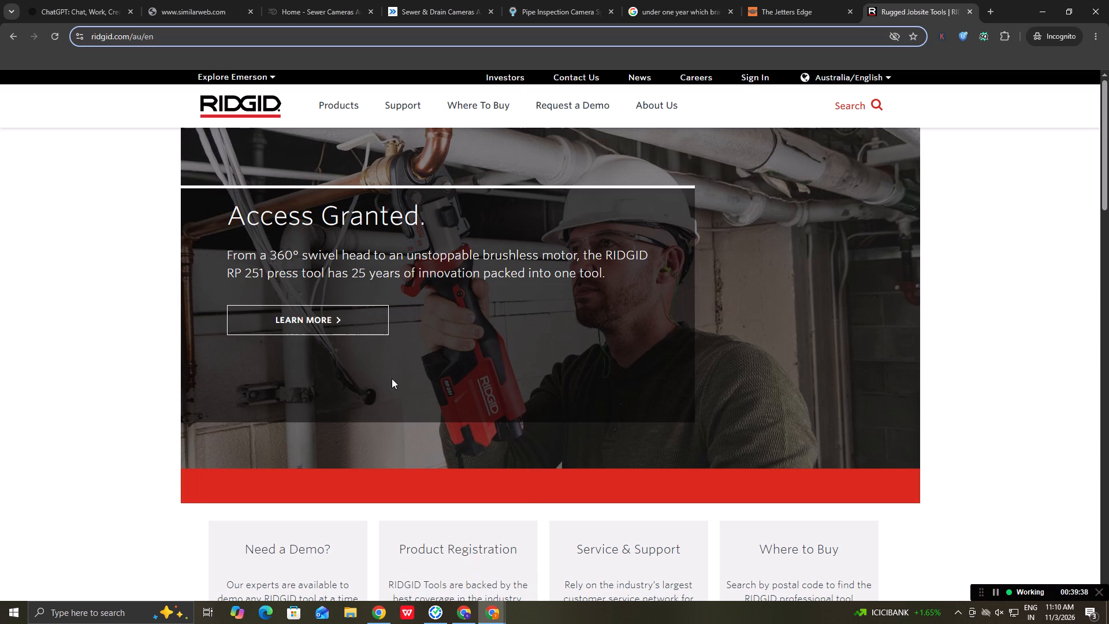
{"action": "left_click", "coordinate": [966, 8]}
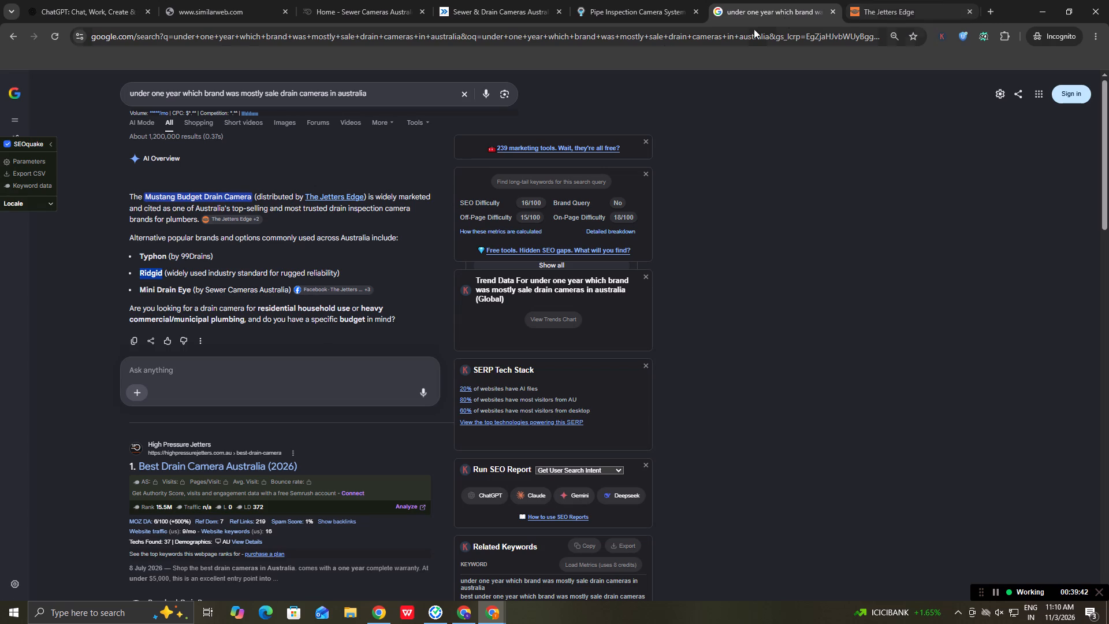
{"action": "left_click", "coordinate": [917, 9]}
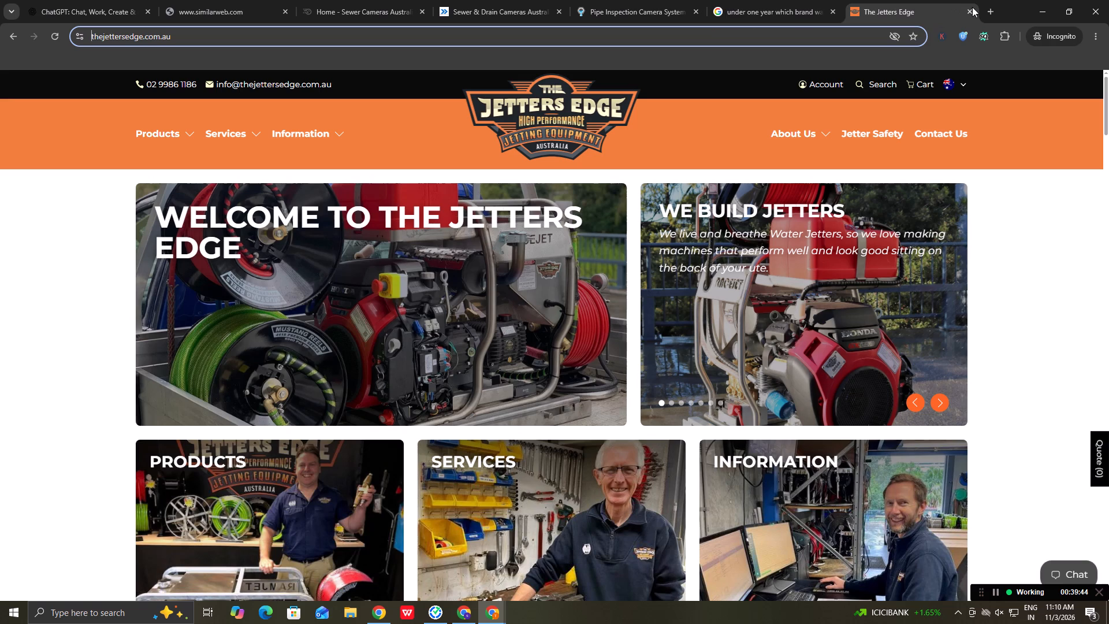
{"action": "left_click", "coordinate": [971, 8]}
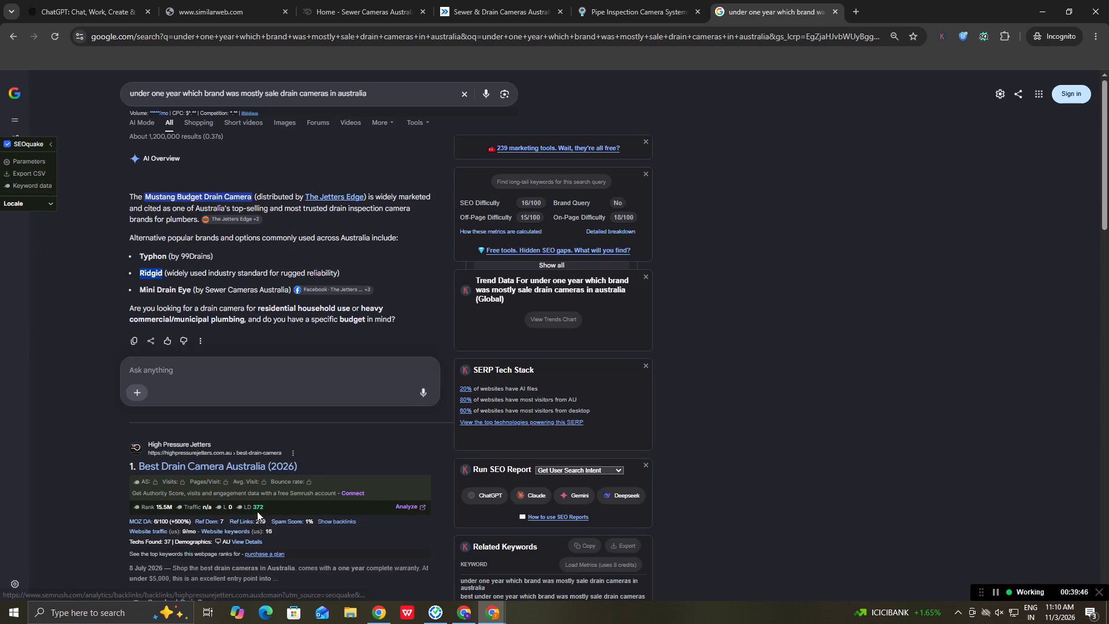
Examine the Google results on best-selling Australian drain camera brands for further competitors and open the Sewer Cameras Australia result.
{"action": "scroll", "coordinate": [257, 511], "scroll_direction": "down", "scroll_amount": 9}
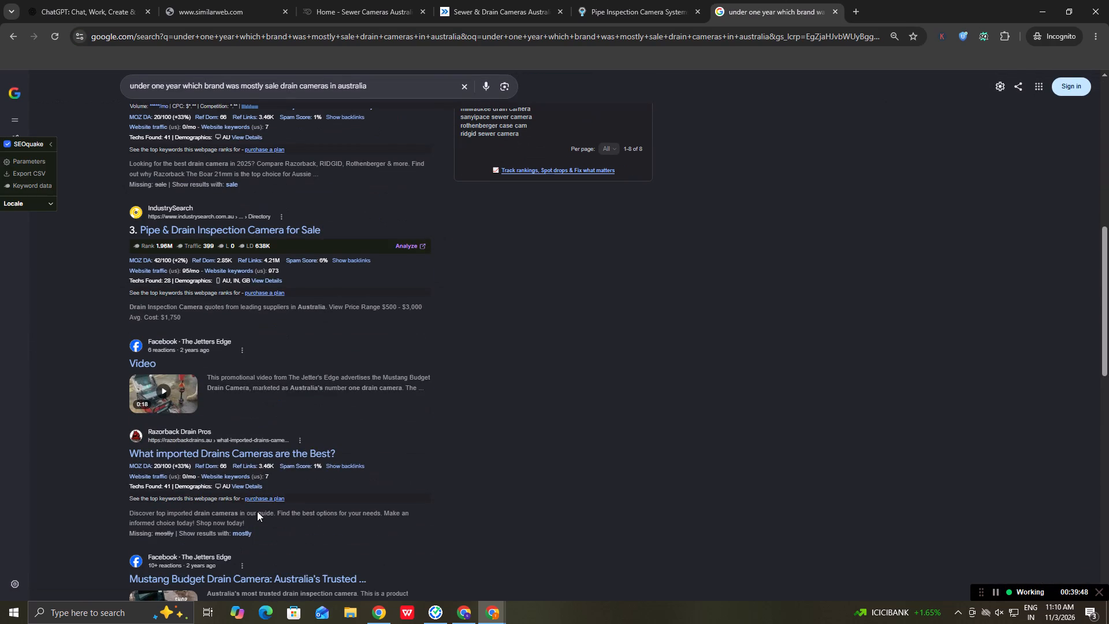
{"action": "scroll", "coordinate": [257, 511], "scroll_direction": "down", "scroll_amount": 5}
{"action": "scroll", "coordinate": [257, 511], "scroll_direction": "up", "scroll_amount": 6}
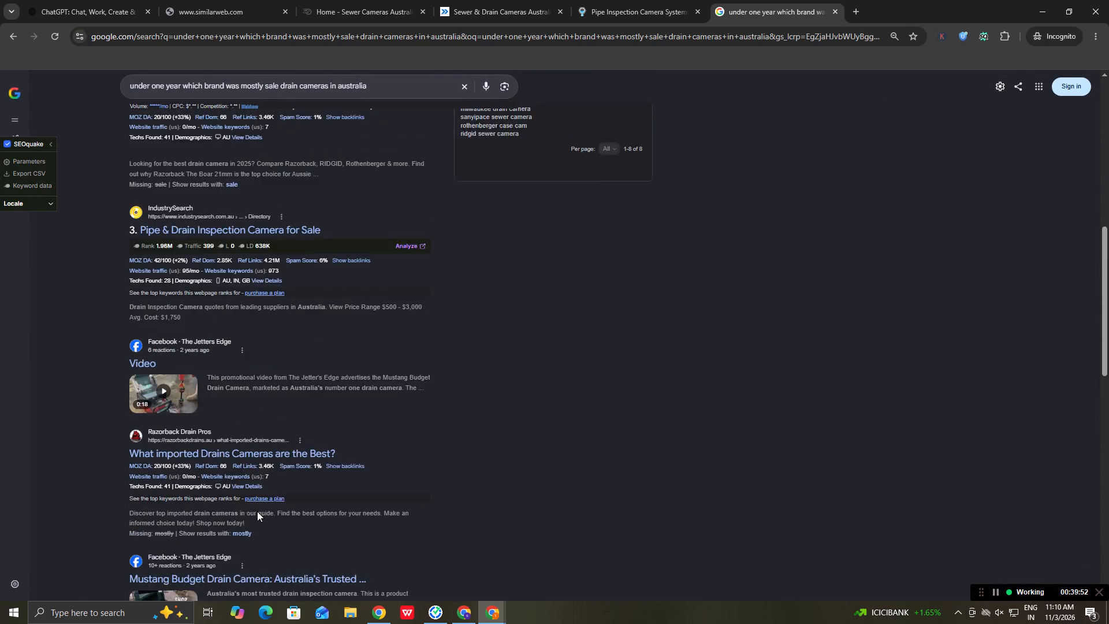
{"action": "scroll", "coordinate": [257, 511], "scroll_direction": "up", "scroll_amount": 4}
{"action": "scroll", "coordinate": [257, 511], "scroll_direction": "down", "scroll_amount": 1}
{"action": "scroll", "coordinate": [257, 511], "scroll_direction": "up", "scroll_amount": 3}
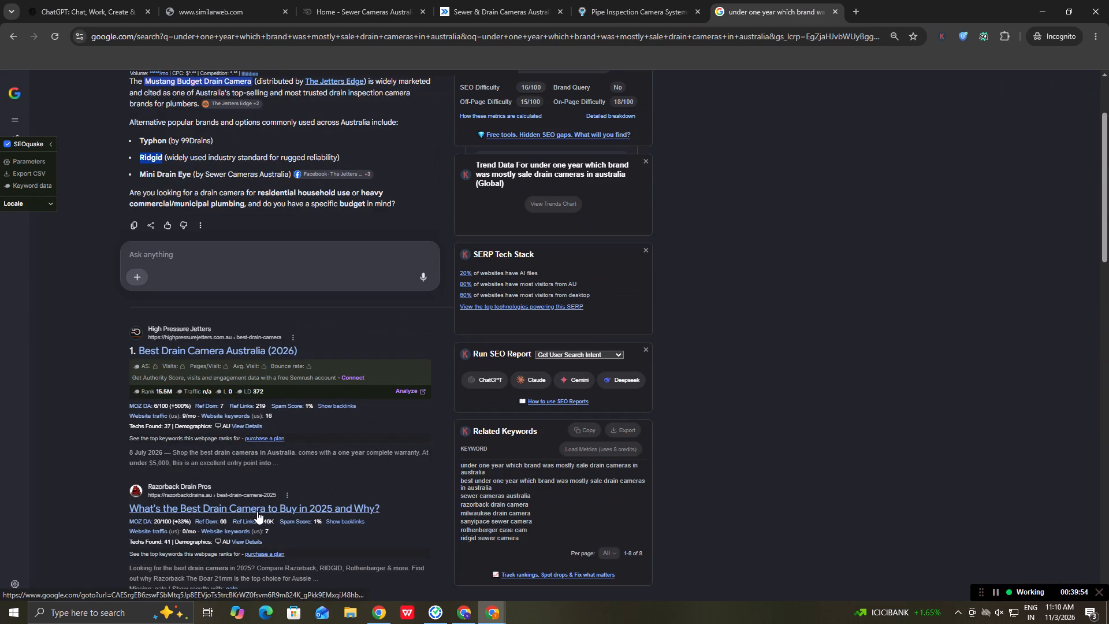
{"action": "scroll", "coordinate": [257, 511], "scroll_direction": "up", "scroll_amount": 2}
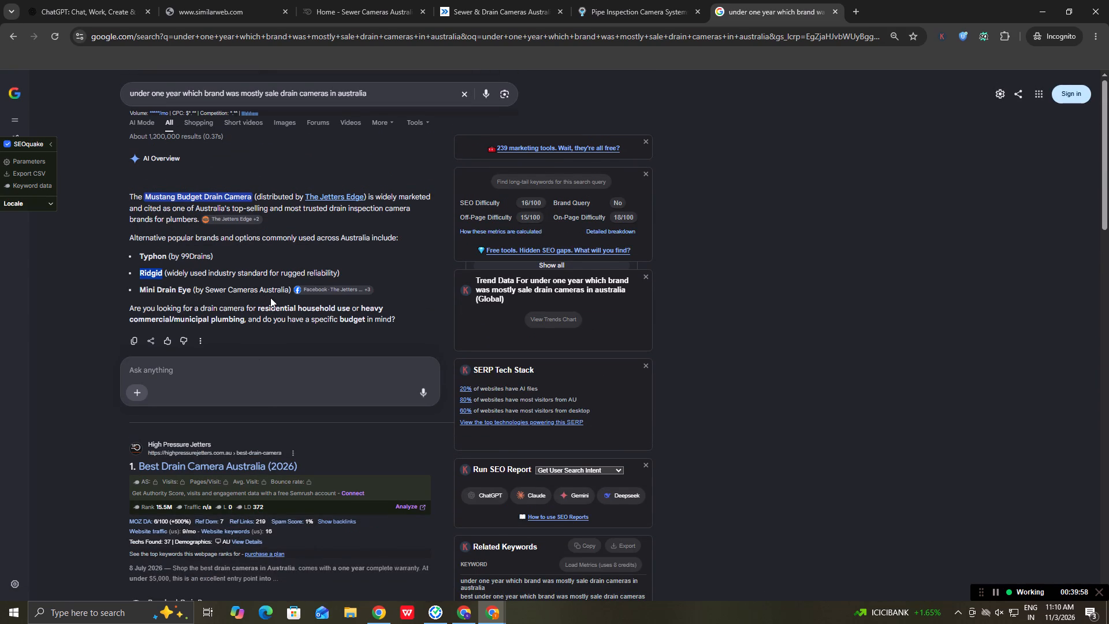
{"action": "scroll", "coordinate": [250, 413], "scroll_direction": "down", "scroll_amount": 8}
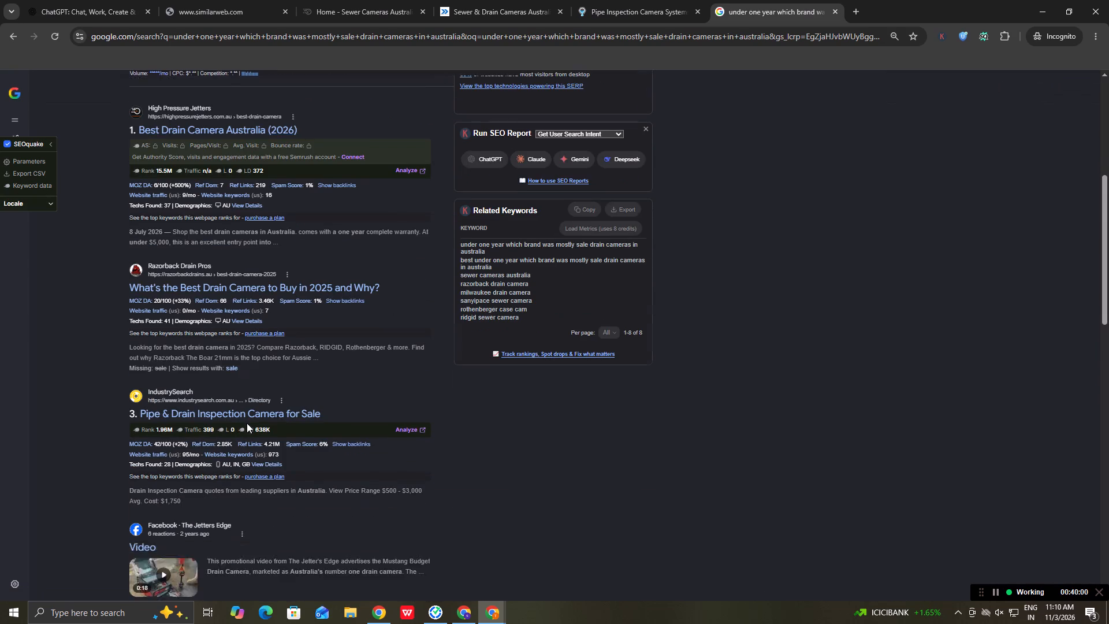
{"action": "scroll", "coordinate": [247, 423], "scroll_direction": "down", "scroll_amount": 13}
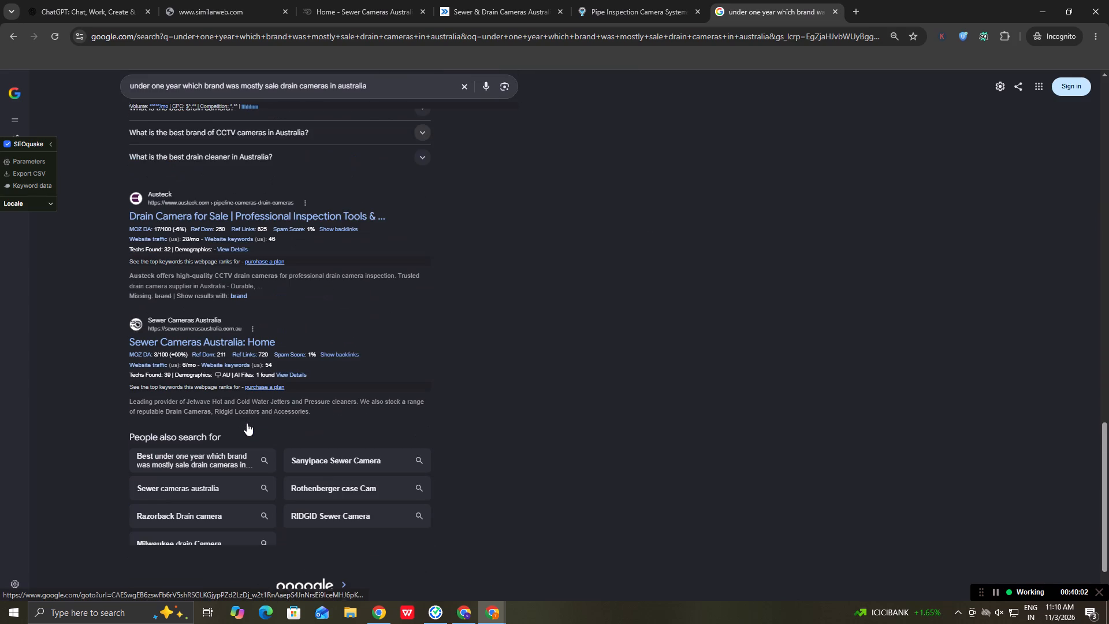
{"action": "scroll", "coordinate": [247, 423], "scroll_direction": "up", "scroll_amount": 1}
{"action": "scroll", "coordinate": [247, 423], "scroll_direction": "down", "scroll_amount": 3}
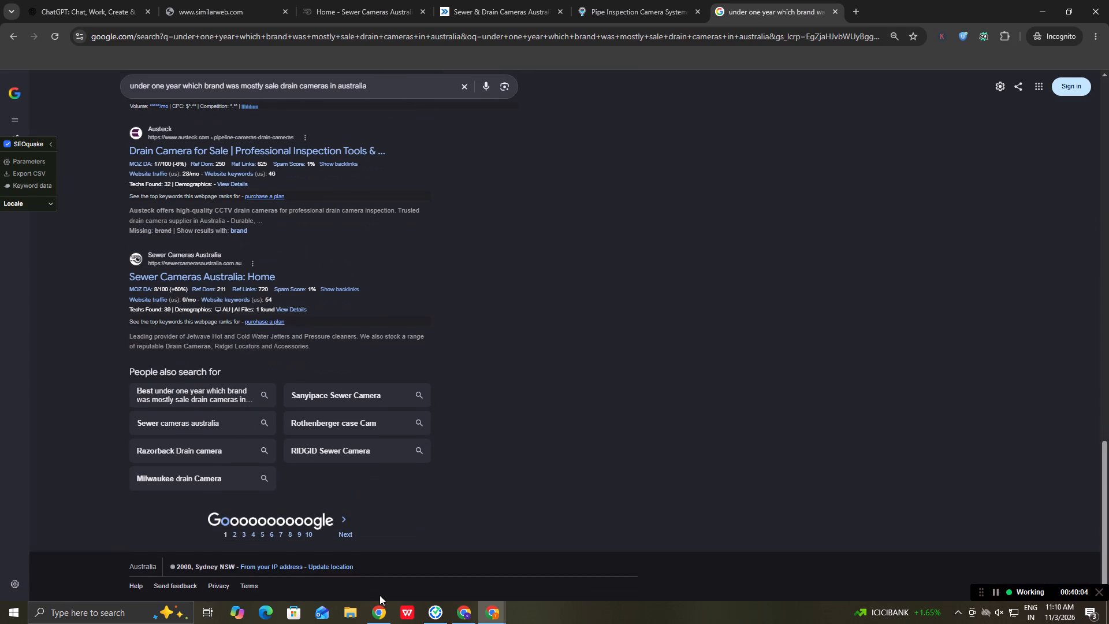
{"action": "left_click", "coordinate": [184, 254]}
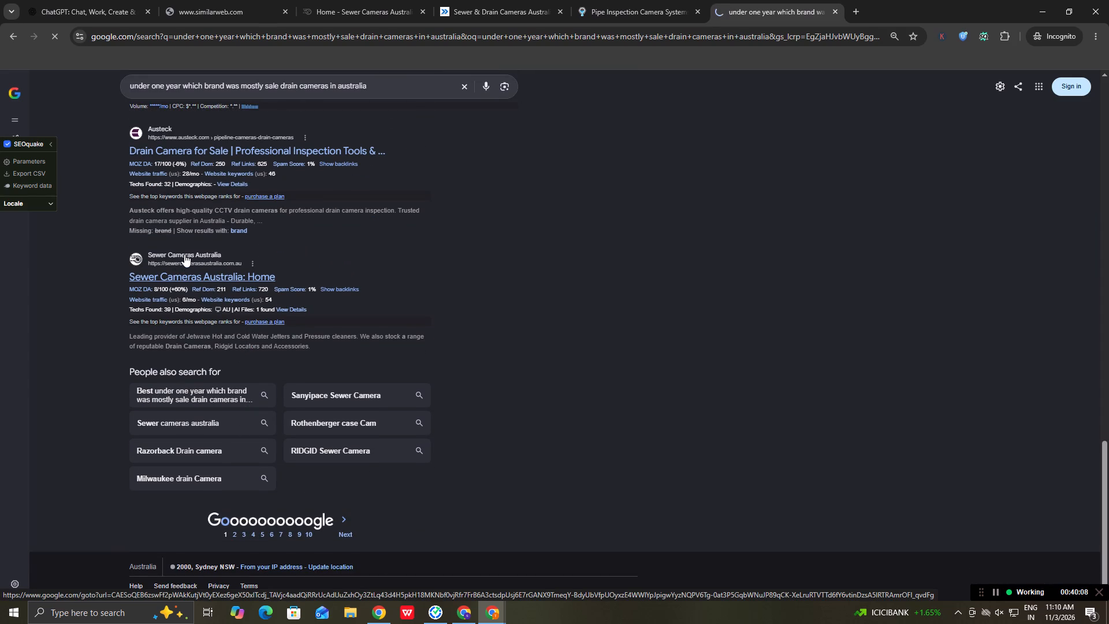
Return to Google Ads and open the Auction insights report for the Sales-Performance PMax NZ- 11 Sep campaign.
{"action": "left_click", "coordinate": [457, 616]}
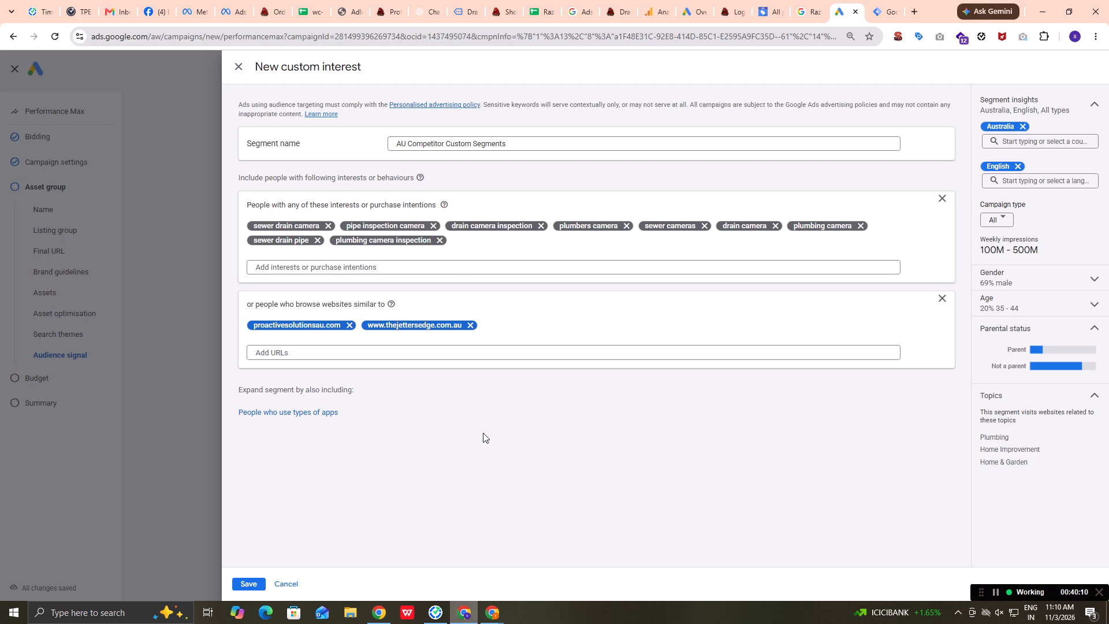
{"action": "left_click", "coordinate": [680, 0]}
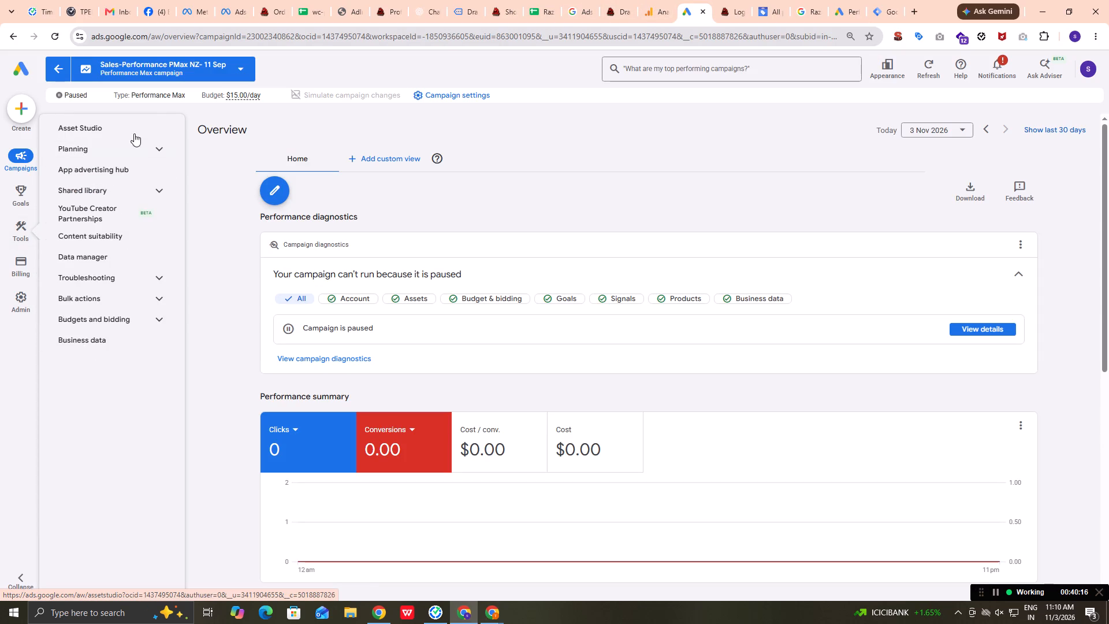
{"action": "left_click", "coordinate": [131, 151]}
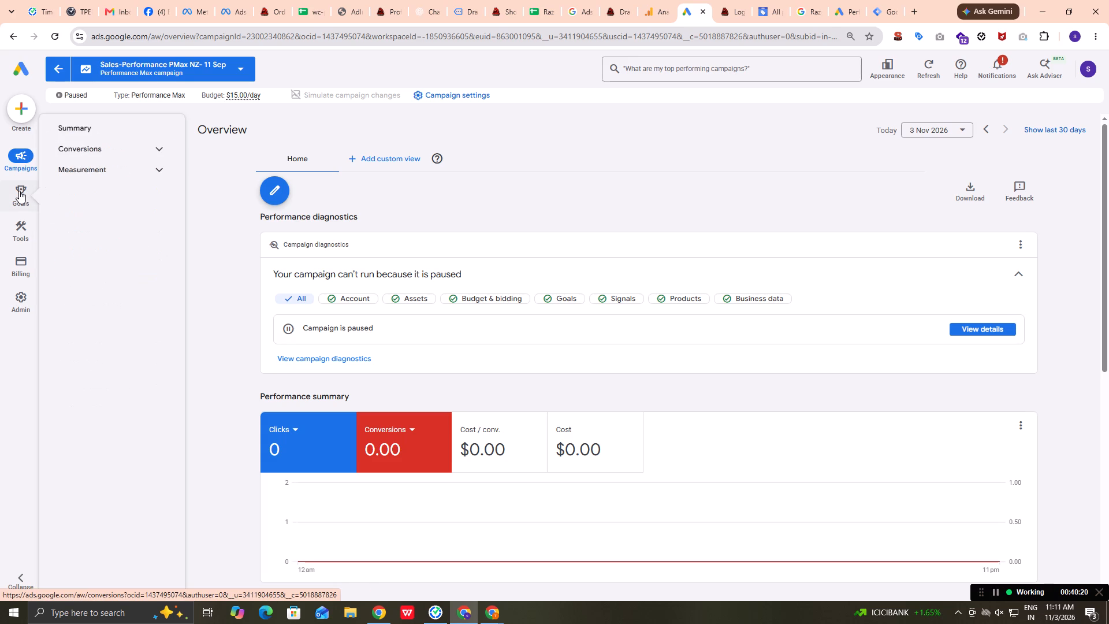
{"action": "left_click", "coordinate": [73, 172]}
{"action": "left_click", "coordinate": [83, 152]}
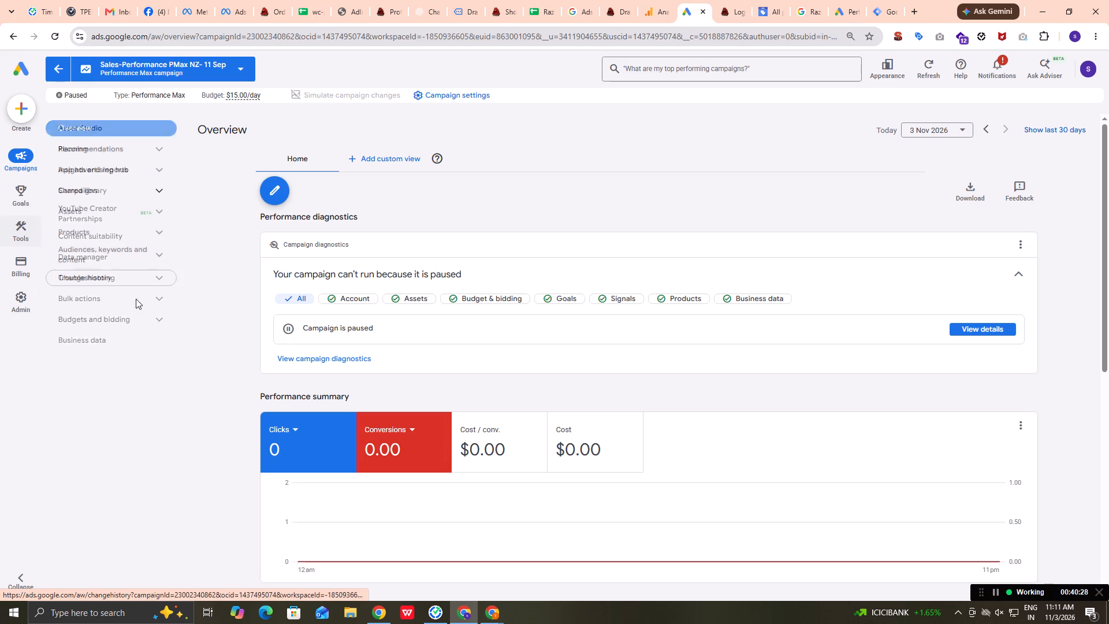
{"action": "left_click", "coordinate": [141, 251]}
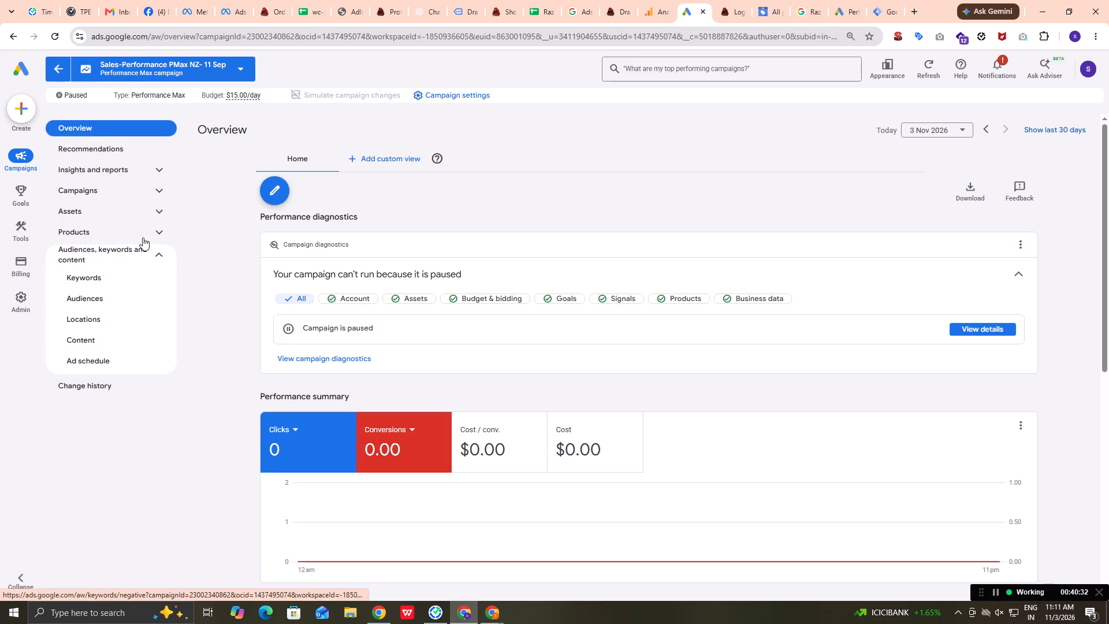
{"action": "left_click", "coordinate": [151, 234]}
{"action": "left_click", "coordinate": [168, 202]}
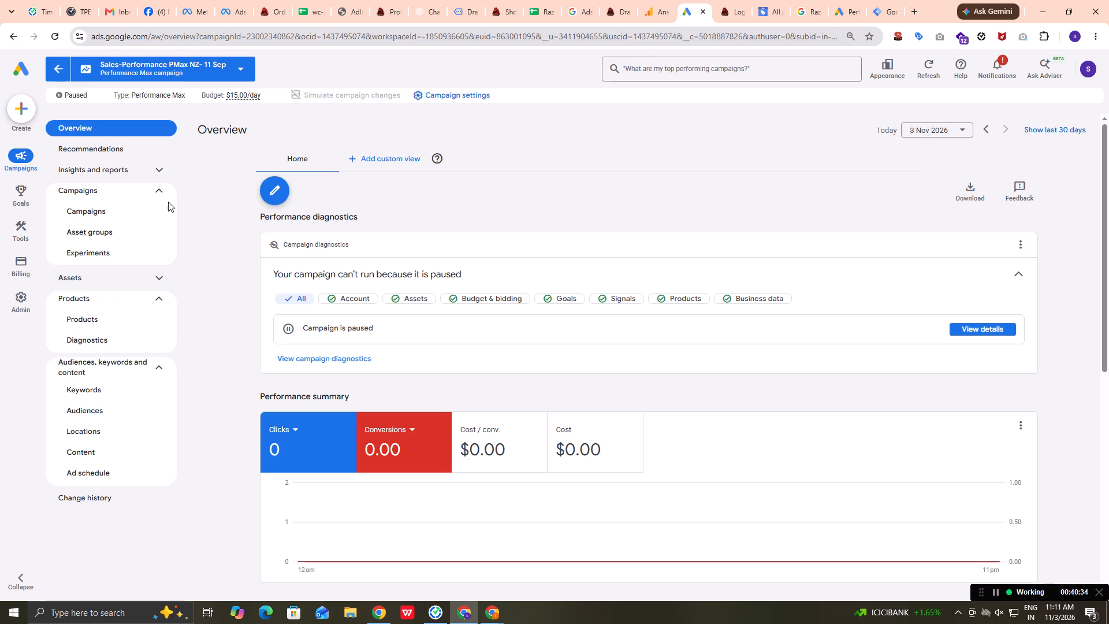
{"action": "left_click", "coordinate": [171, 178]}
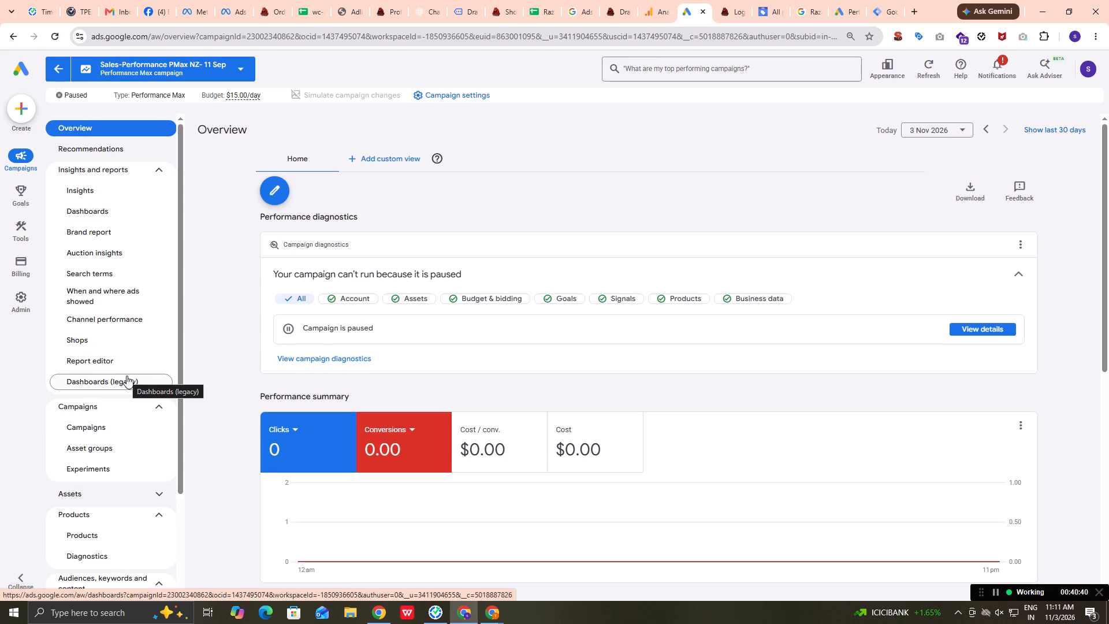
{"action": "left_click", "coordinate": [112, 254]}
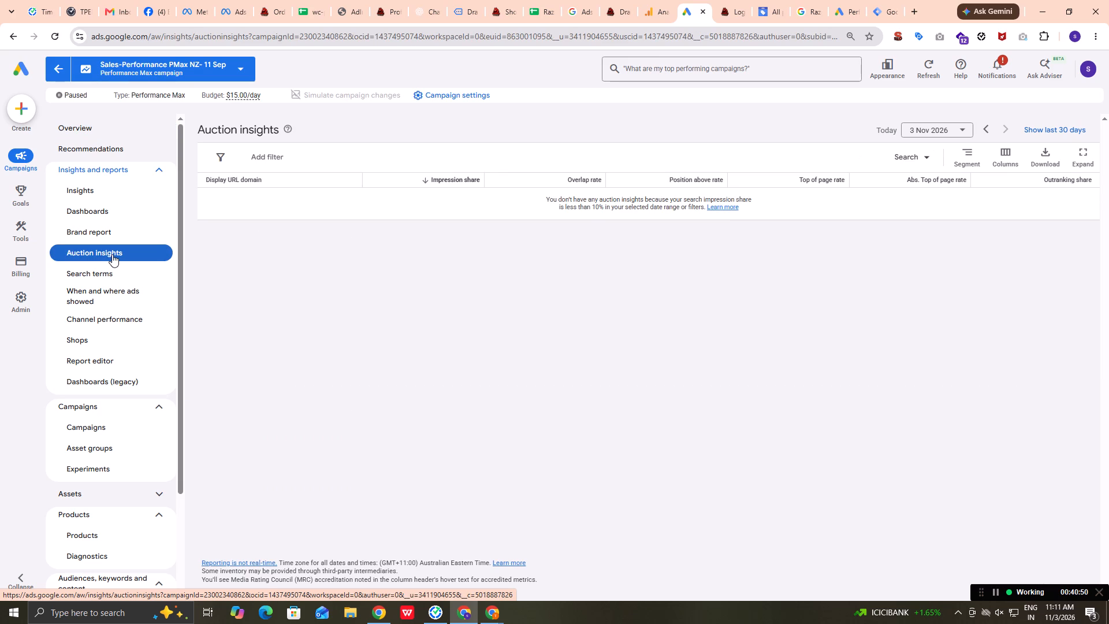
Open the Brand report for the Sales-Performance PMax NZ- 11 Sep campaign.
{"action": "left_click", "coordinate": [87, 234]}
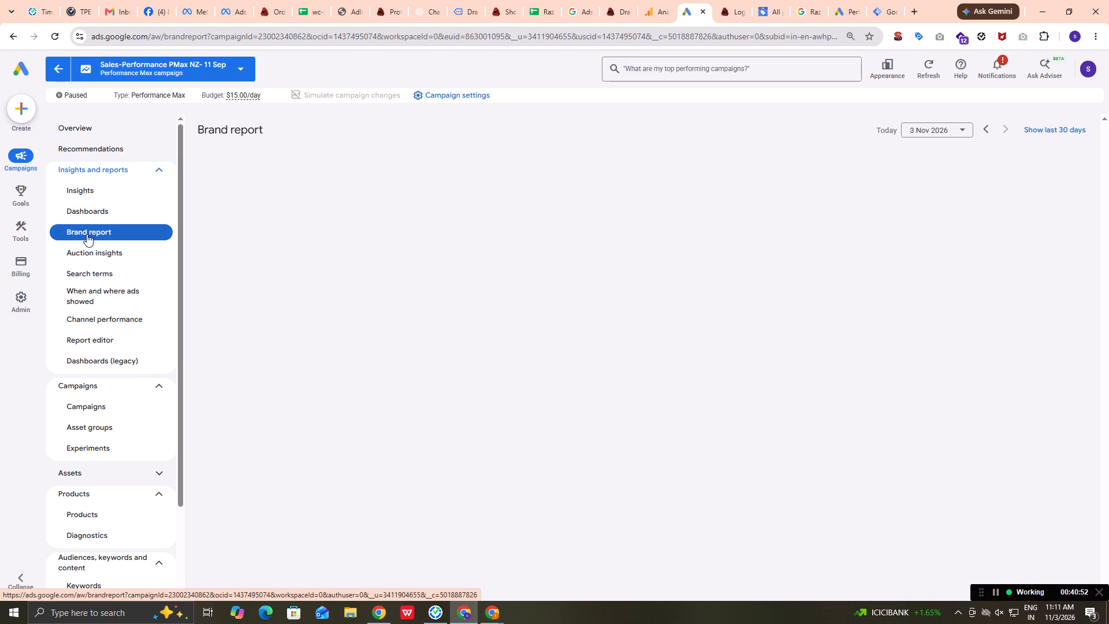
Set the Brand report's date range to This month and examine its charts down to Location.
{"action": "left_click", "coordinate": [918, 127]}
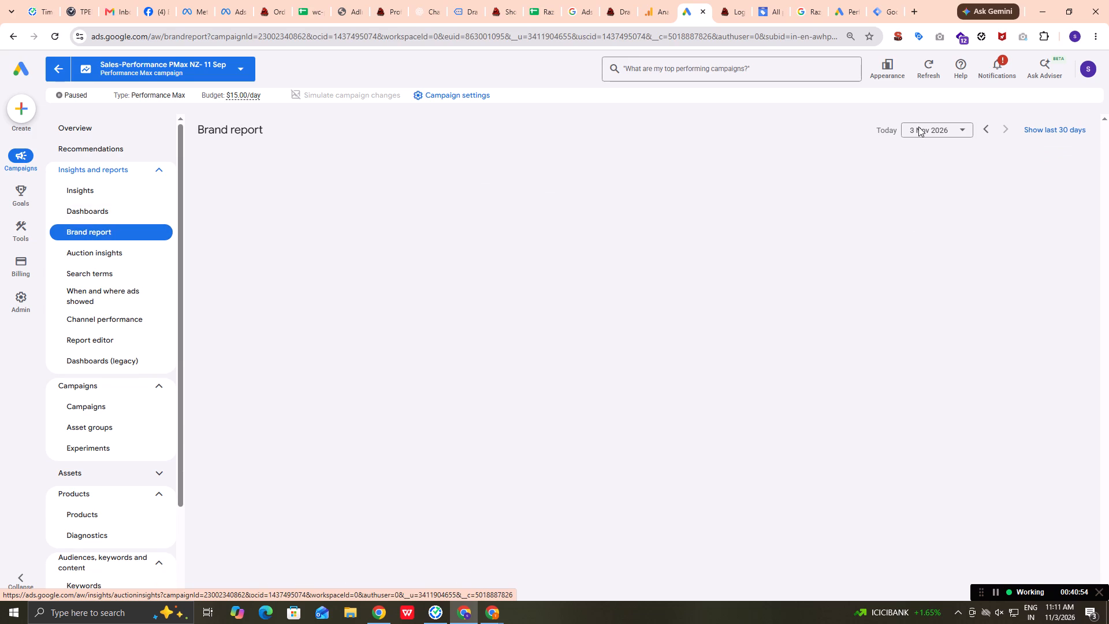
{"action": "left_click", "coordinate": [817, 290]}
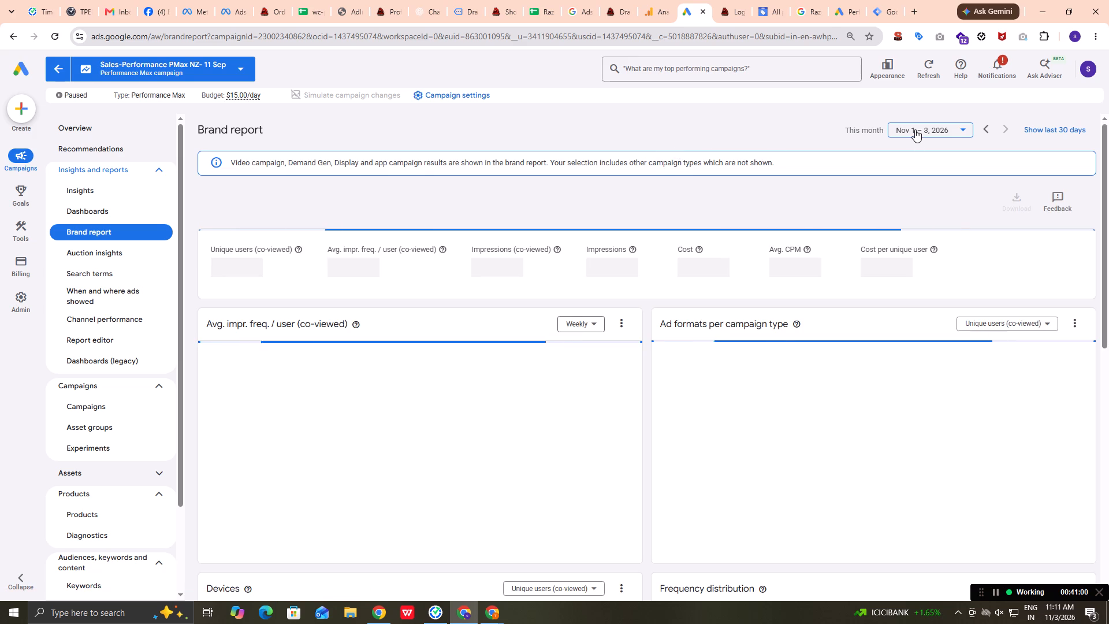
{"action": "scroll", "coordinate": [823, 319], "scroll_direction": "down", "scroll_amount": 4}
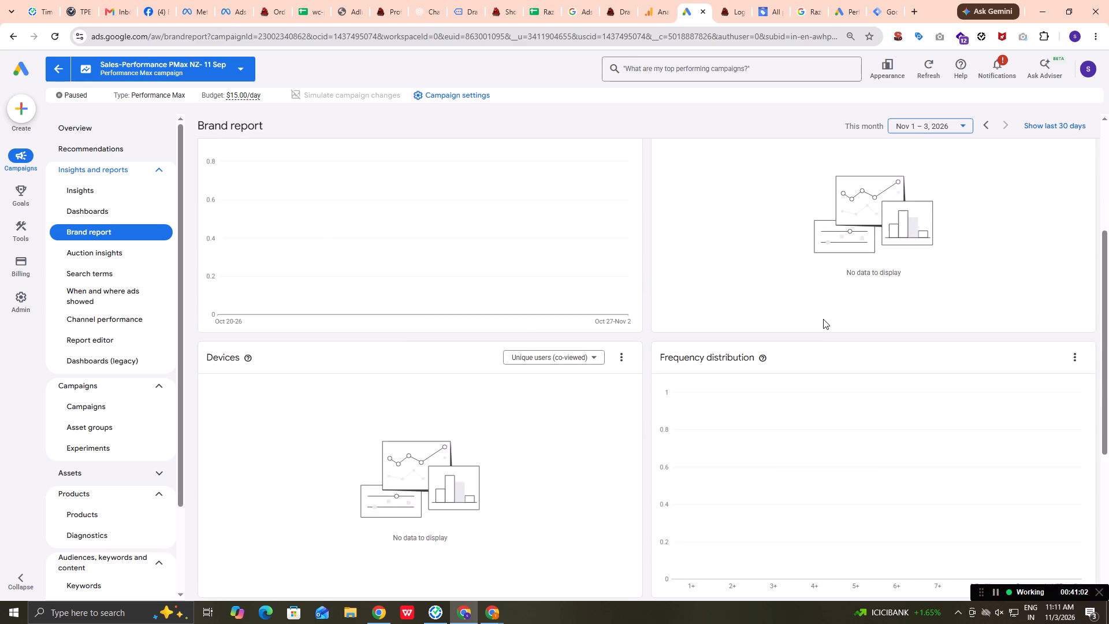
{"action": "scroll", "coordinate": [823, 319], "scroll_direction": "down", "scroll_amount": 9}
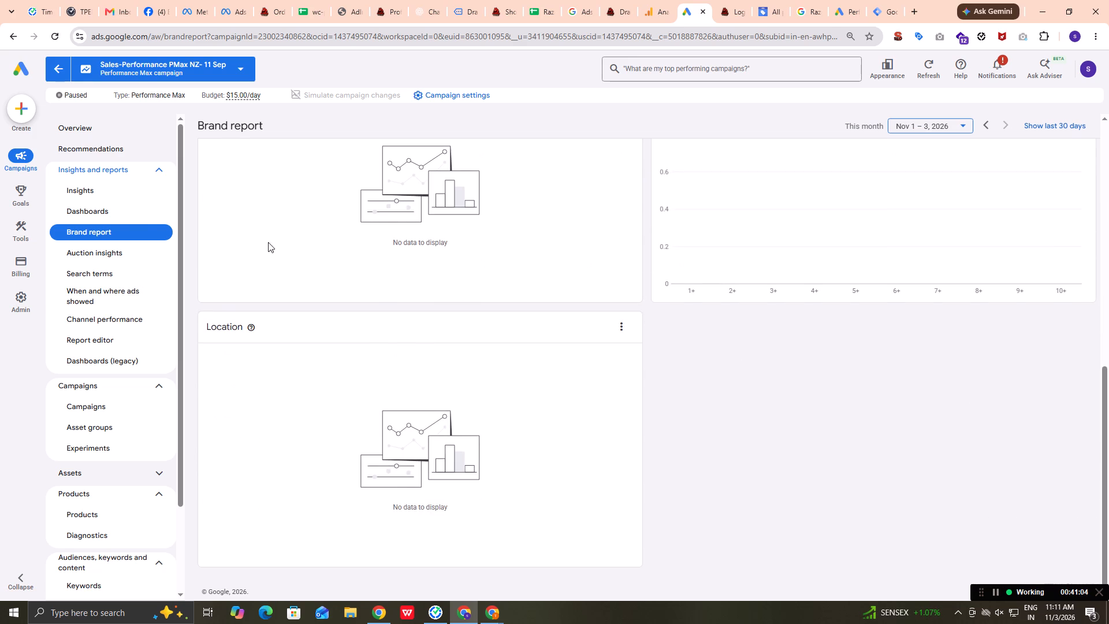
Check the Dashboards and Insights pages, and widen the Insights scope from the single campaign to all campaigns.
{"action": "left_click", "coordinate": [133, 217]}
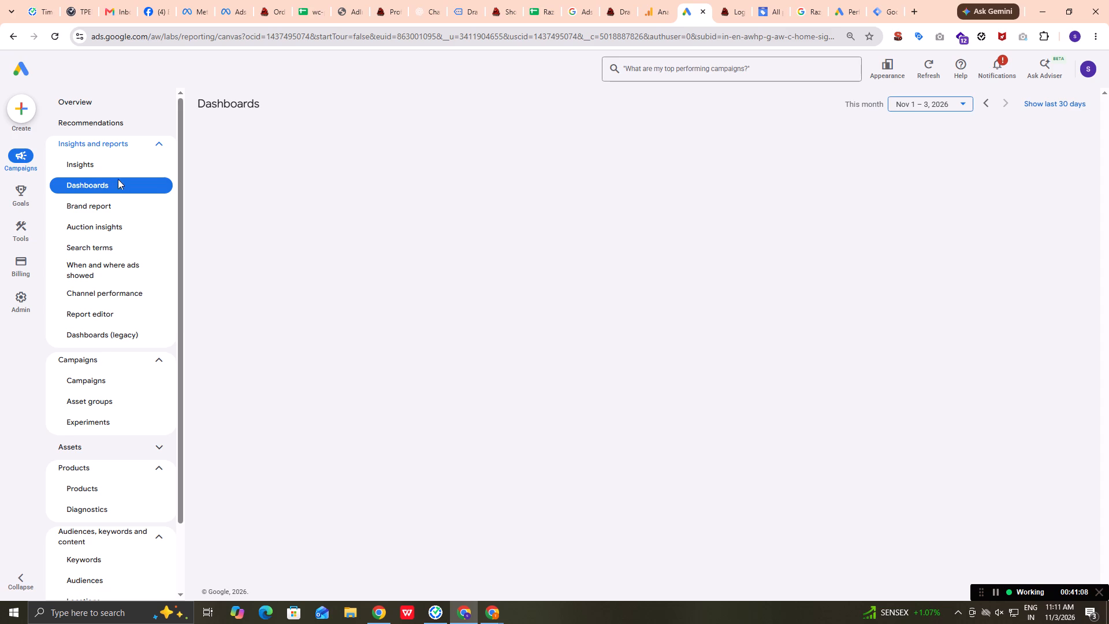
{"action": "left_click", "coordinate": [103, 118]}
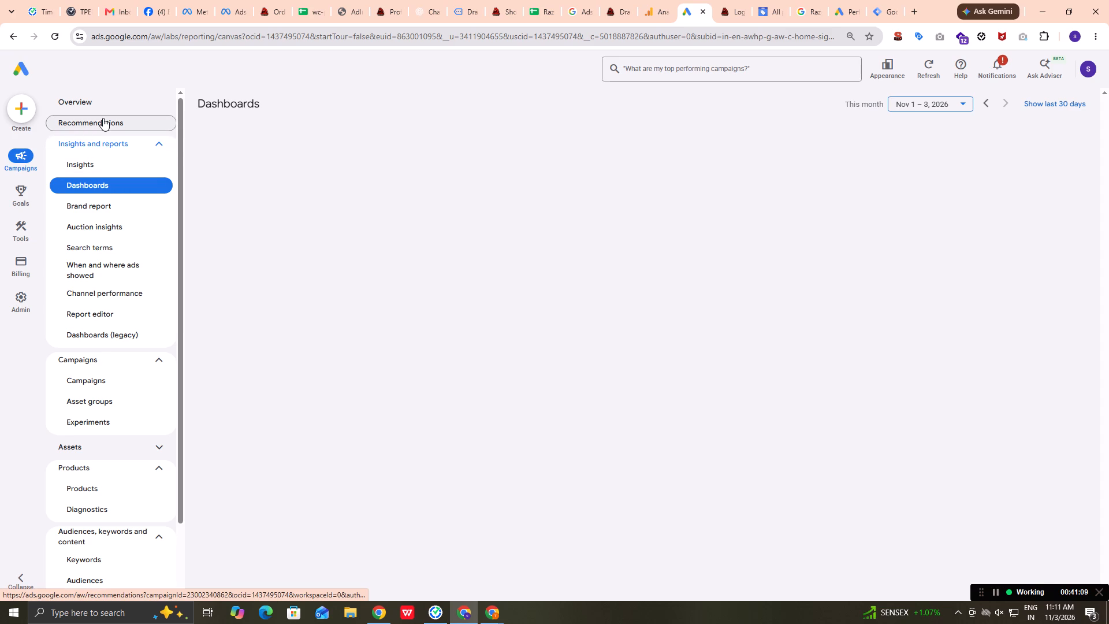
{"action": "left_click", "coordinate": [88, 164]}
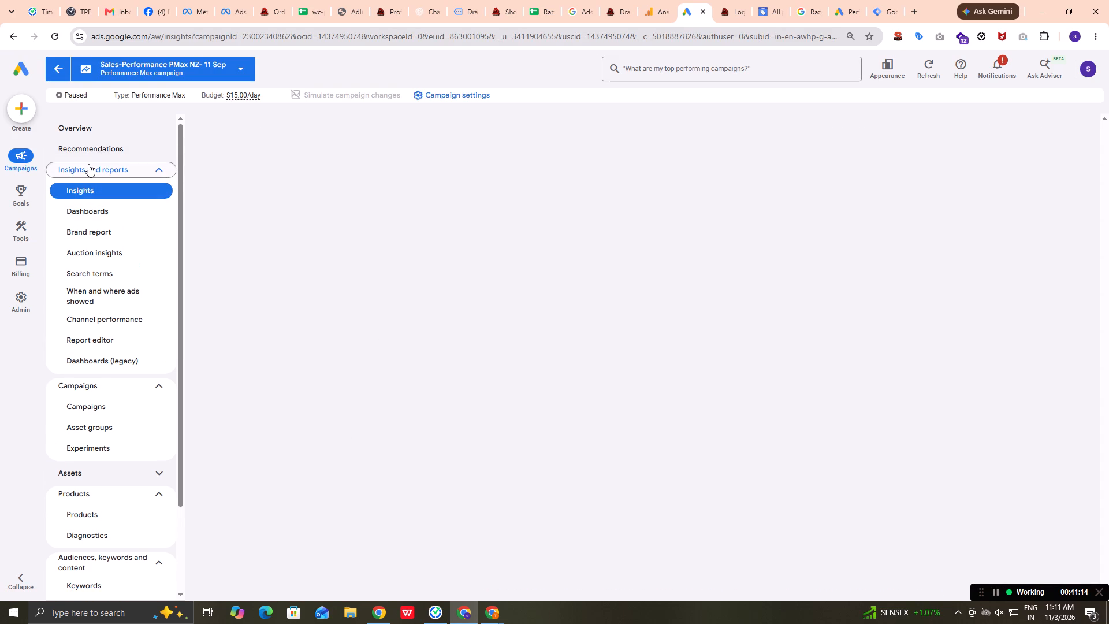
{"action": "left_click", "coordinate": [67, 75]}
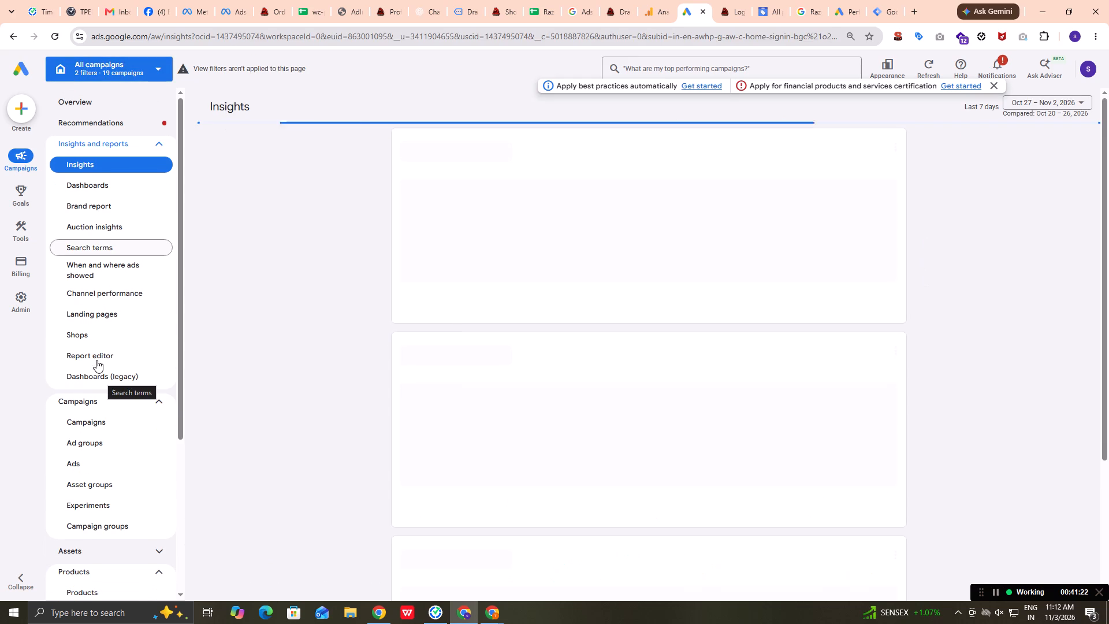
Look through the account-wide Shops, Report editor and Dashboards (legacy) reports.
{"action": "left_click", "coordinate": [81, 335]}
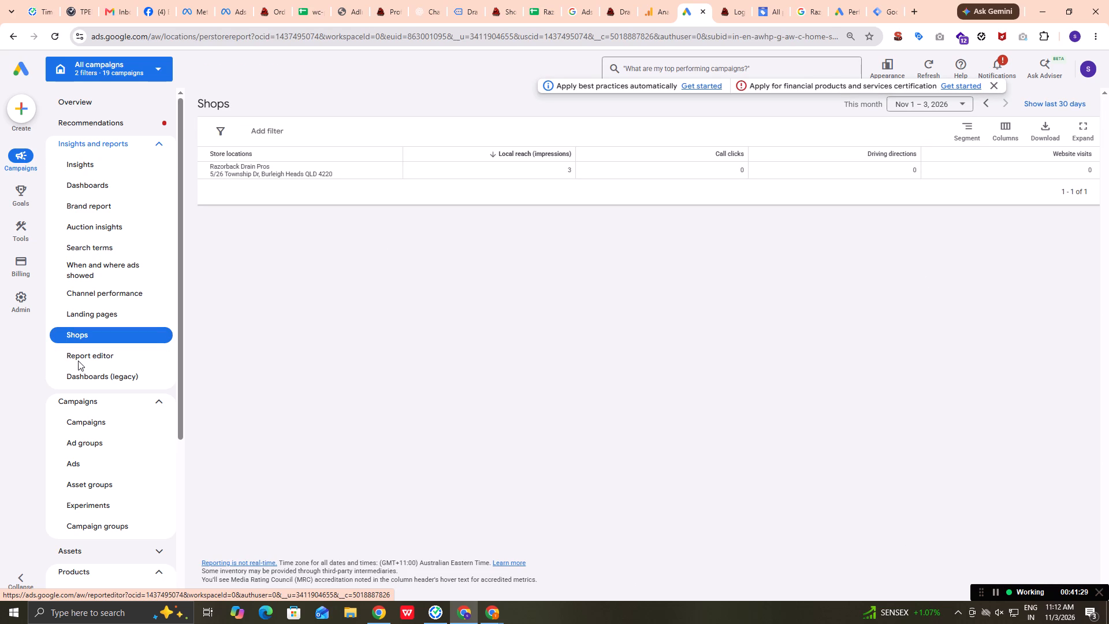
{"action": "left_click", "coordinate": [79, 356]}
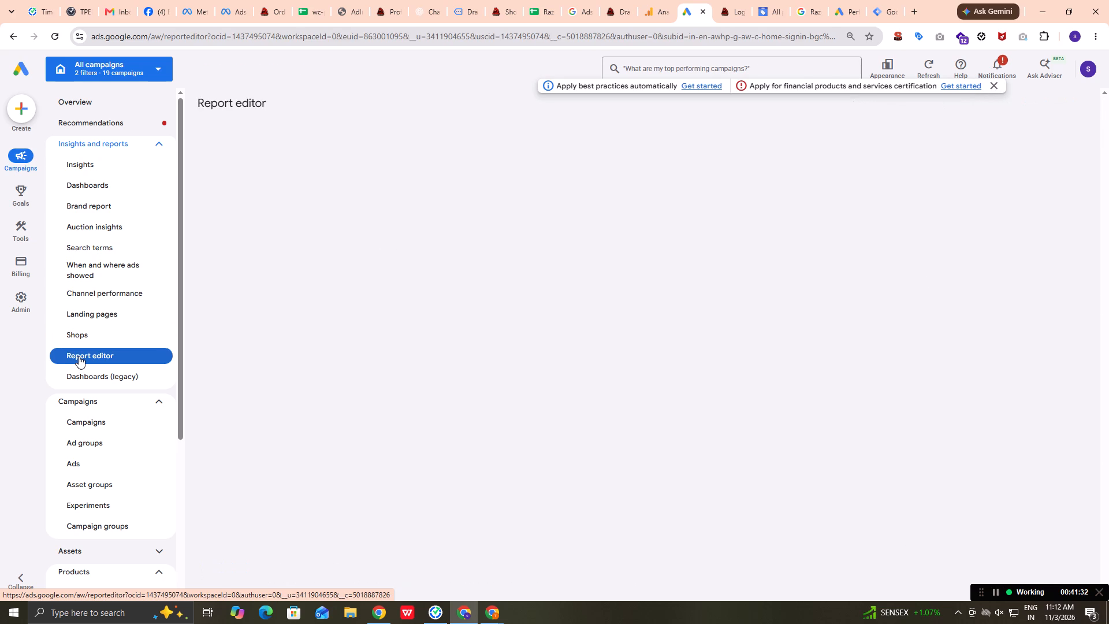
{"action": "left_click", "coordinate": [96, 376]}
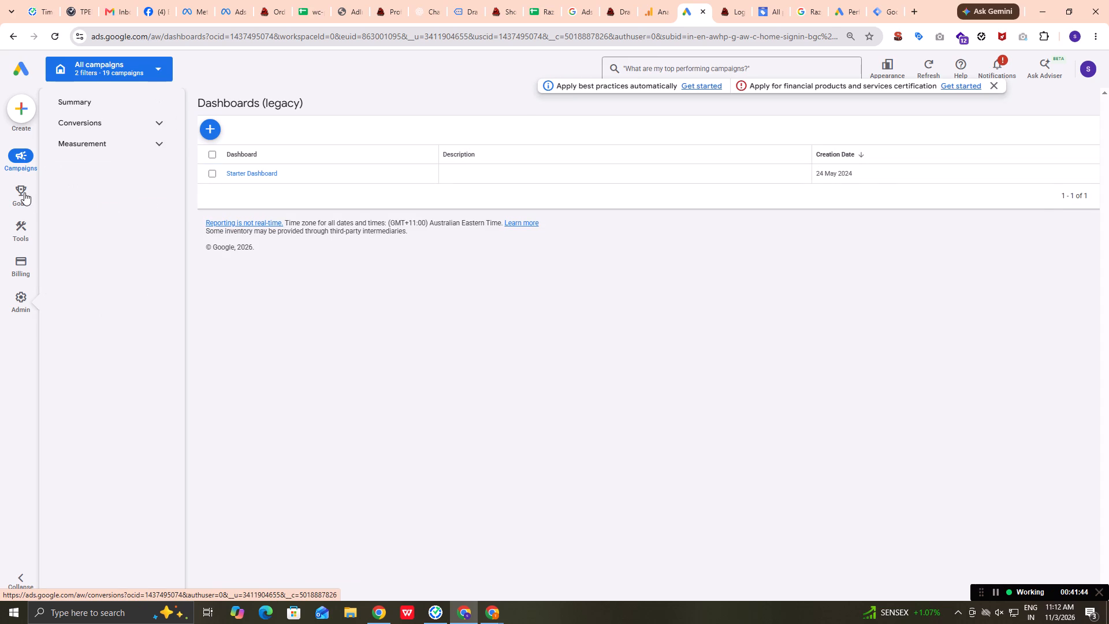
Open the Attribution report under the goals' measurement section and examine its overview cards.
{"action": "left_click", "coordinate": [96, 143]}
{"action": "left_click", "coordinate": [94, 167]}
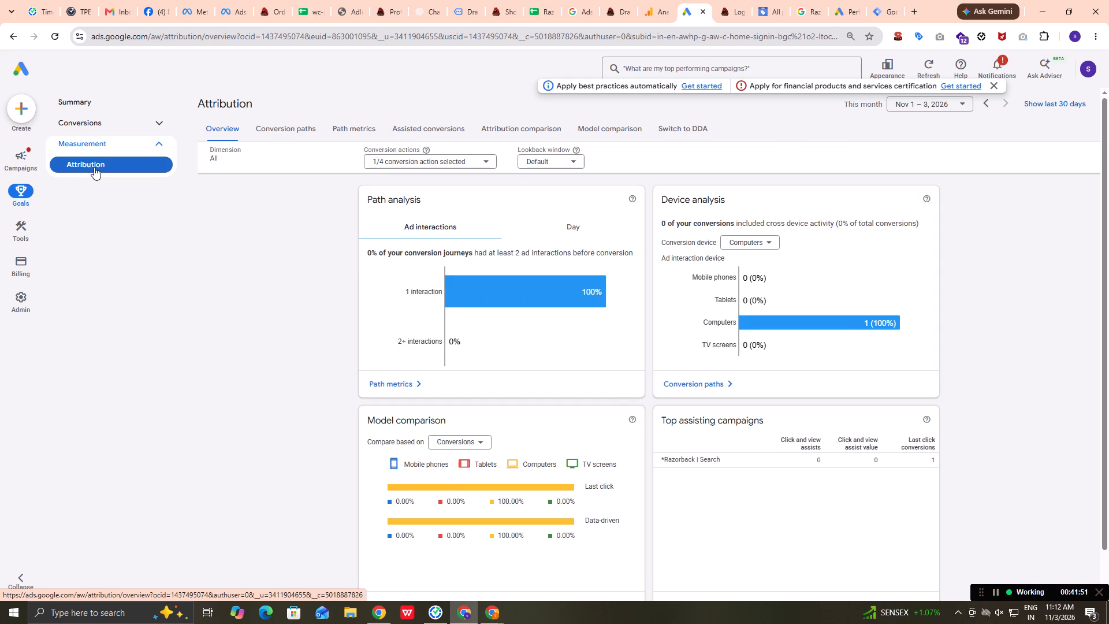
{"action": "scroll", "coordinate": [616, 404], "scroll_direction": "down", "scroll_amount": 3}
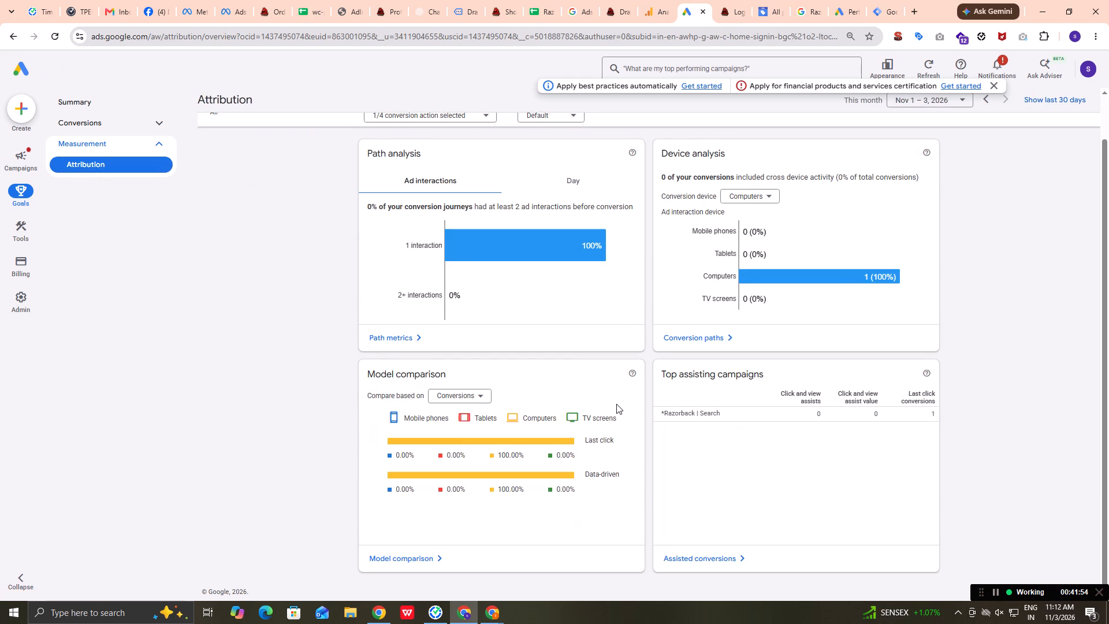
{"action": "scroll", "coordinate": [616, 404], "scroll_direction": "down", "scroll_amount": 3}
{"action": "scroll", "coordinate": [616, 404], "scroll_direction": "up", "scroll_amount": 3}
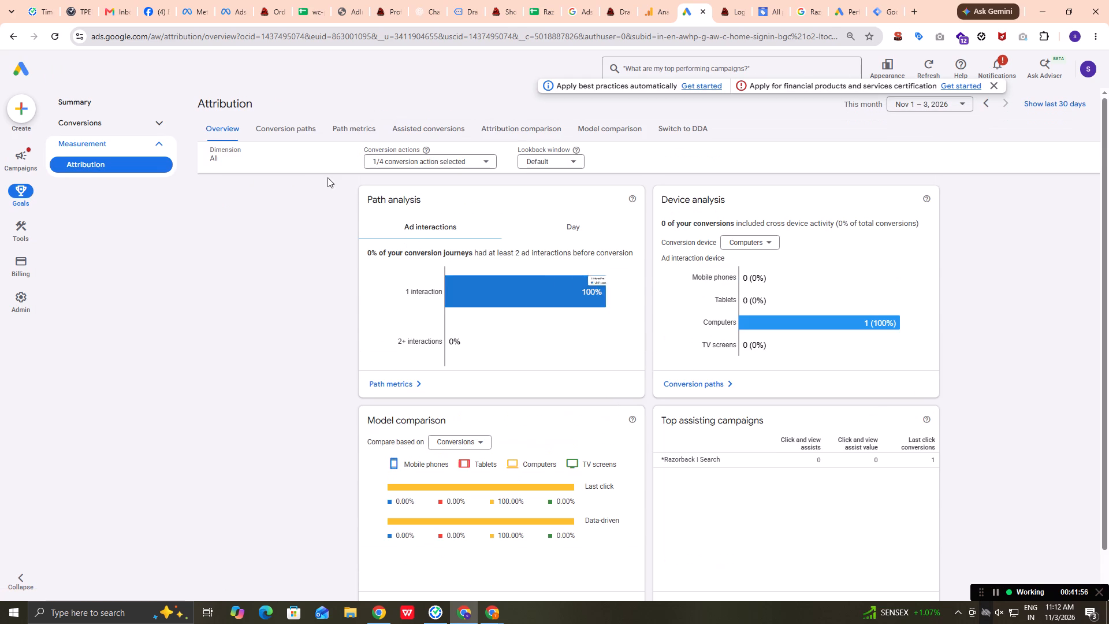
Review the Attribution views from Conversion paths, Path metrics and Assisted conversions through both comparison views to Switch to DDA.
{"action": "left_click", "coordinate": [287, 128]}
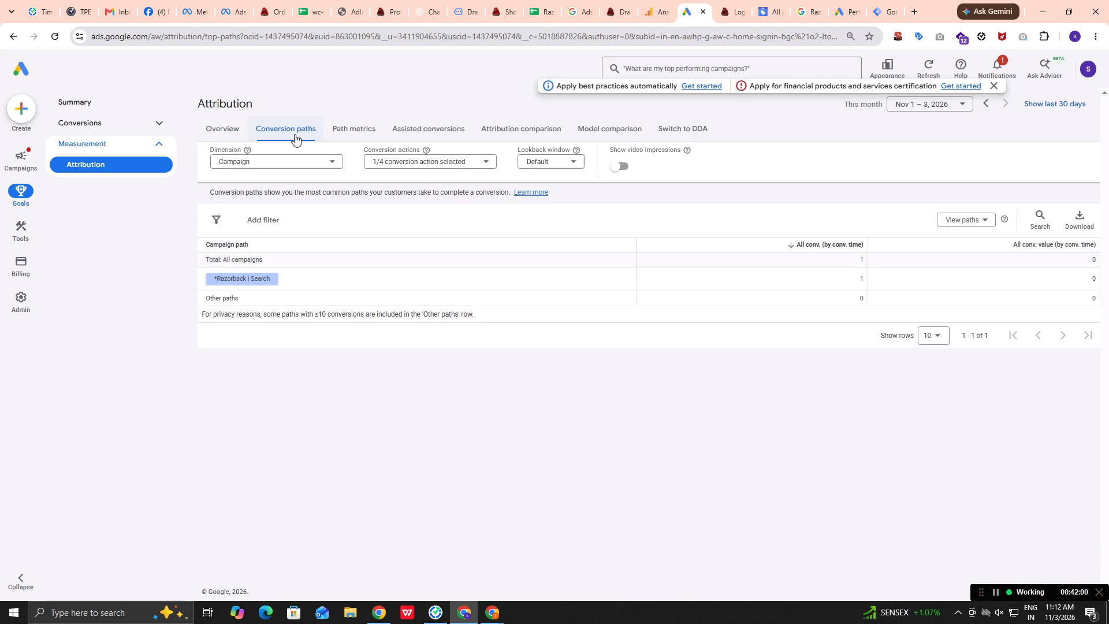
{"action": "left_click", "coordinate": [363, 133]}
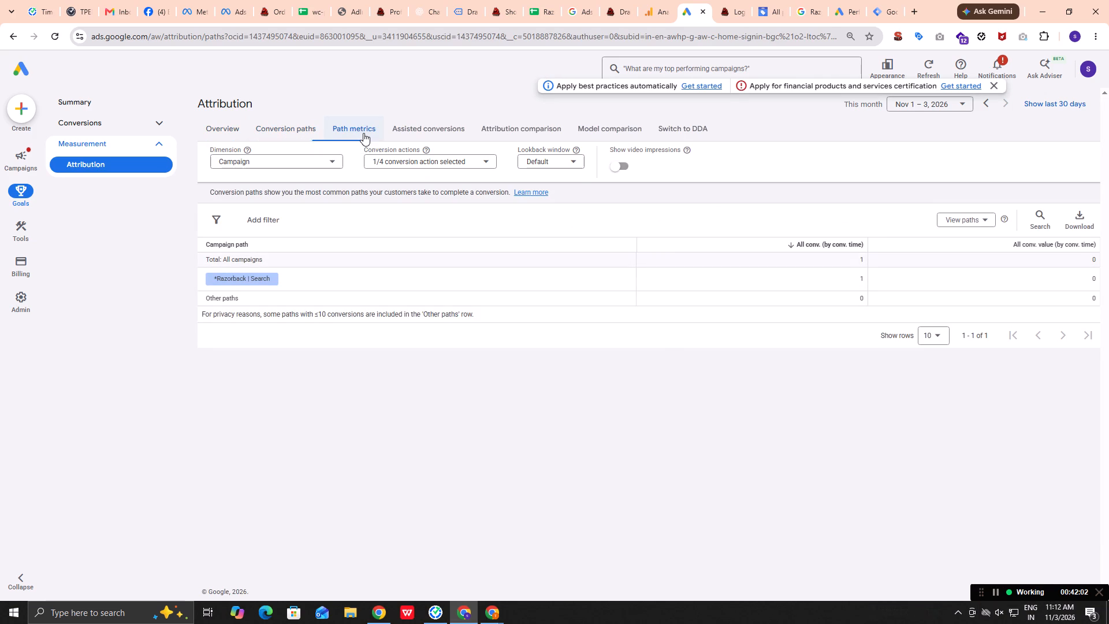
{"action": "left_click", "coordinate": [433, 128]}
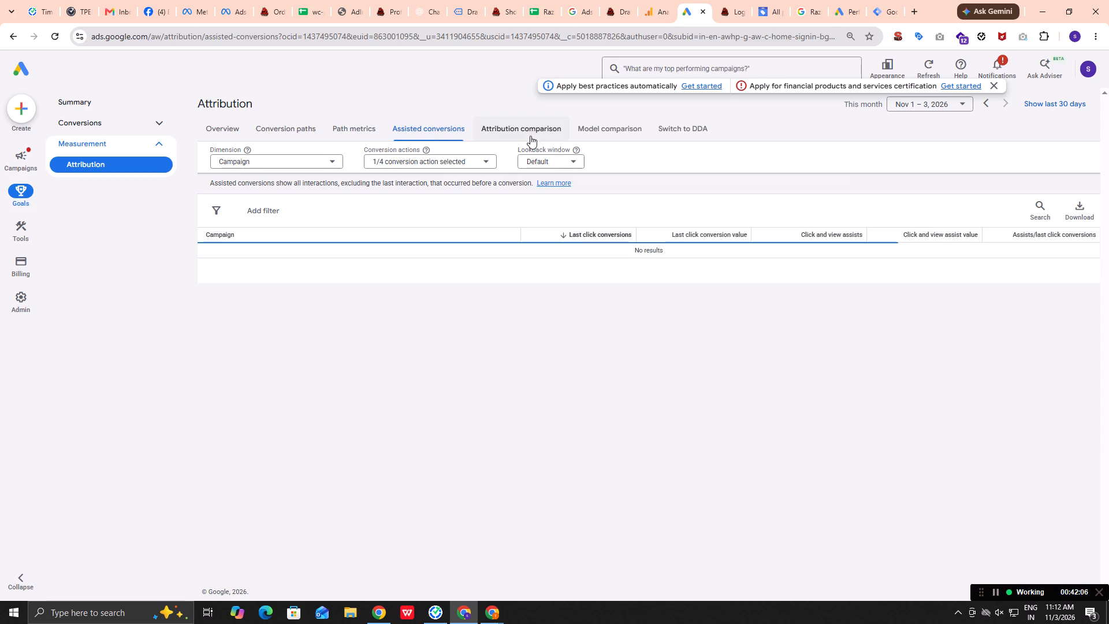
{"action": "left_click", "coordinate": [537, 136]}
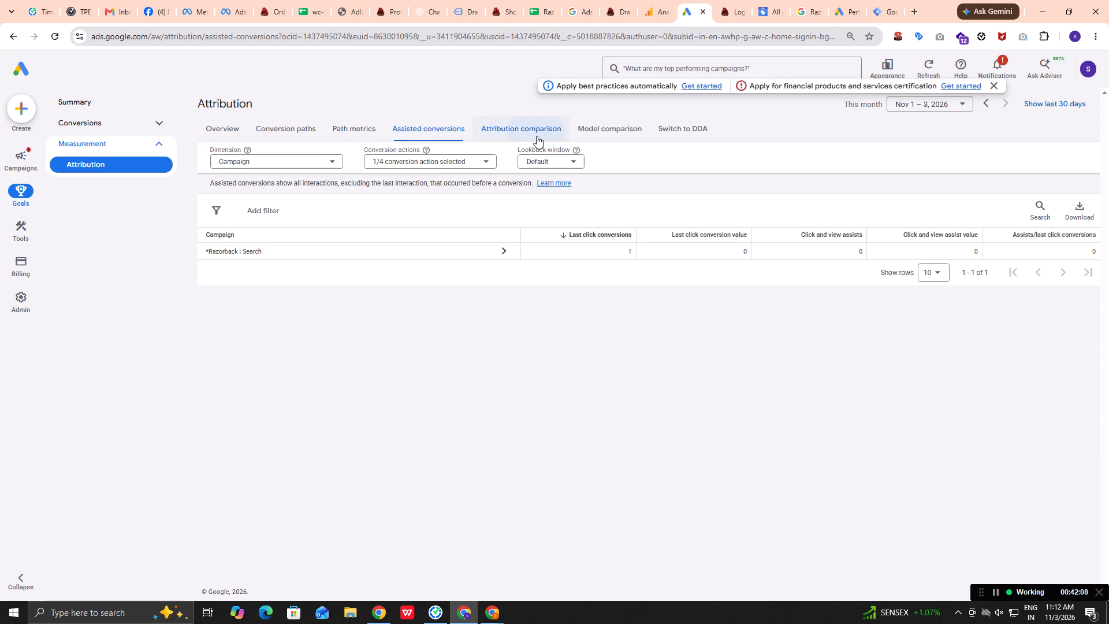
{"action": "left_click", "coordinate": [608, 131]}
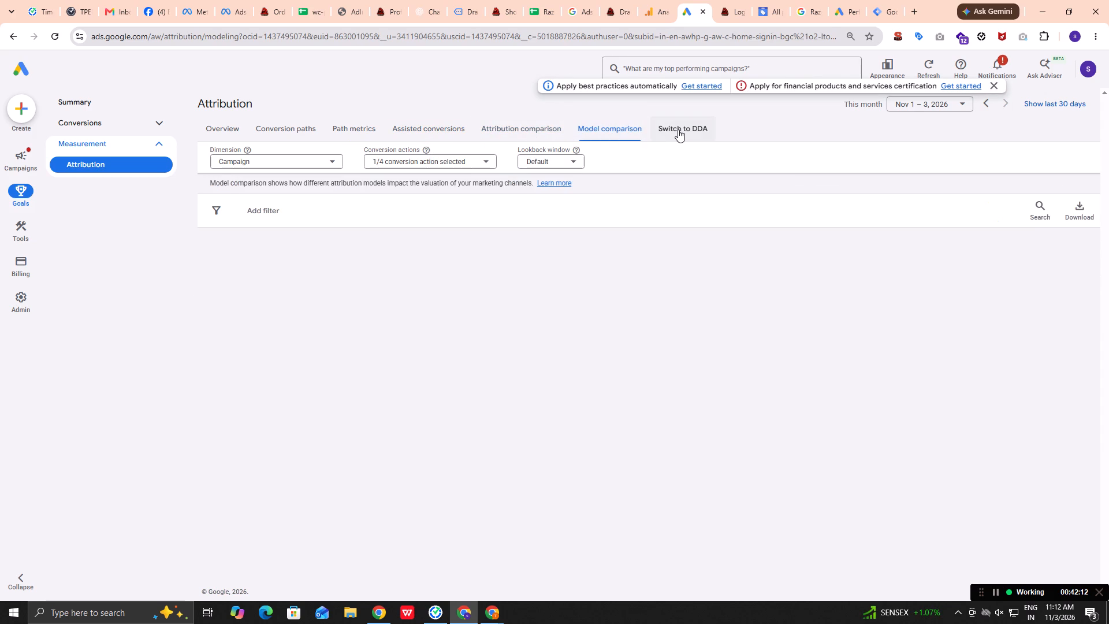
{"action": "left_click", "coordinate": [678, 129]}
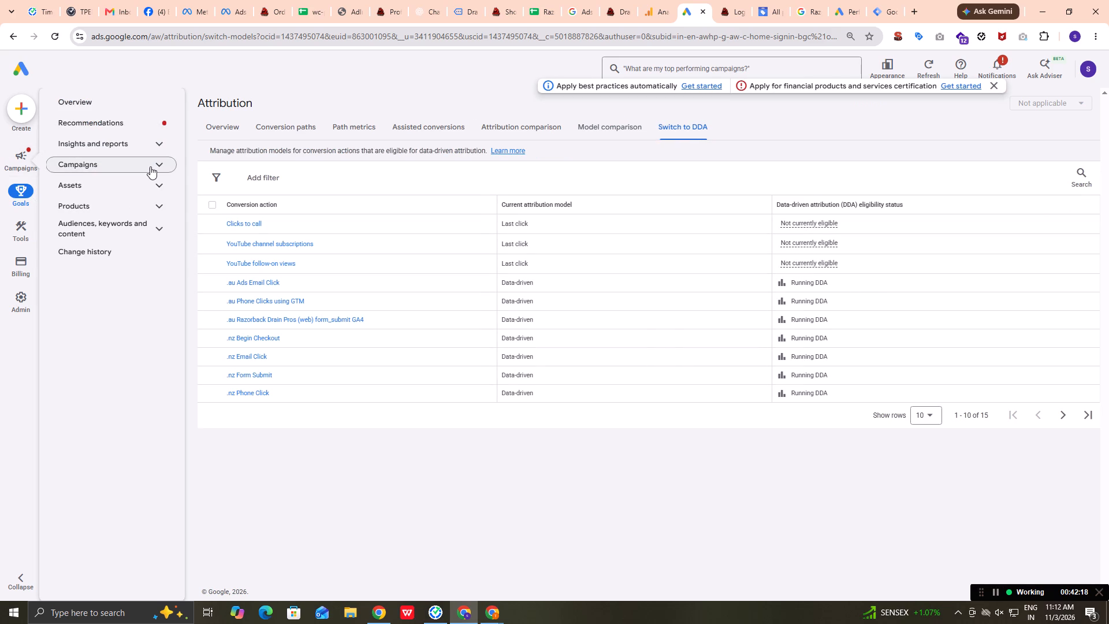
Open the Audiences page for all campaigns.
{"action": "left_click", "coordinate": [150, 166]}
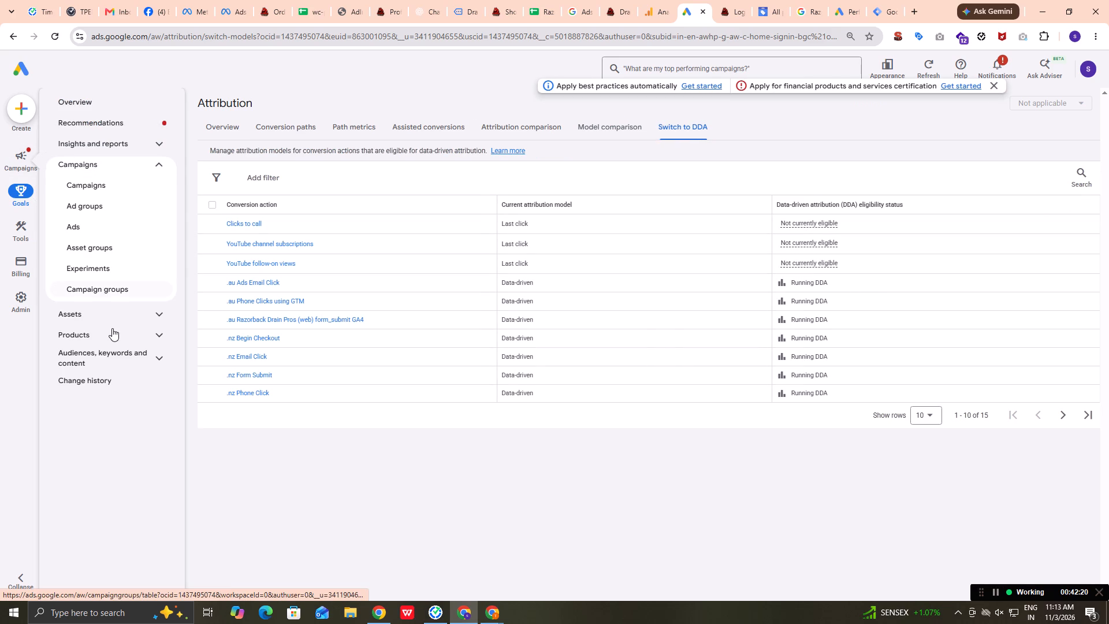
{"action": "left_click", "coordinate": [124, 333]}
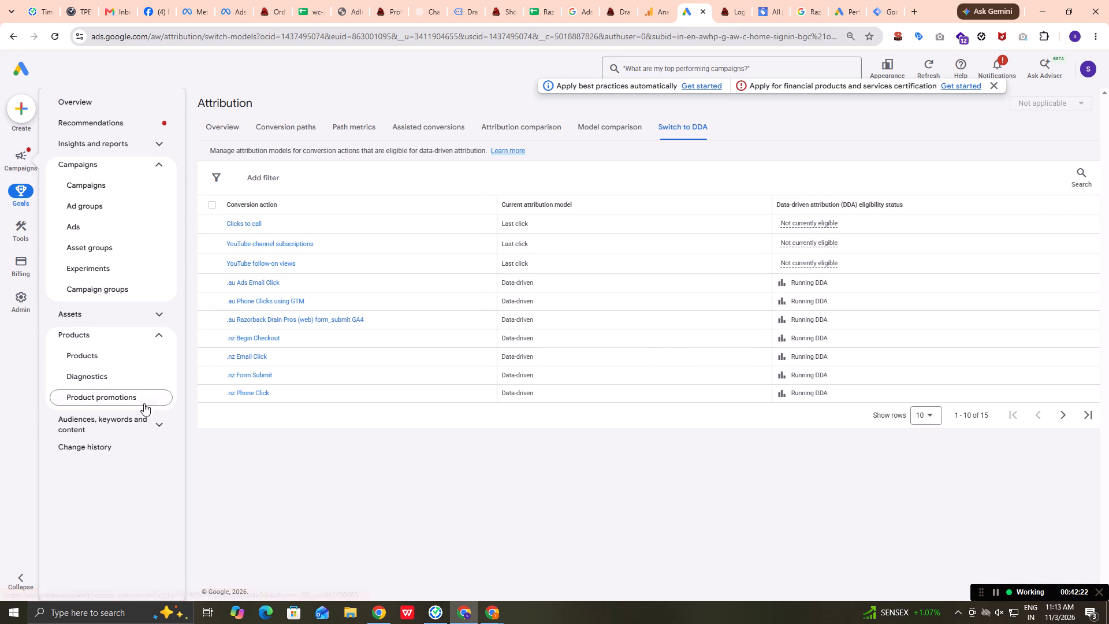
{"action": "left_click", "coordinate": [151, 421]}
{"action": "scroll", "coordinate": [151, 421], "scroll_direction": "down", "scroll_amount": 1}
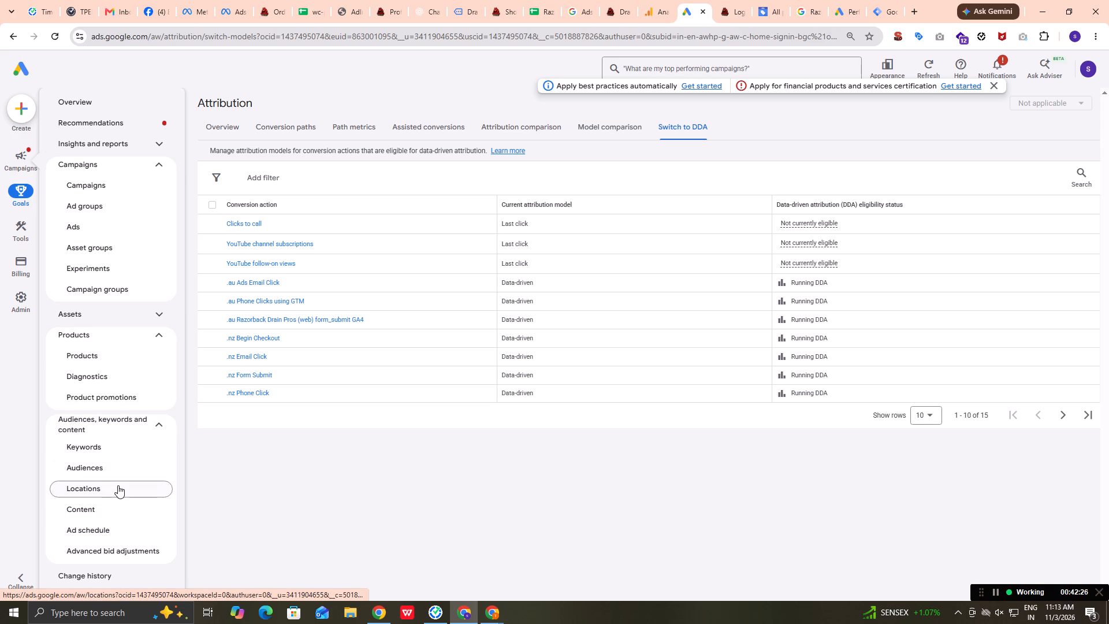
{"action": "left_click", "coordinate": [113, 462]}
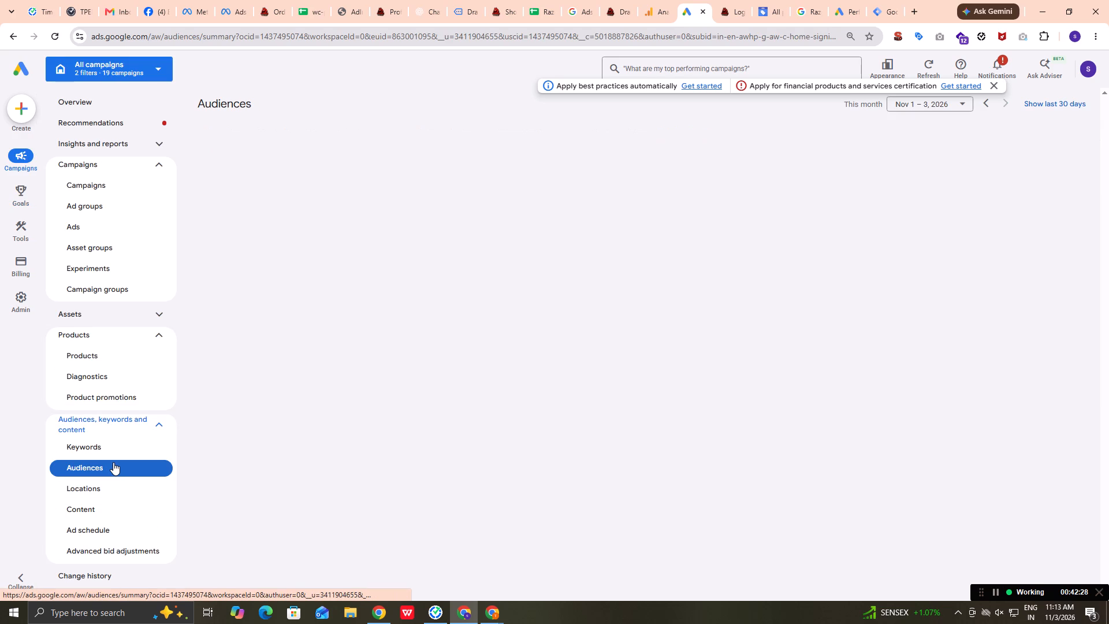
{"action": "scroll", "coordinate": [113, 462], "scroll_direction": "down", "scroll_amount": 2}
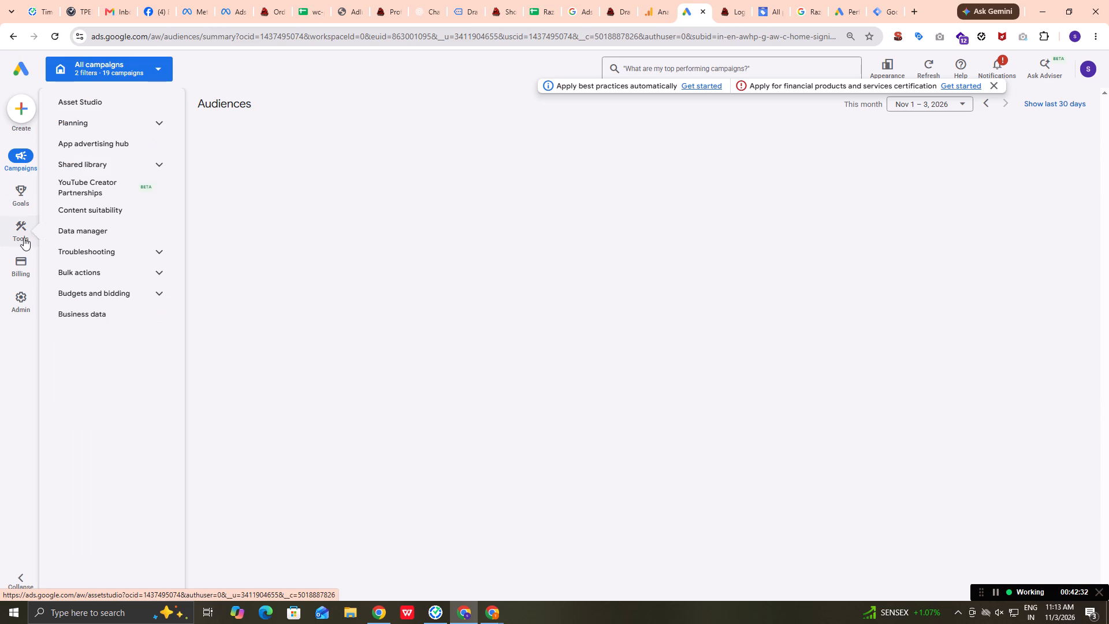
Look through the account's troubleshooting, bulk action, budget and planning tools, and open Performance Planner.
{"action": "left_click", "coordinate": [24, 237]}
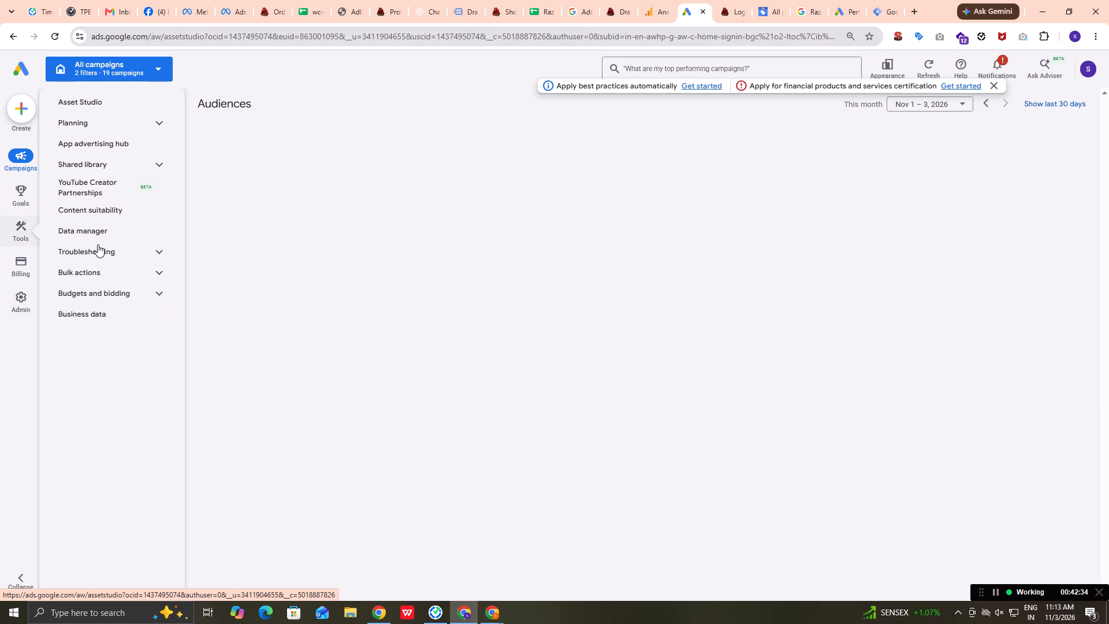
{"action": "left_click", "coordinate": [125, 254]}
{"action": "left_click", "coordinate": [135, 320]}
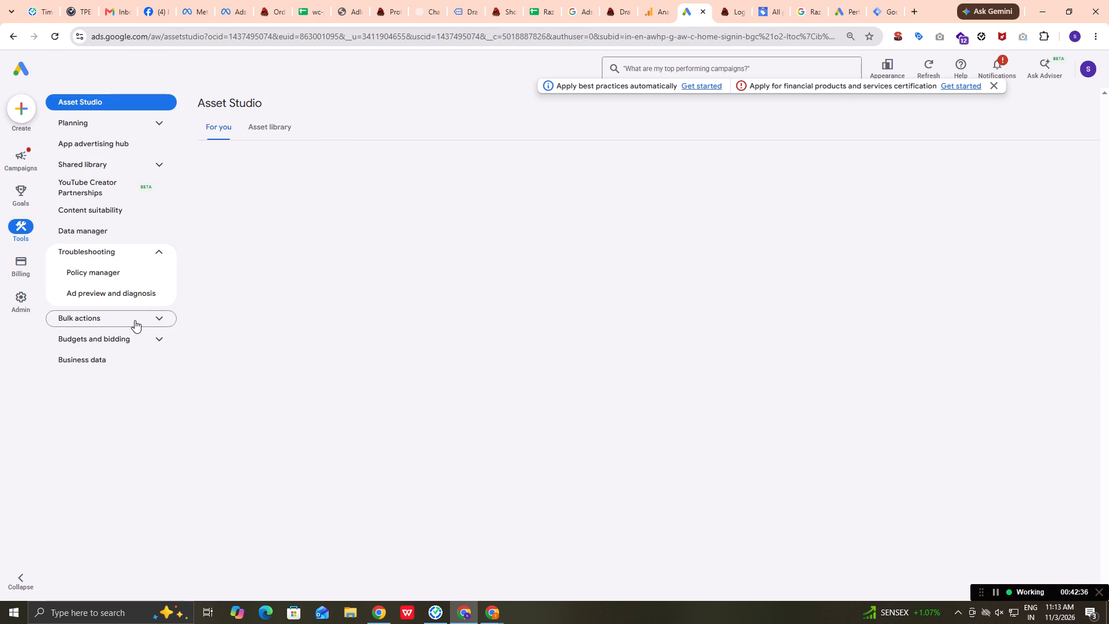
{"action": "left_click", "coordinate": [151, 451]}
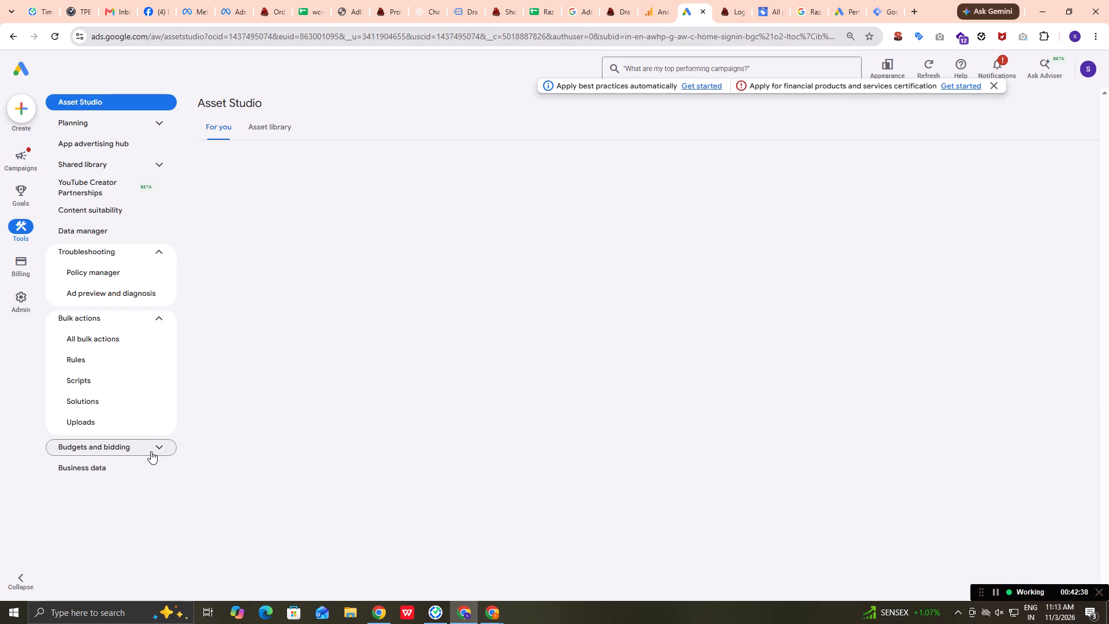
{"action": "scroll", "coordinate": [151, 451], "scroll_direction": "down", "scroll_amount": 2}
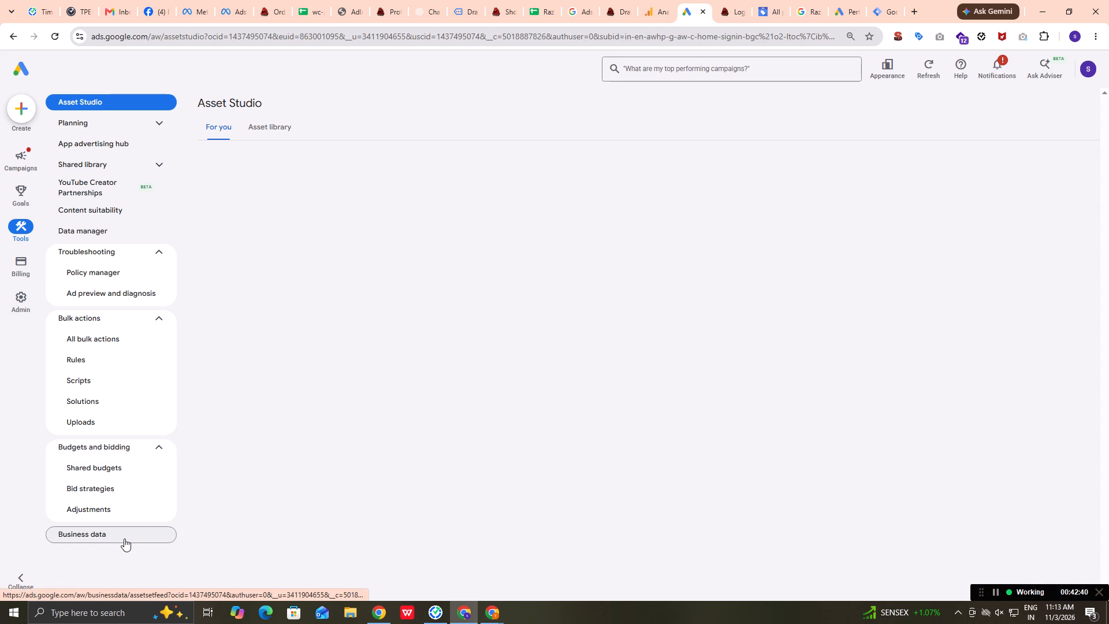
{"action": "left_click", "coordinate": [18, 235]}
{"action": "left_click", "coordinate": [98, 127]}
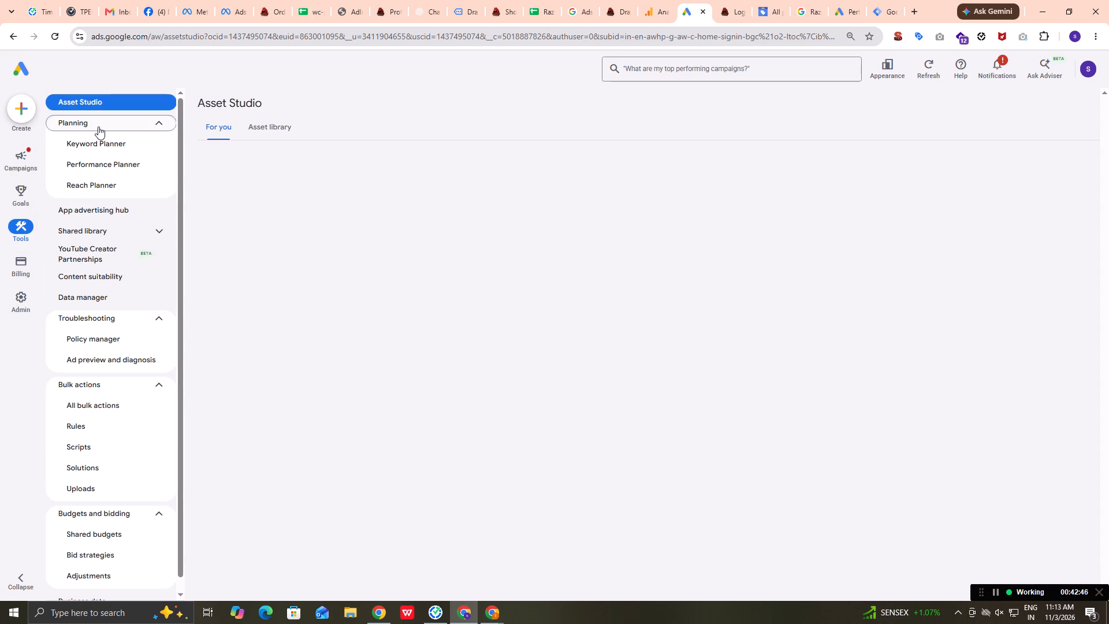
{"action": "left_click", "coordinate": [99, 168]}
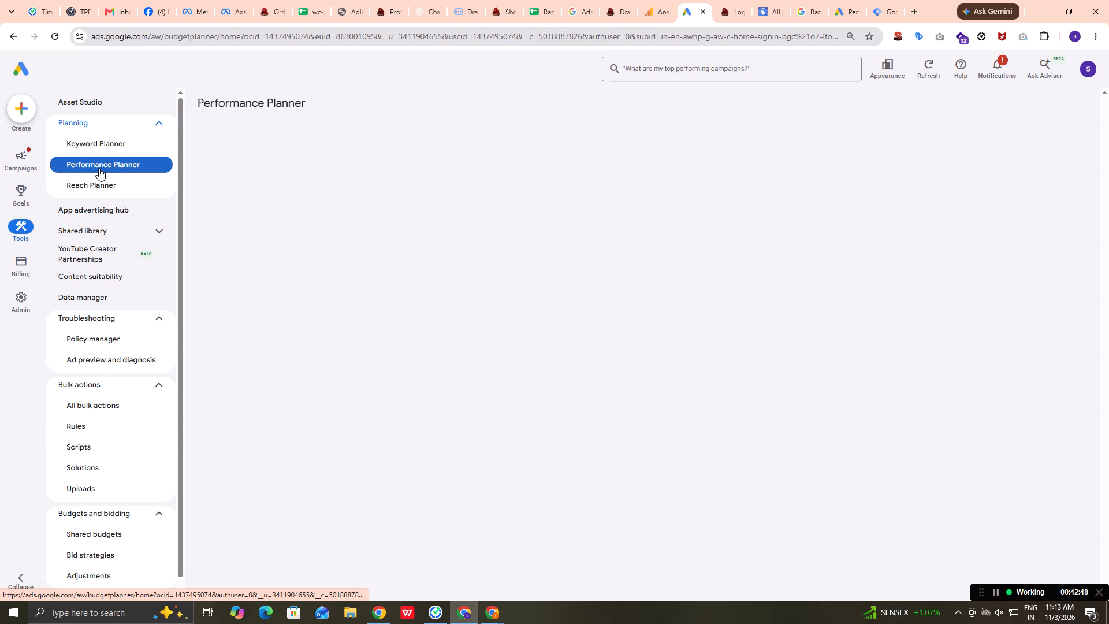
Check the shared library's contents and open Data manager to view the connected products.
{"action": "left_click", "coordinate": [138, 231]}
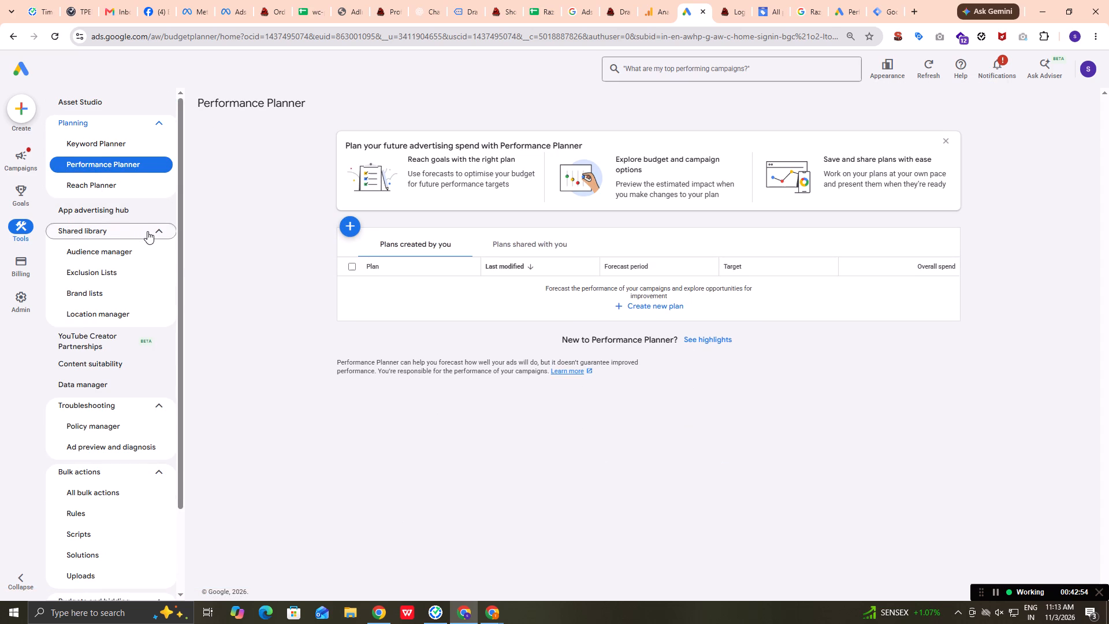
{"action": "left_click", "coordinate": [147, 231]}
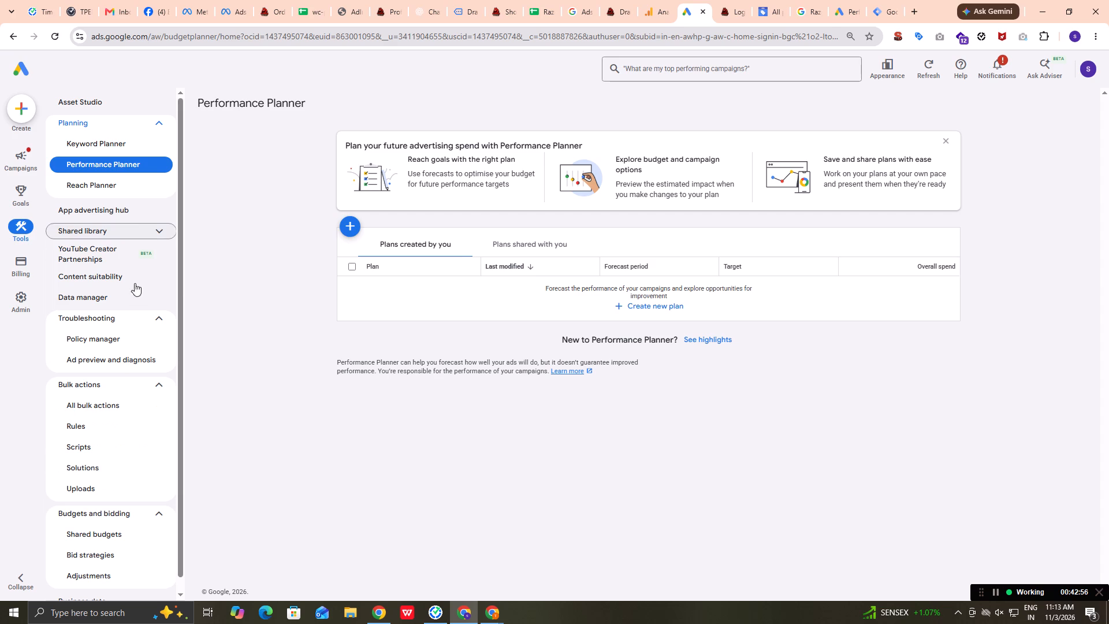
{"action": "left_click", "coordinate": [119, 301]}
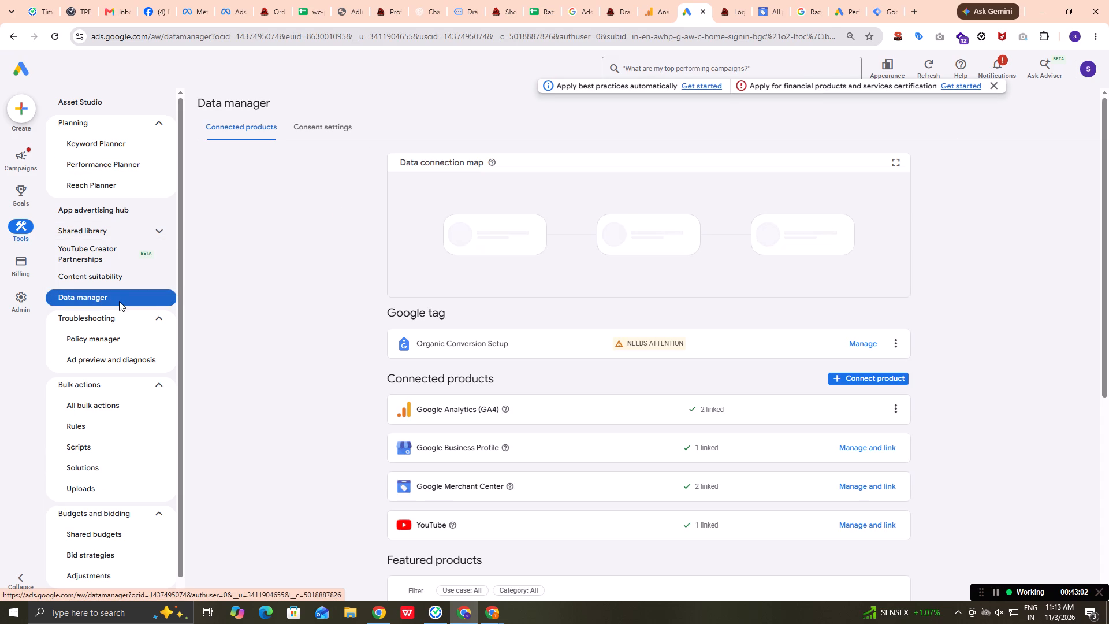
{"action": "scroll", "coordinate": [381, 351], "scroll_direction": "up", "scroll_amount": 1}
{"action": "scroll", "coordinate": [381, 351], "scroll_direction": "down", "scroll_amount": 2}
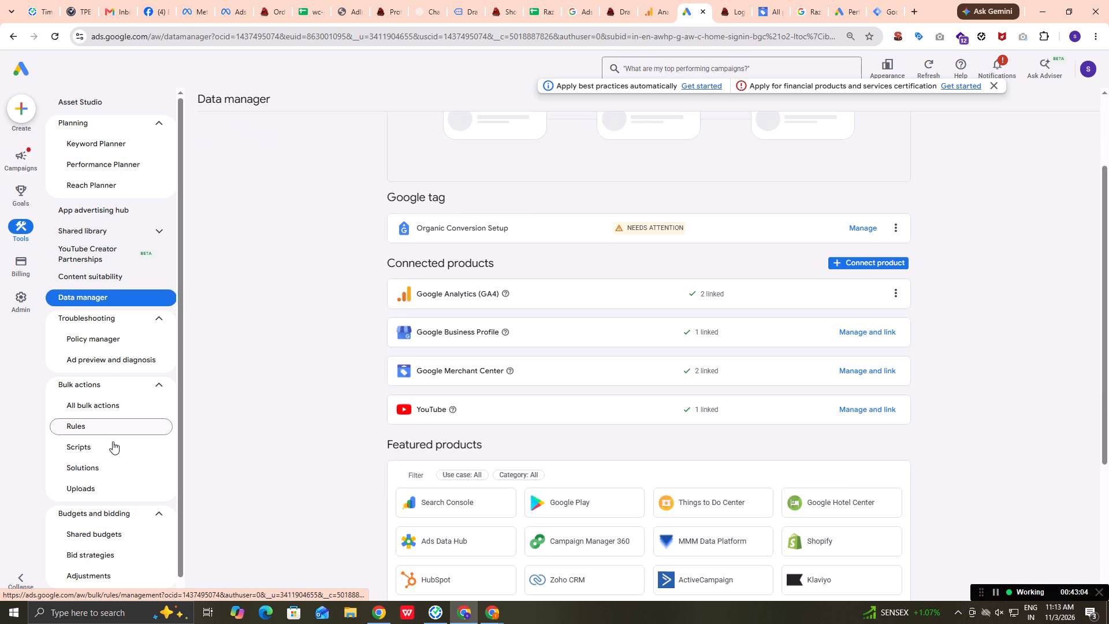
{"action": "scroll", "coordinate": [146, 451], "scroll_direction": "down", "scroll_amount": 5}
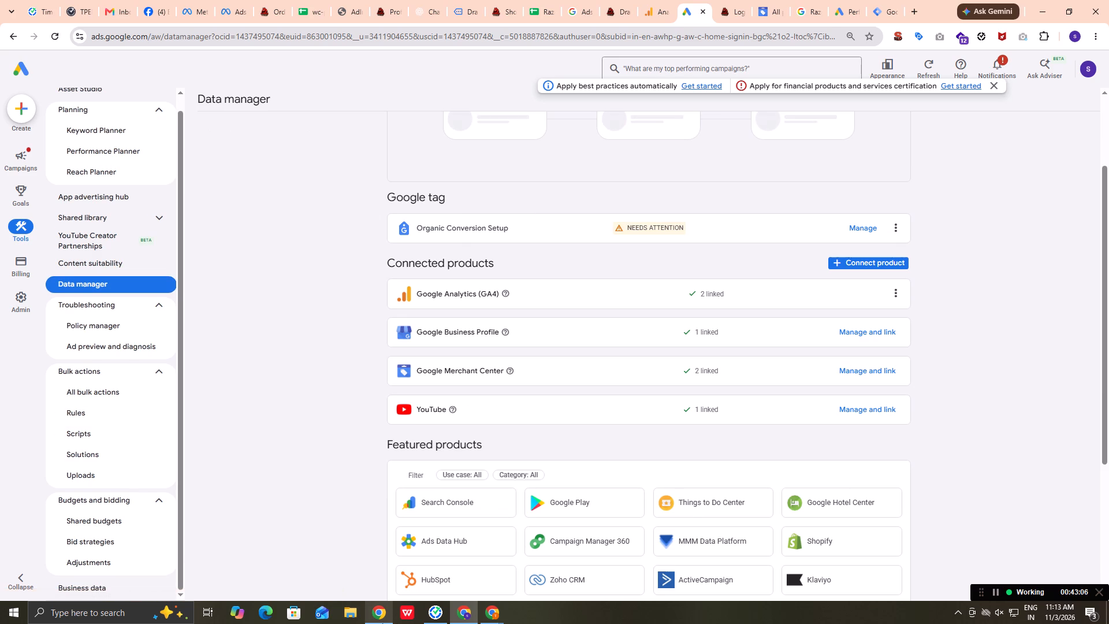
In the incognito window, search Google for "where to see a compitiros in google ads" and read the AI Overview.
{"action": "left_click", "coordinate": [491, 616]}
{"action": "left_click", "coordinate": [544, 571]}
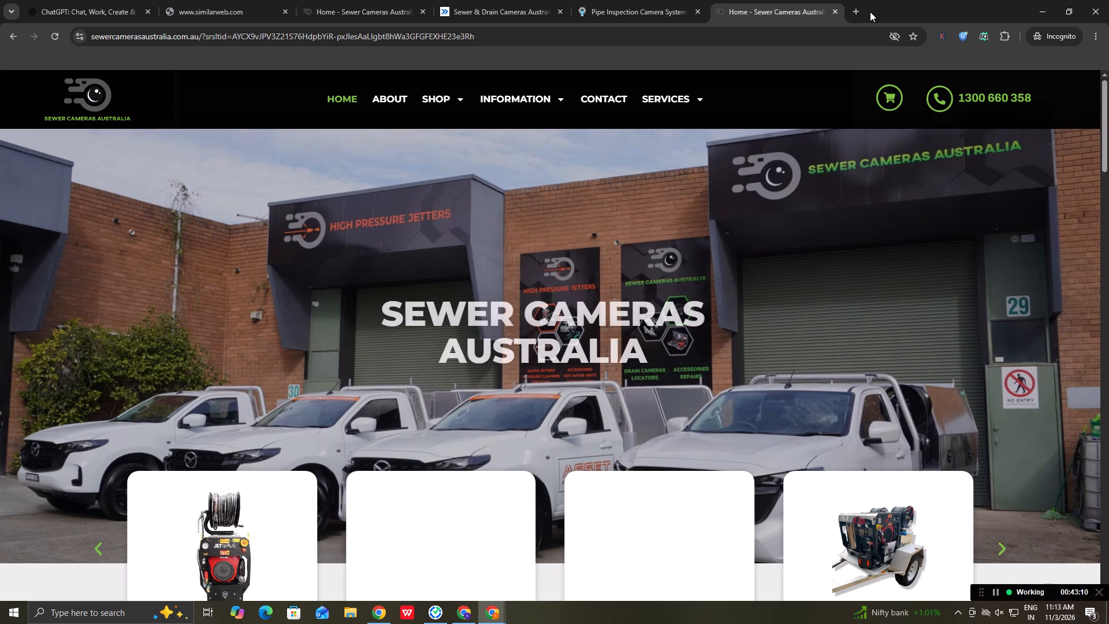
{"action": "left_click", "coordinate": [860, 13]}
{"action": "type", "text": "where"}
{"action": "key", "text": "space"}
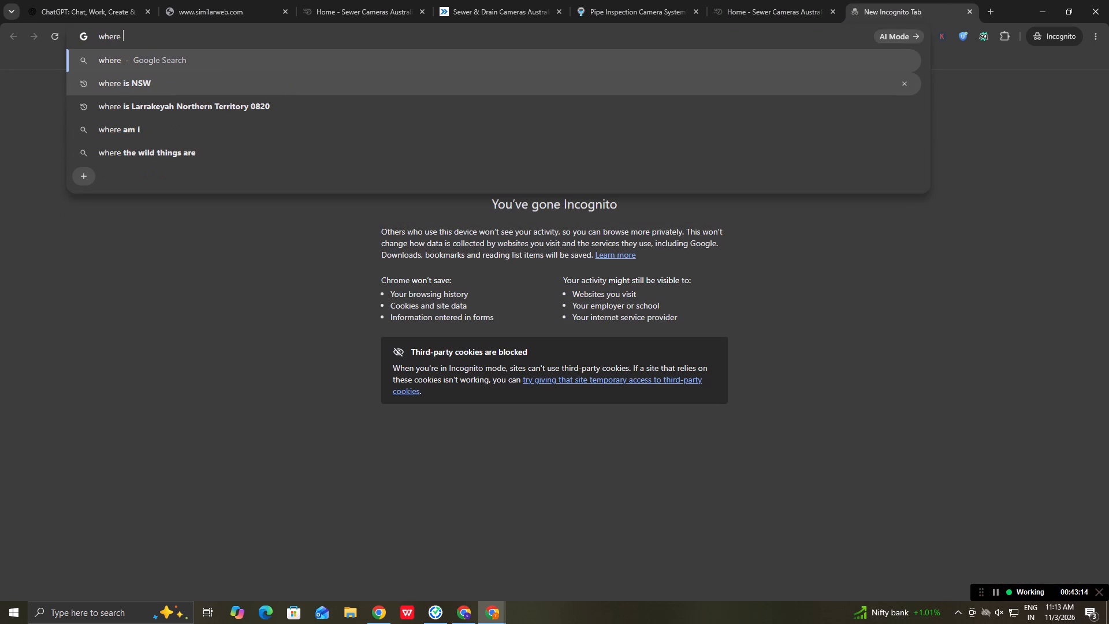
{"action": "type", "text": "to see a"}
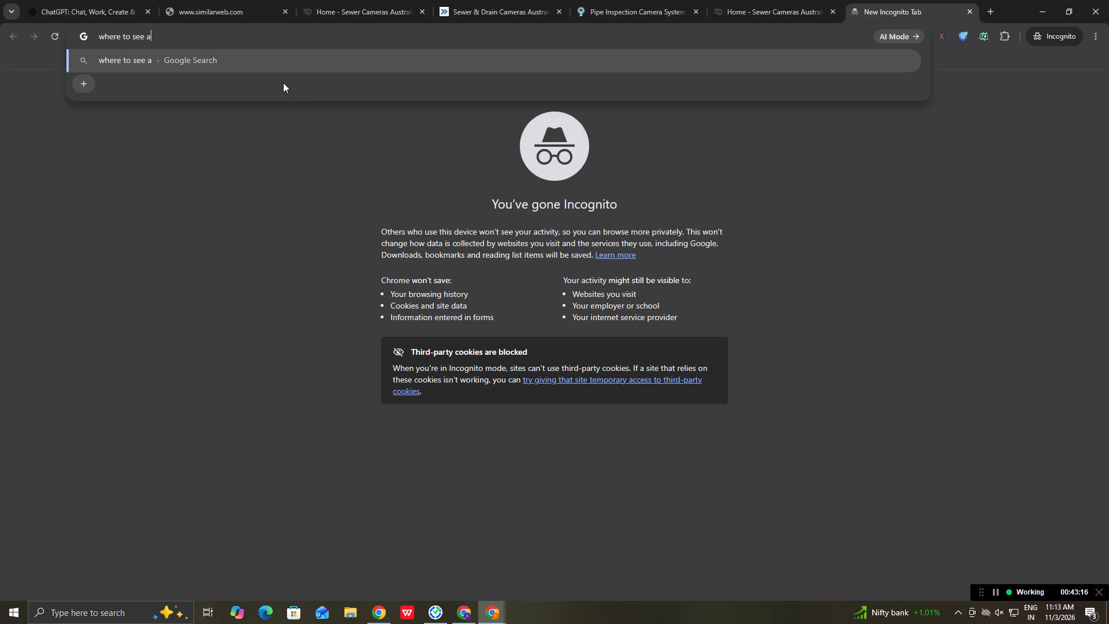
{"action": "key", "text": "space"}
{"action": "type", "text": "compiti"}
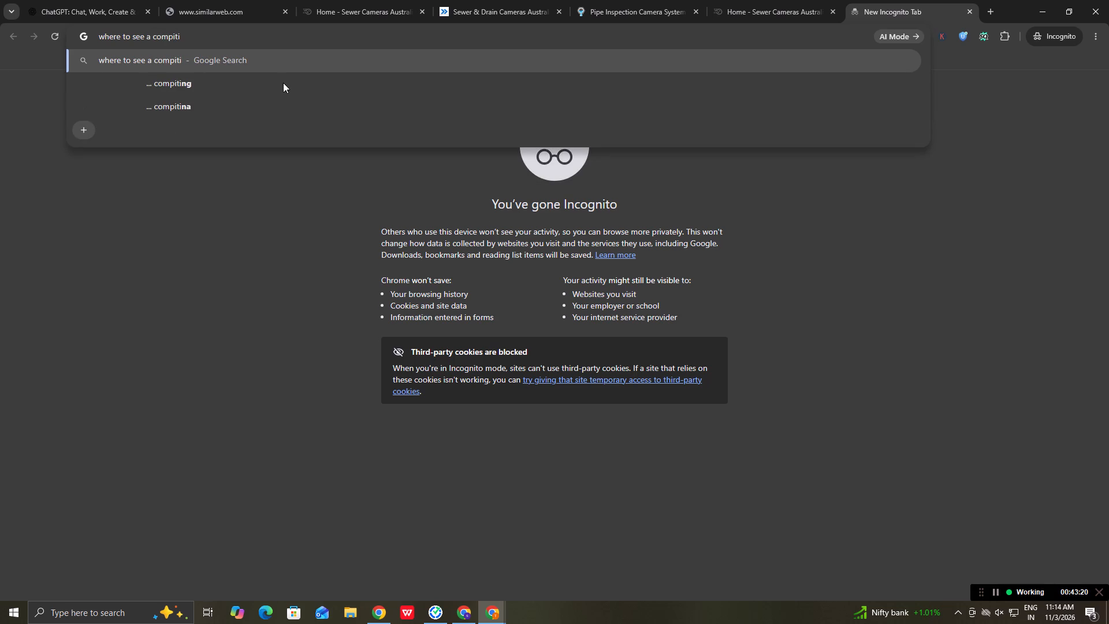
{"action": "type", "text": "ros in"}
{"action": "key", "text": "space"}
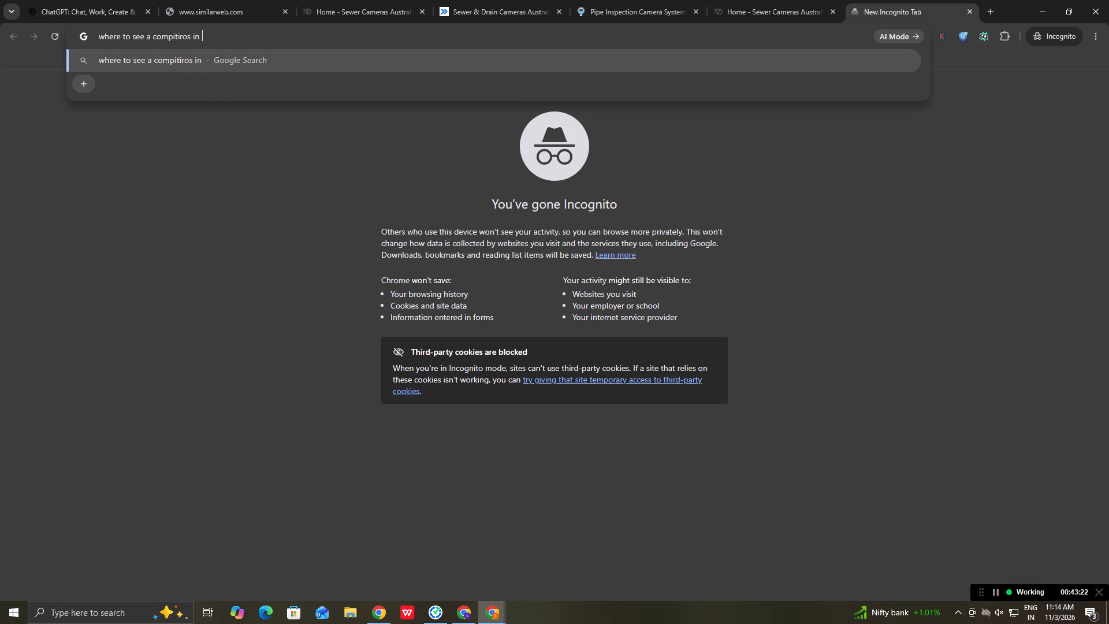
{"action": "type", "text": "google ads"}
{"action": "key", "text": "Return"}
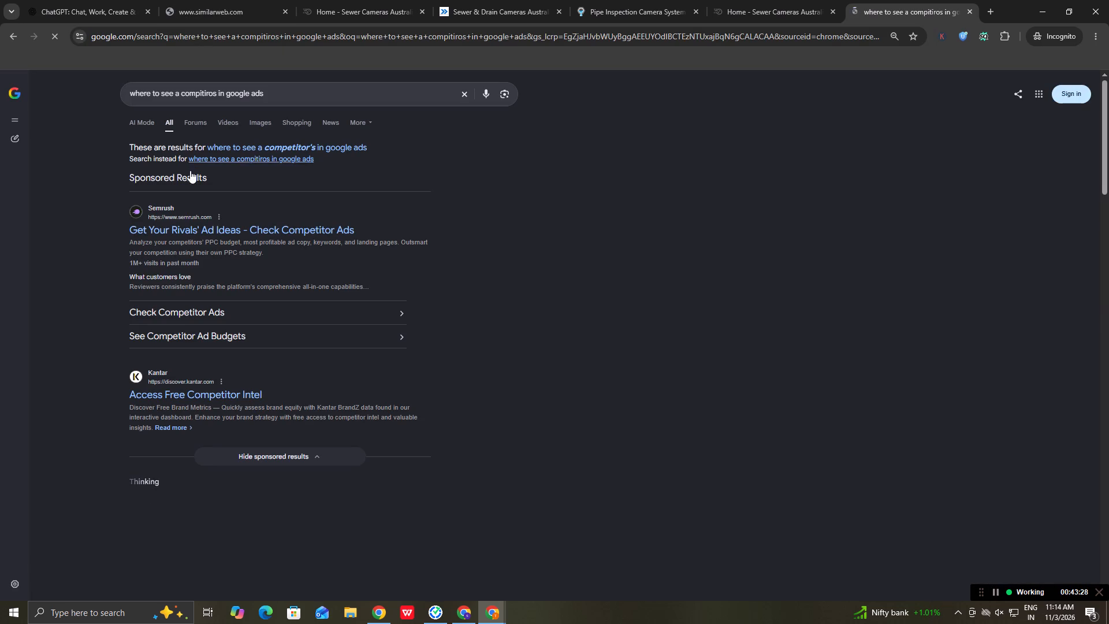
{"action": "scroll", "coordinate": [284, 185], "scroll_direction": "down", "scroll_amount": 3}
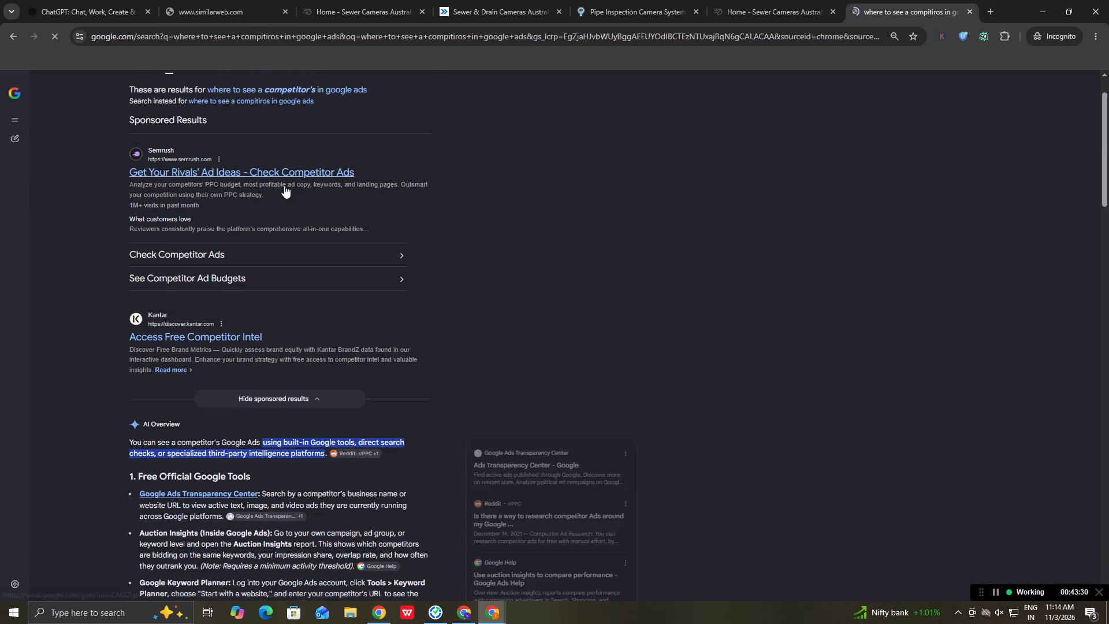
{"action": "scroll", "coordinate": [319, 351], "scroll_direction": "down", "scroll_amount": 2}
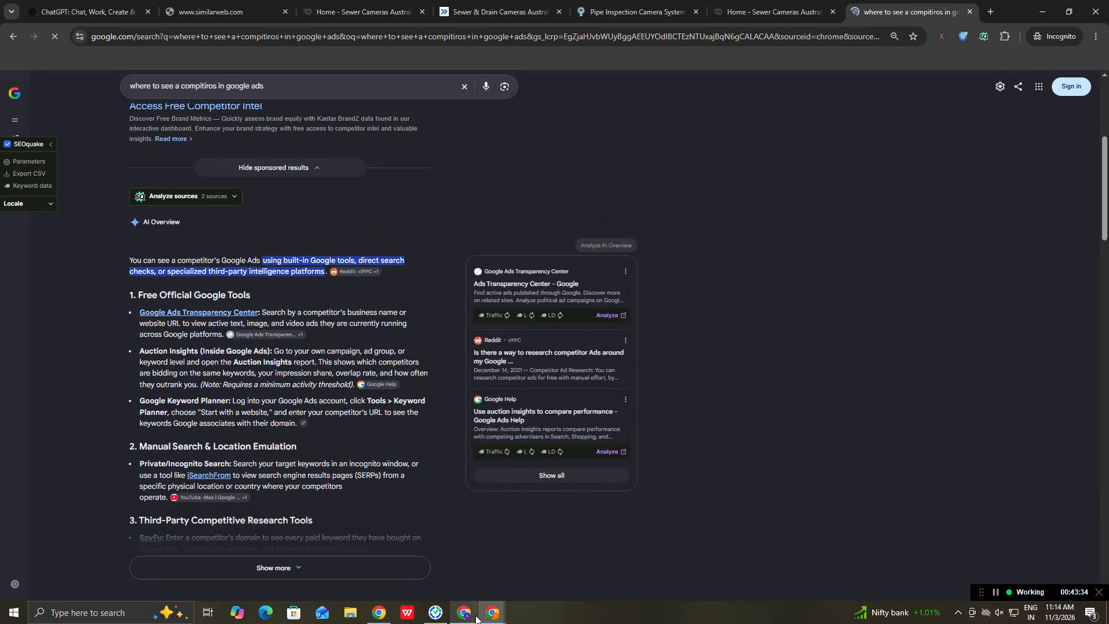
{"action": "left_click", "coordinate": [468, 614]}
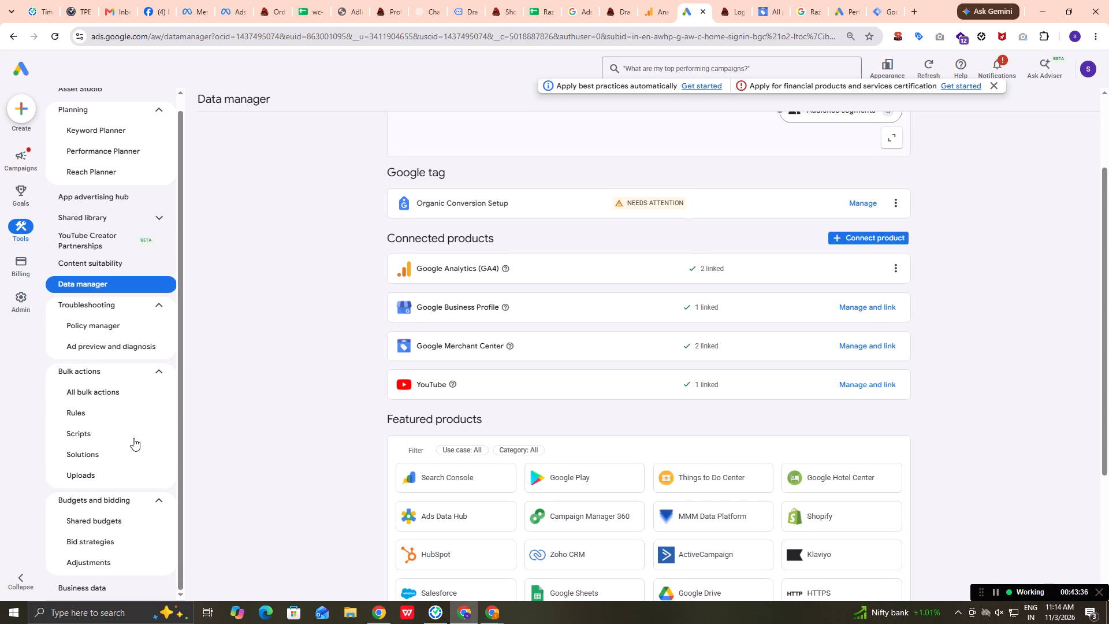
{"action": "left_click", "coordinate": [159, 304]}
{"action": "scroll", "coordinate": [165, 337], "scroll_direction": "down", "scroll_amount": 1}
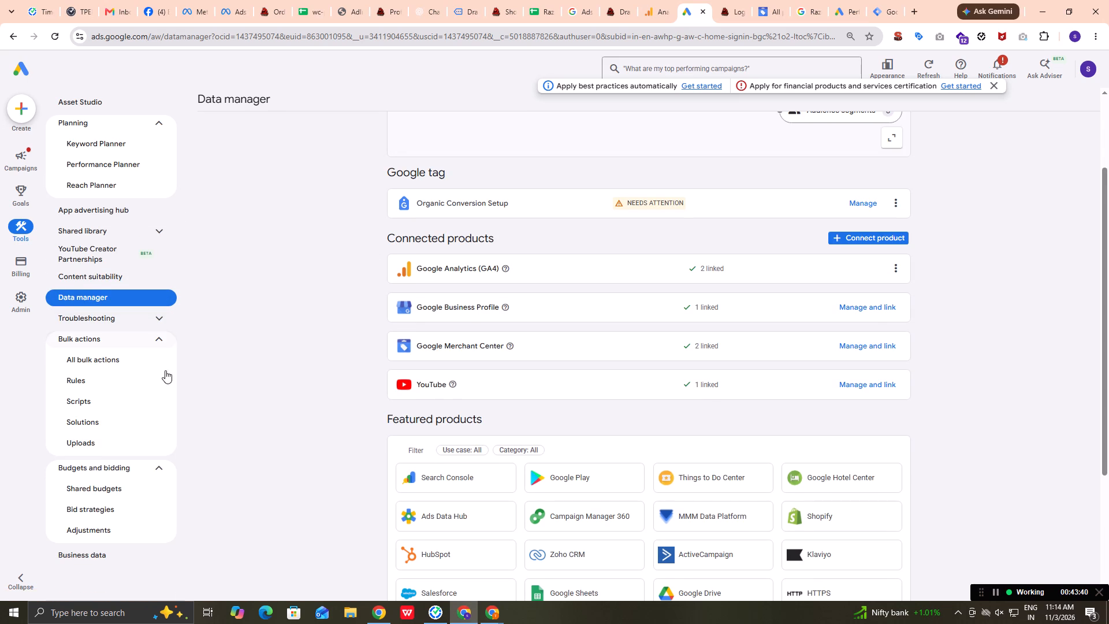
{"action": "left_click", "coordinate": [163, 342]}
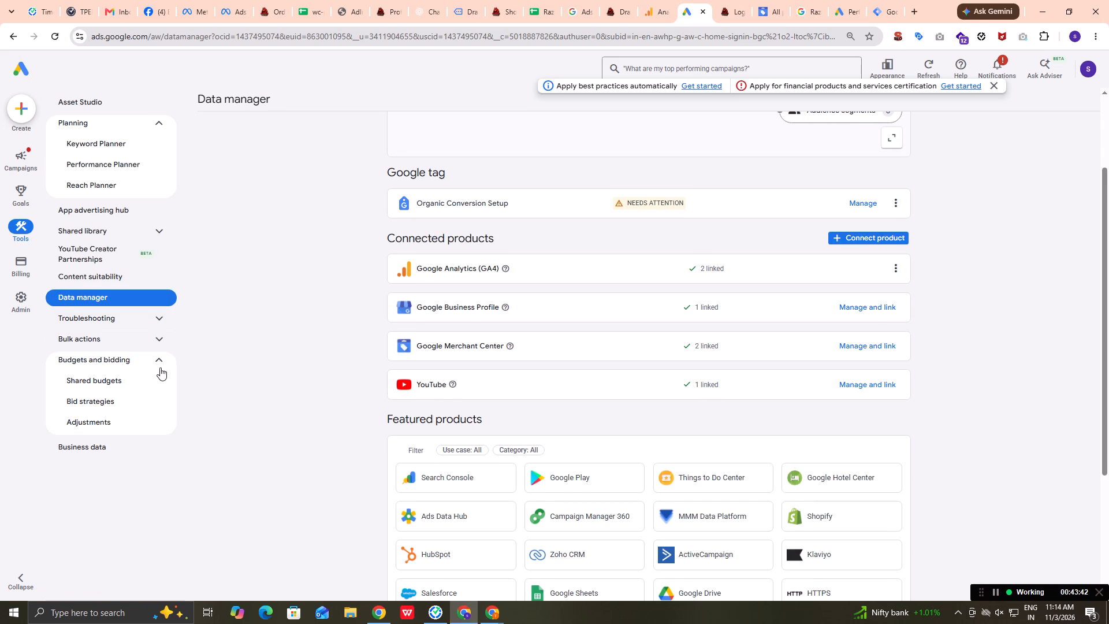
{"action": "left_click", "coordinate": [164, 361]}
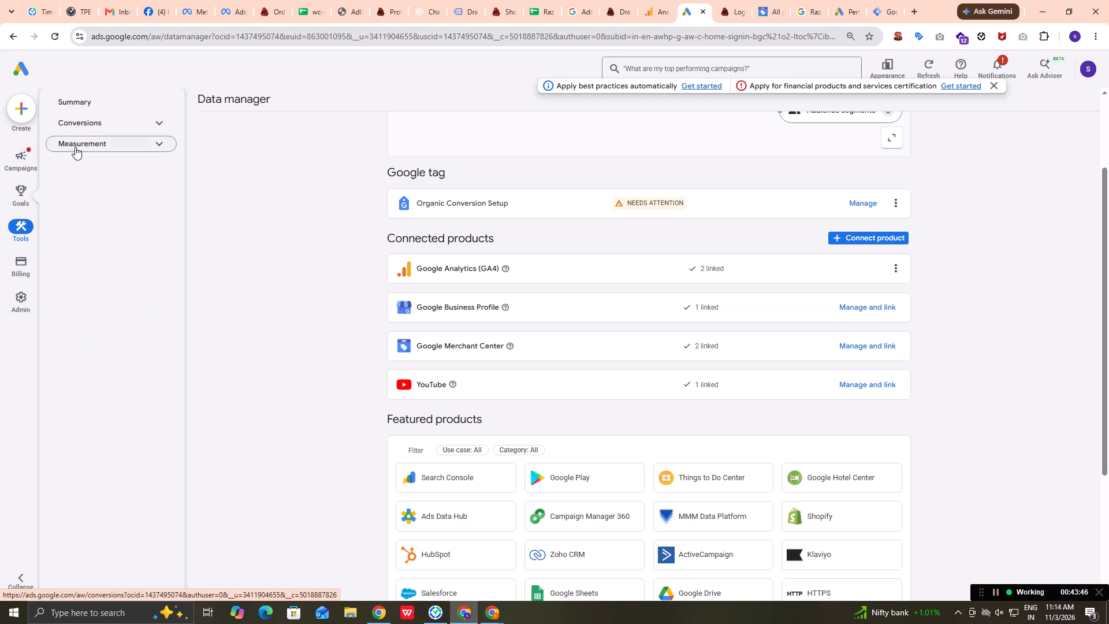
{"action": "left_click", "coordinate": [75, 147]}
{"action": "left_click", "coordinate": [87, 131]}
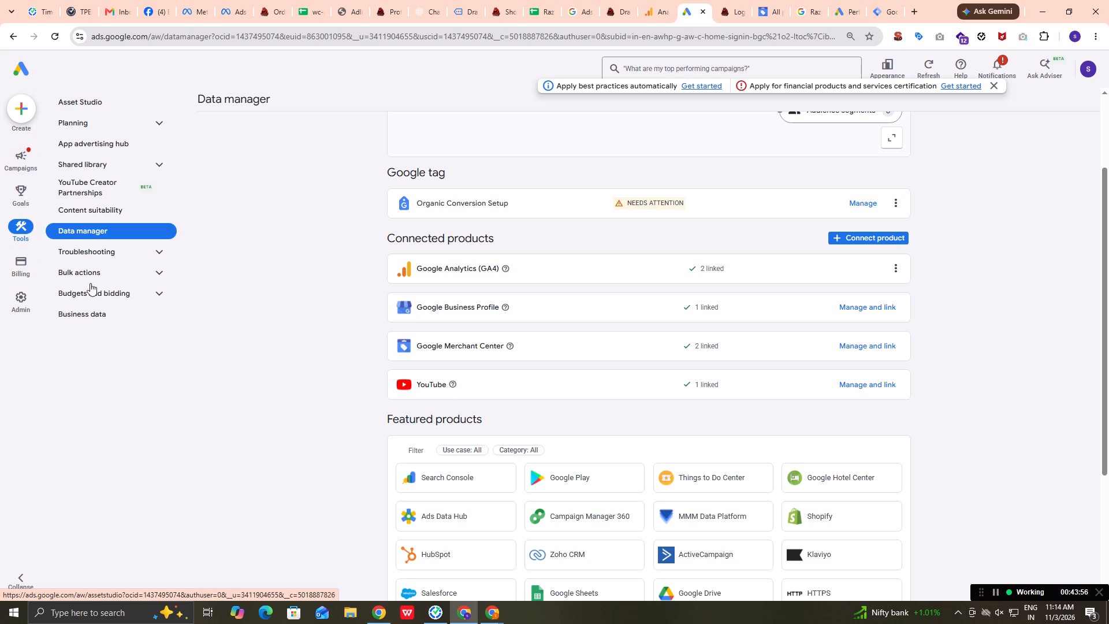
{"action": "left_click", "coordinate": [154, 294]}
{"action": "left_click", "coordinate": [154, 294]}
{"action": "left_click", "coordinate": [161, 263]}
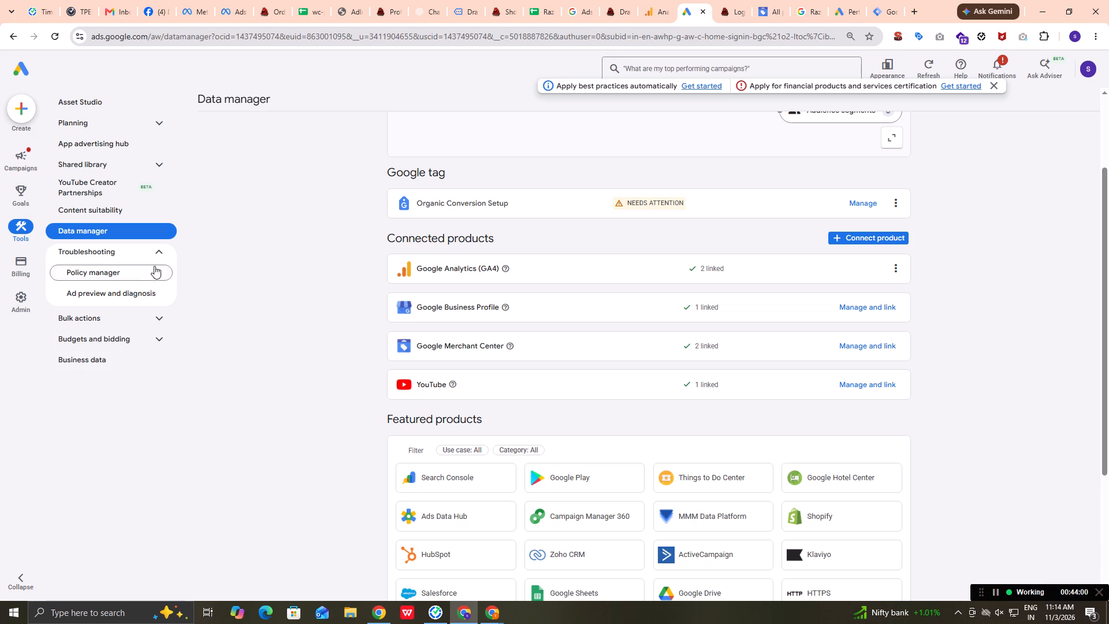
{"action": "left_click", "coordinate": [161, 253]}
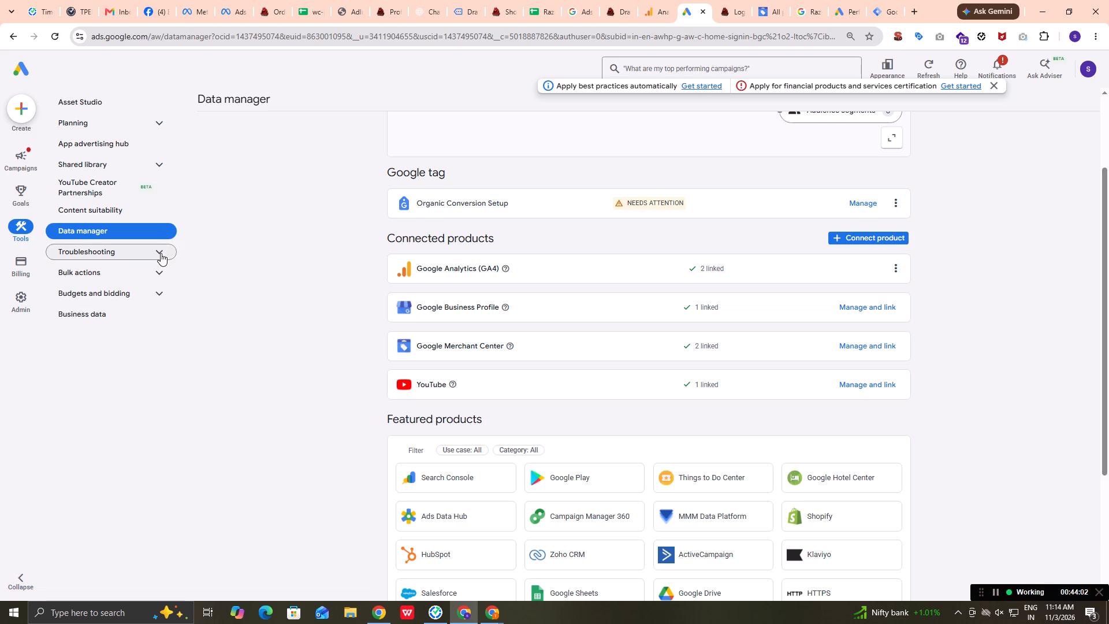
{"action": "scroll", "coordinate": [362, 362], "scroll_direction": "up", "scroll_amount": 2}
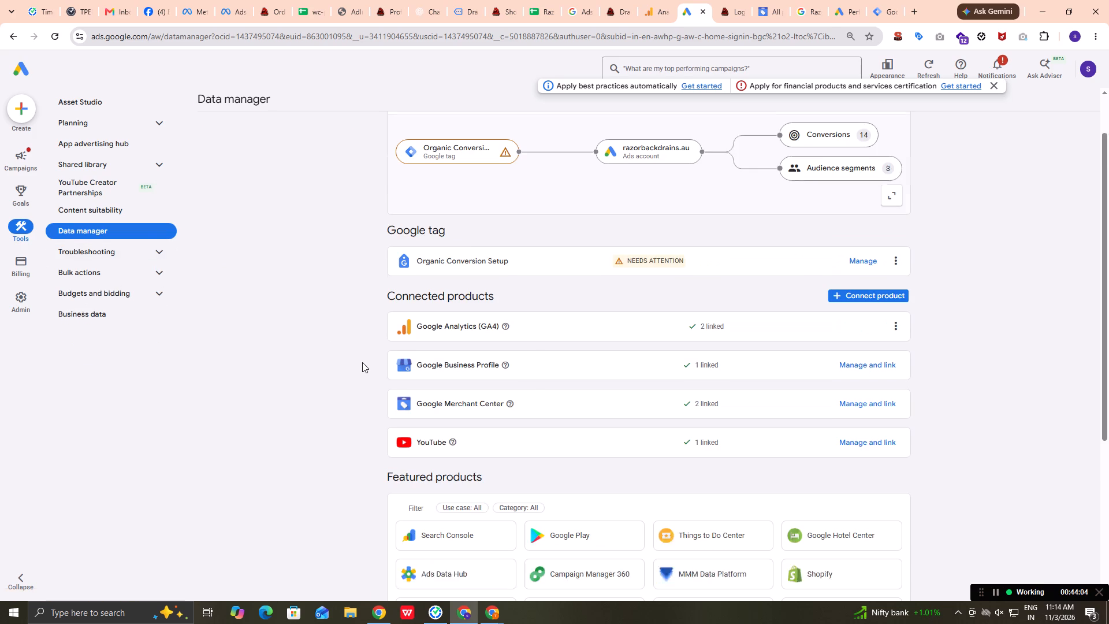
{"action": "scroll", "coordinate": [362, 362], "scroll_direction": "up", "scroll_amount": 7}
Return to the incognito search results and reread the AI Overview on finding competitors in Google Ads.
{"action": "left_click", "coordinate": [496, 606]}
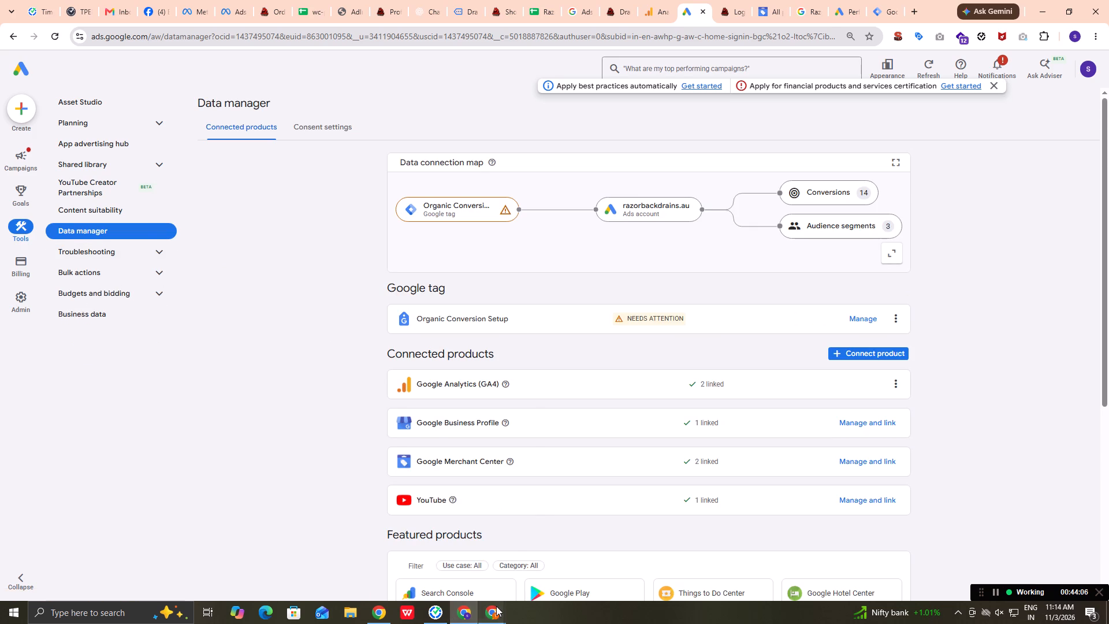
{"action": "left_click", "coordinate": [523, 589]}
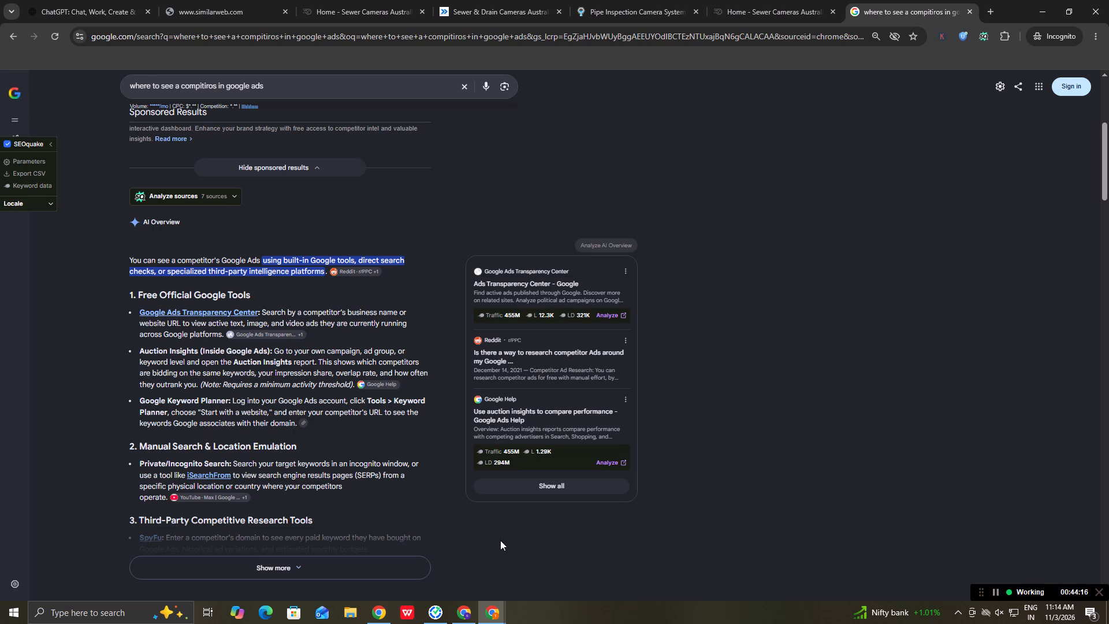
{"action": "left_click", "coordinate": [494, 619]}
Back in the Google Ads account, open the Auction insights report for all campaigns.
{"action": "left_click", "coordinate": [463, 613]}
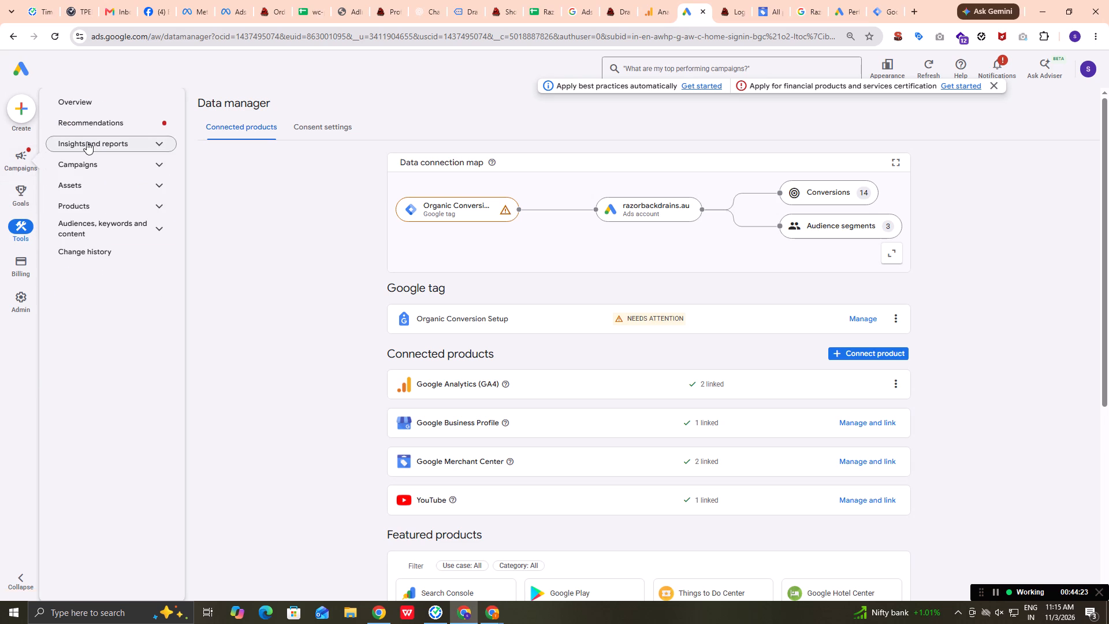
{"action": "left_click", "coordinate": [87, 142]}
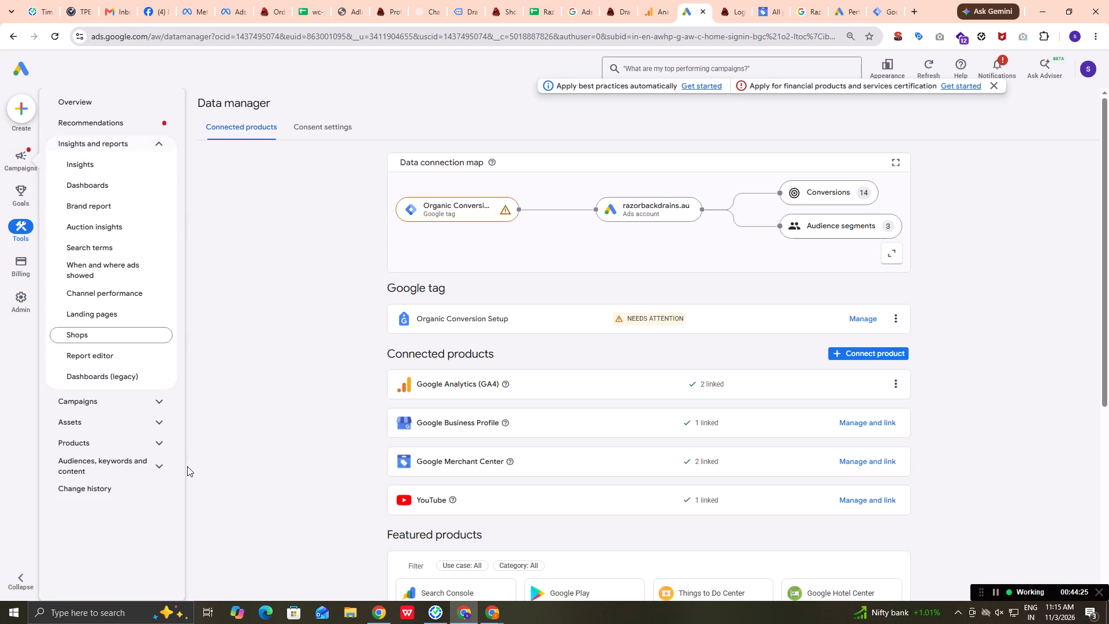
{"action": "left_click", "coordinate": [21, 154]}
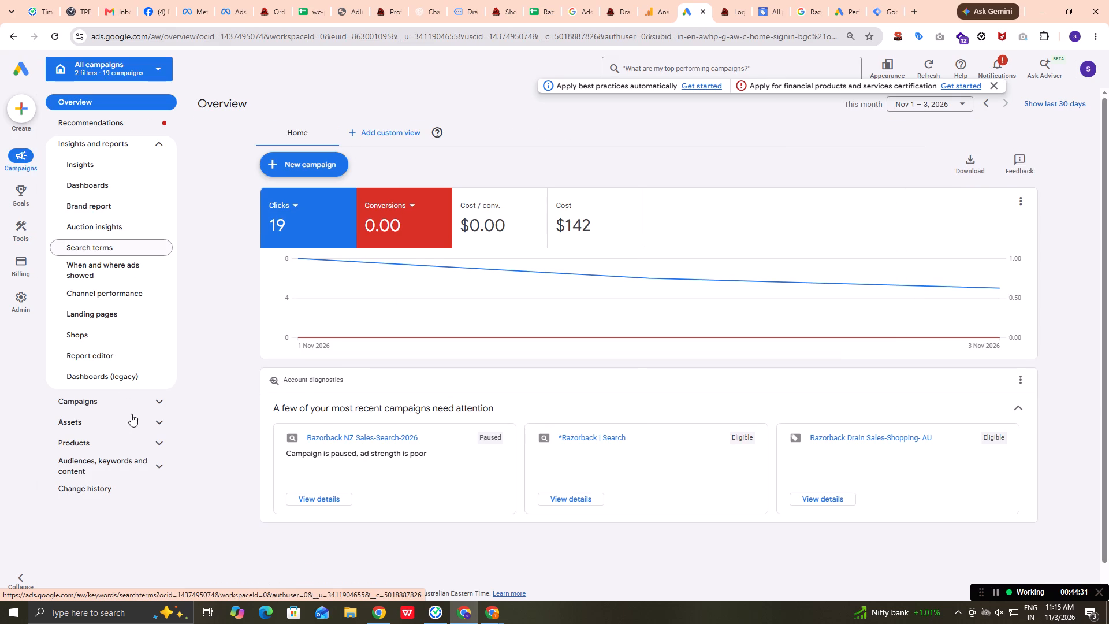
{"action": "left_click", "coordinate": [160, 402]}
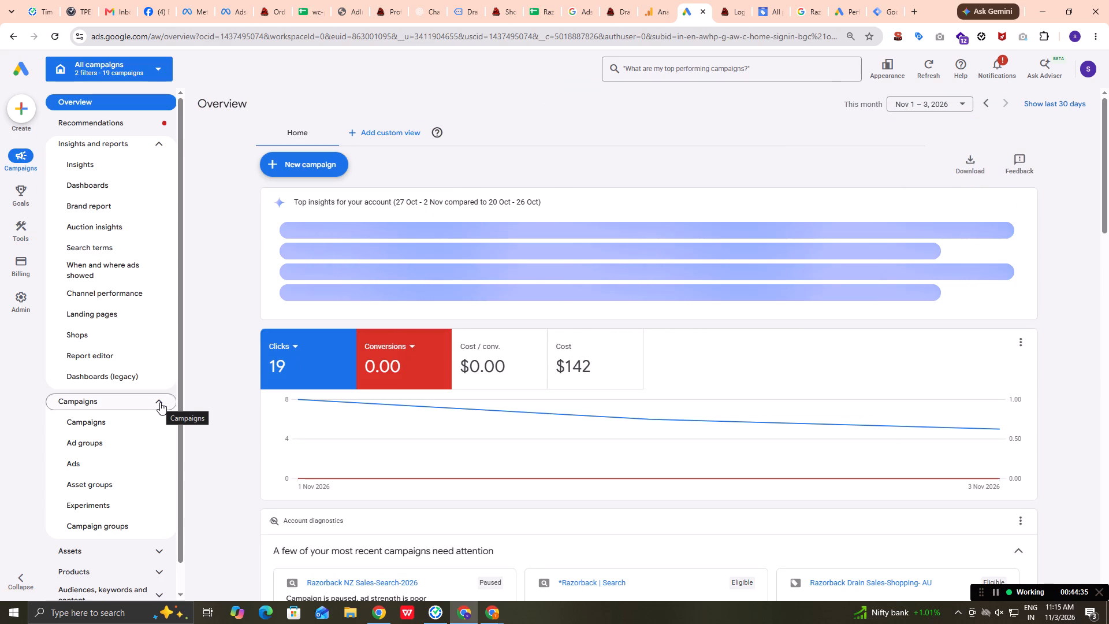
{"action": "left_click", "coordinate": [92, 159]}
{"action": "left_click", "coordinate": [98, 225]}
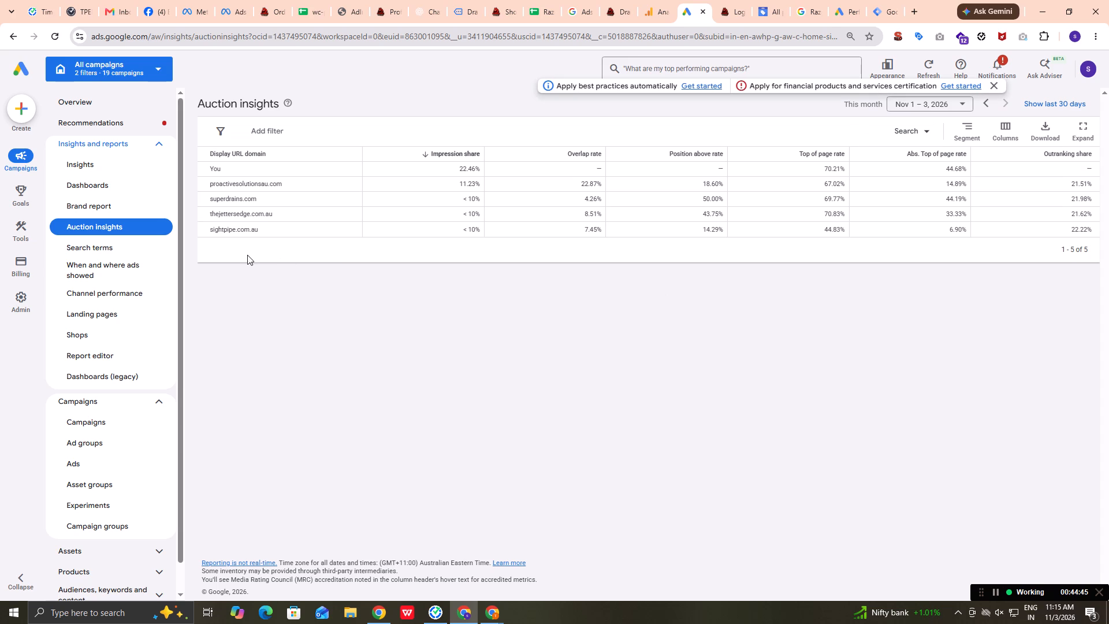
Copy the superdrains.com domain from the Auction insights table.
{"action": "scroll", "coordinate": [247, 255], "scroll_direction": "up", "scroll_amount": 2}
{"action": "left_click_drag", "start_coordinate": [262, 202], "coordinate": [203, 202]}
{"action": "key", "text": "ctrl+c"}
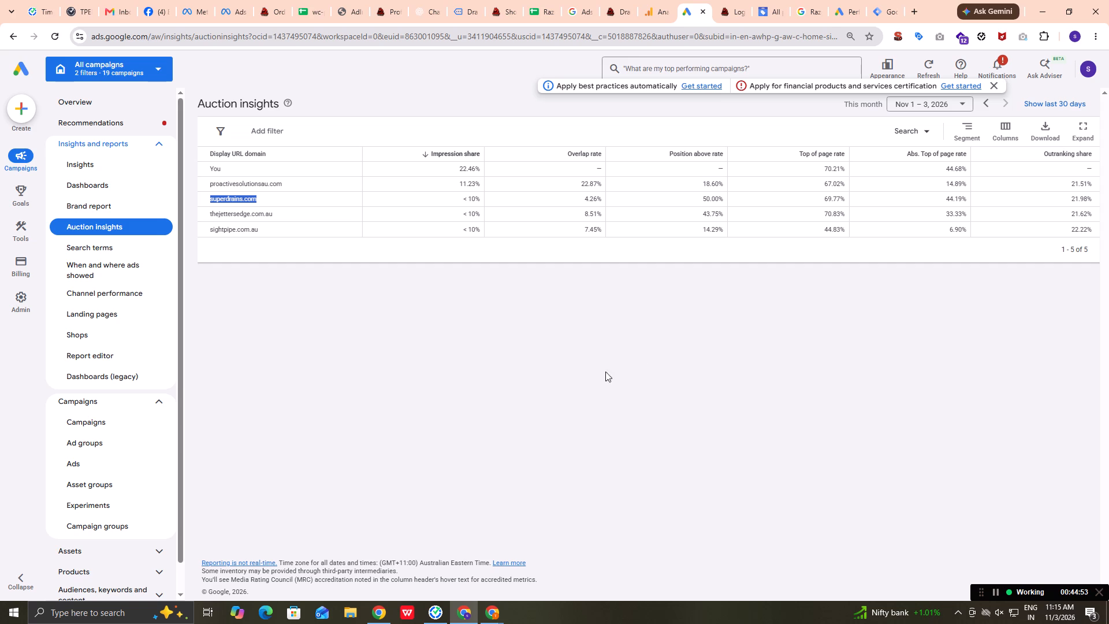
Set the Auction insights date range to Last 30 days.
{"action": "left_click", "coordinate": [947, 107]}
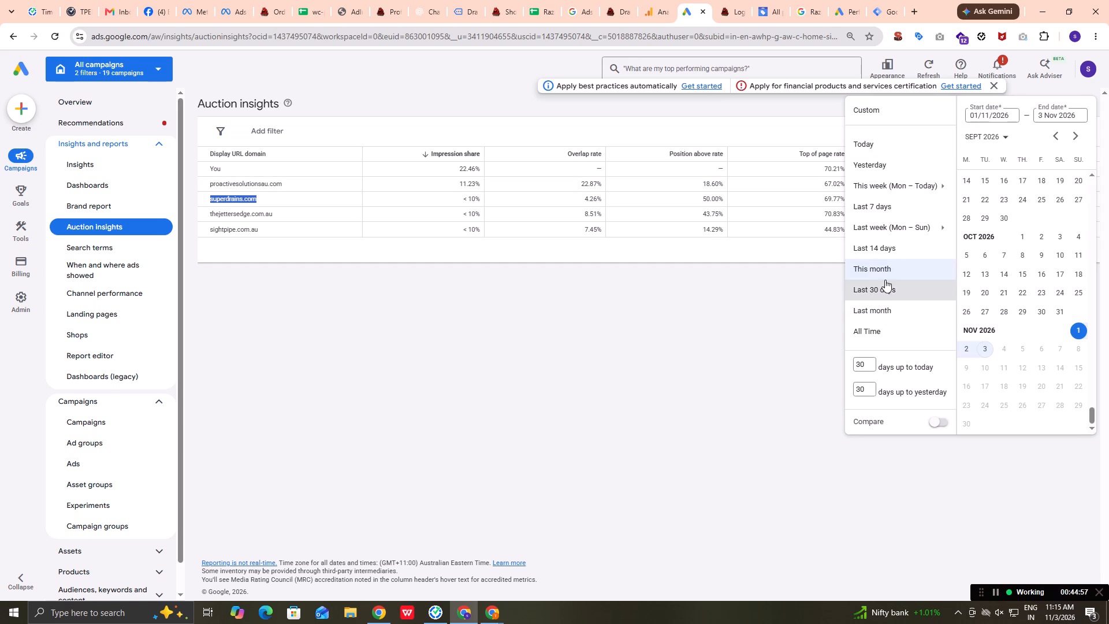
{"action": "left_click", "coordinate": [901, 289]}
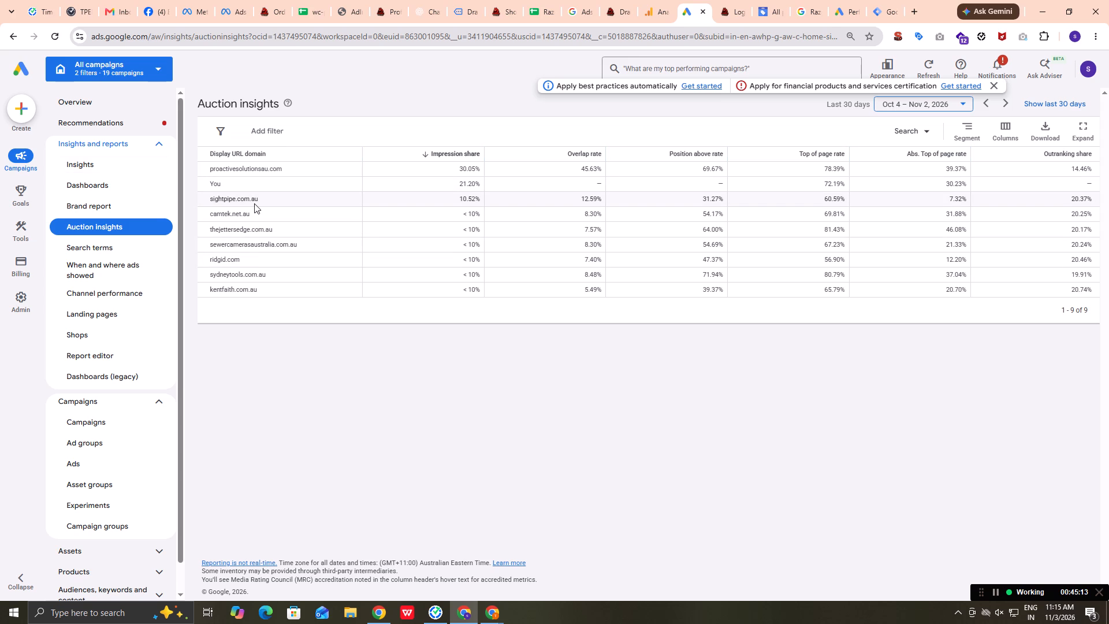
Copy the domain sightpipe.com.au from Auction insights and open it in a new incognito tab, closing the search results tab.
{"action": "left_click_drag", "start_coordinate": [270, 202], "coordinate": [159, 196]}
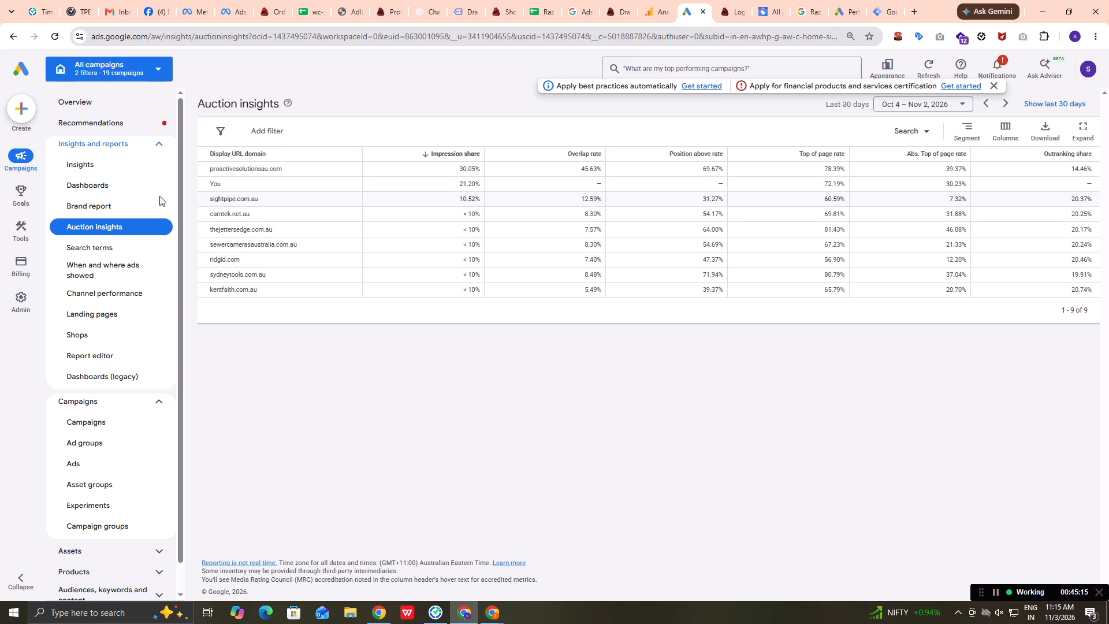
{"action": "left_click_drag", "start_coordinate": [159, 196], "coordinate": [195, 206]}
{"action": "key", "text": "ctrl+c"}
{"action": "key", "text": "alt+Tab"}
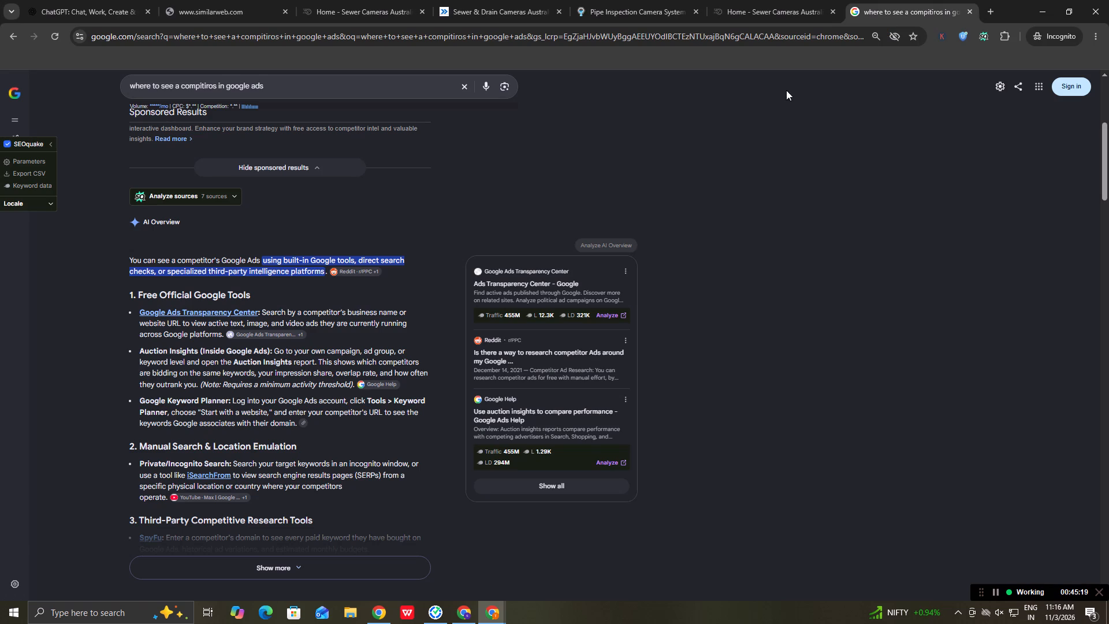
{"action": "left_click", "coordinate": [972, 10]}
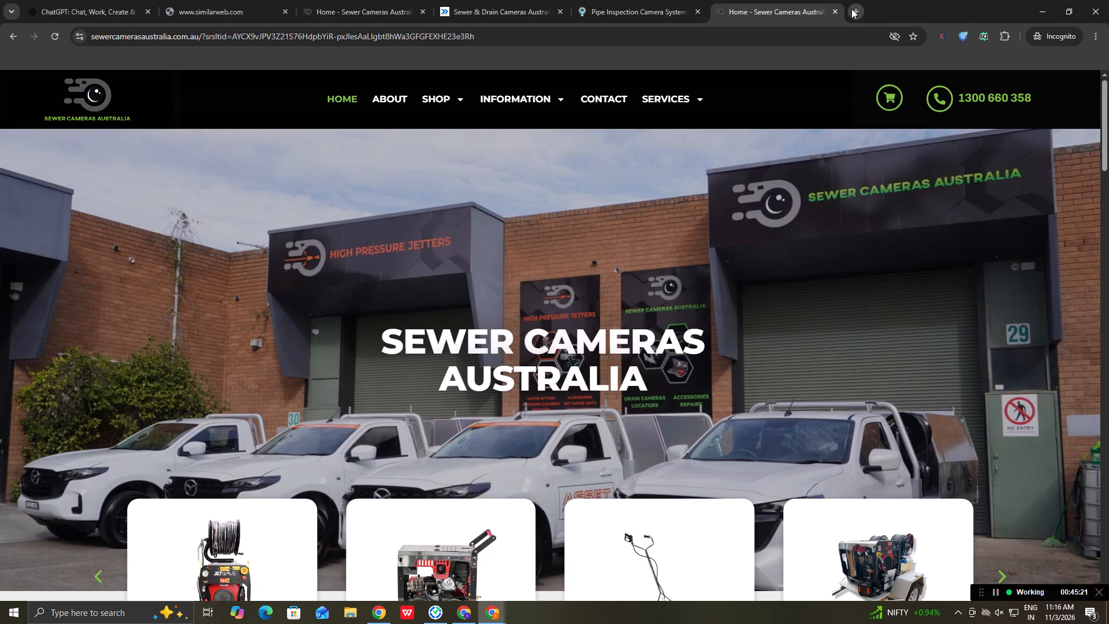
{"action": "left_click", "coordinate": [854, 9]}
{"action": "key", "text": "ctrl+v"}
{"action": "key", "text": "Return"}
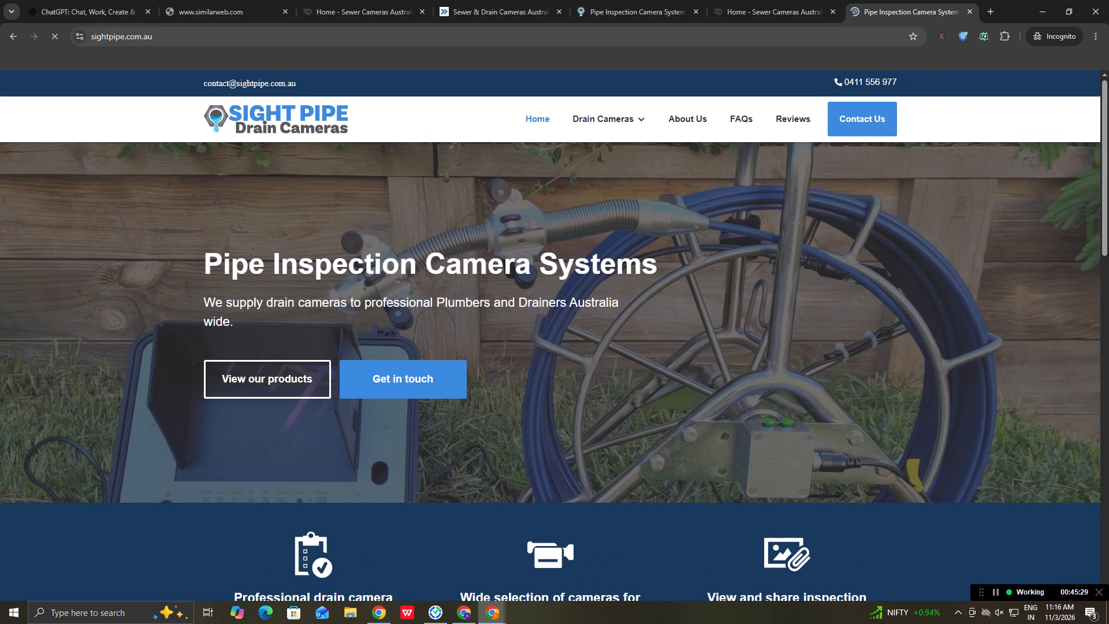
Copy the sightpipe.com.au address from its site and add it to the custom segment's similar-websites URLs in Google Ads.
{"action": "triple_click", "coordinate": [191, 38]}
{"action": "key", "text": "ctrl+c"}
{"action": "key", "text": "alt+Tab"}
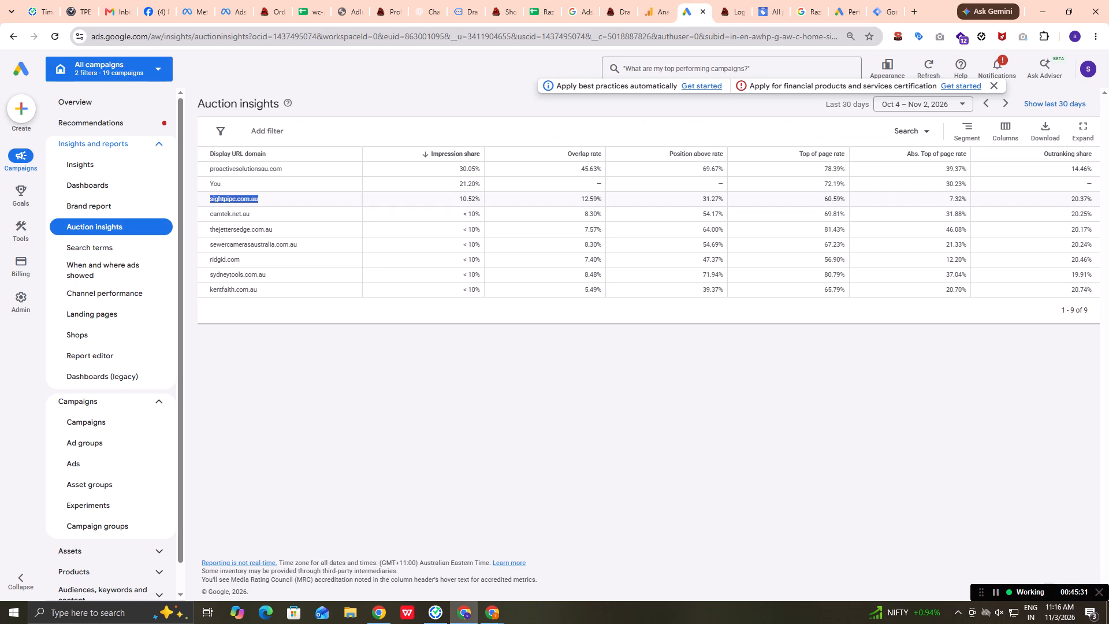
{"action": "key", "text": "alt+Tab"}
{"action": "key", "text": "alt+Tab"}
{"action": "key", "text": "alt+Tab"}
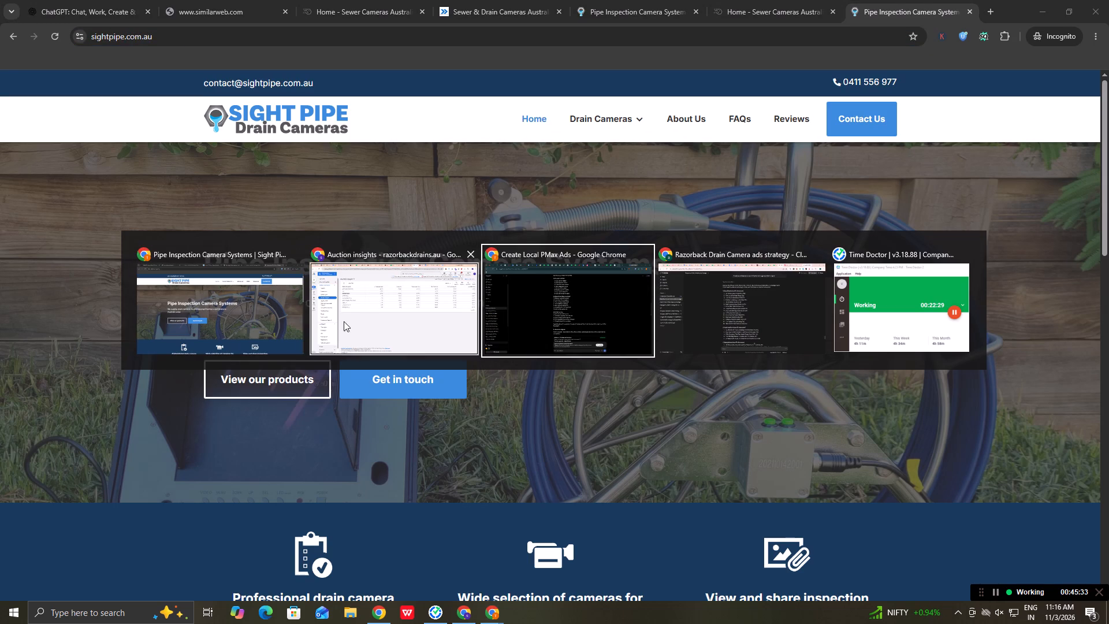
{"action": "left_click", "coordinate": [369, 317], "text": "alt"}
{"action": "left_click", "coordinate": [846, 0]}
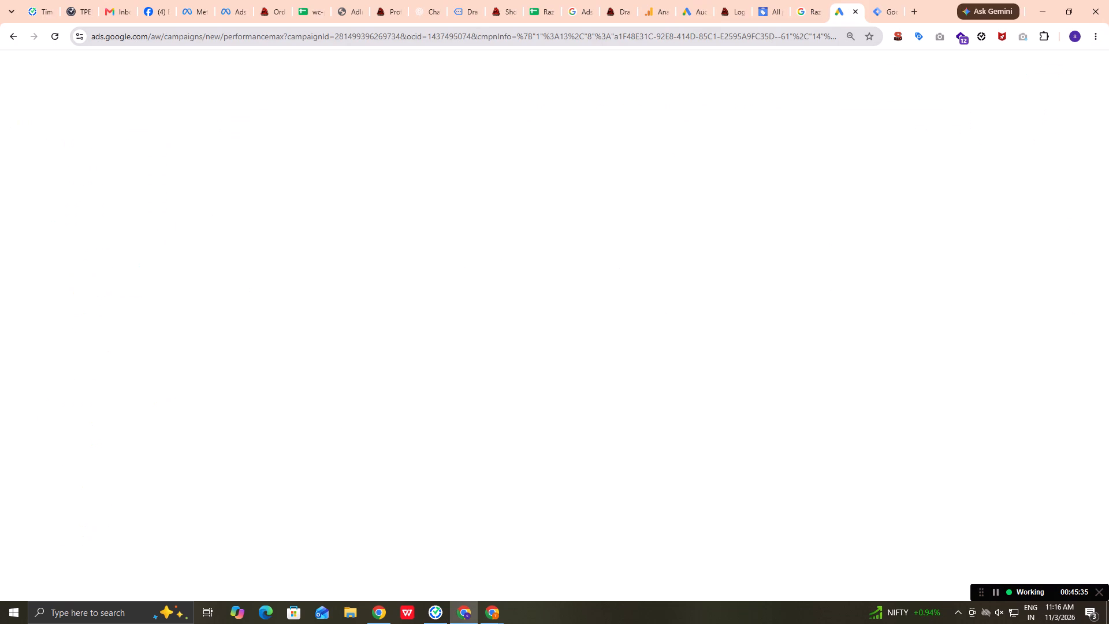
{"action": "left_click", "coordinate": [277, 354]}
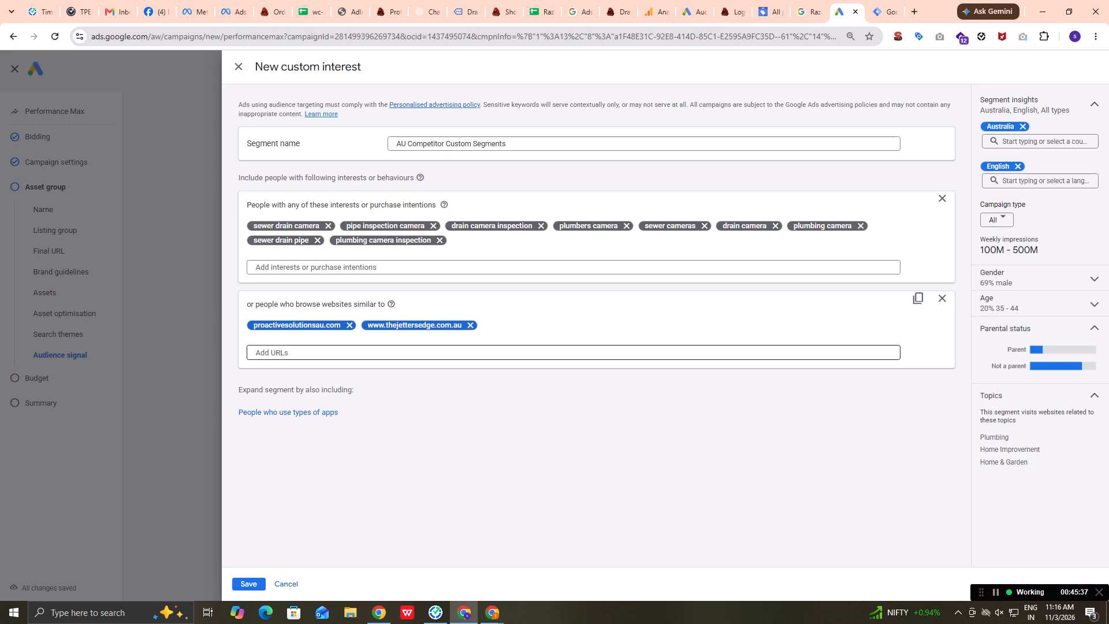
{"action": "key", "text": "ctrl+v"}
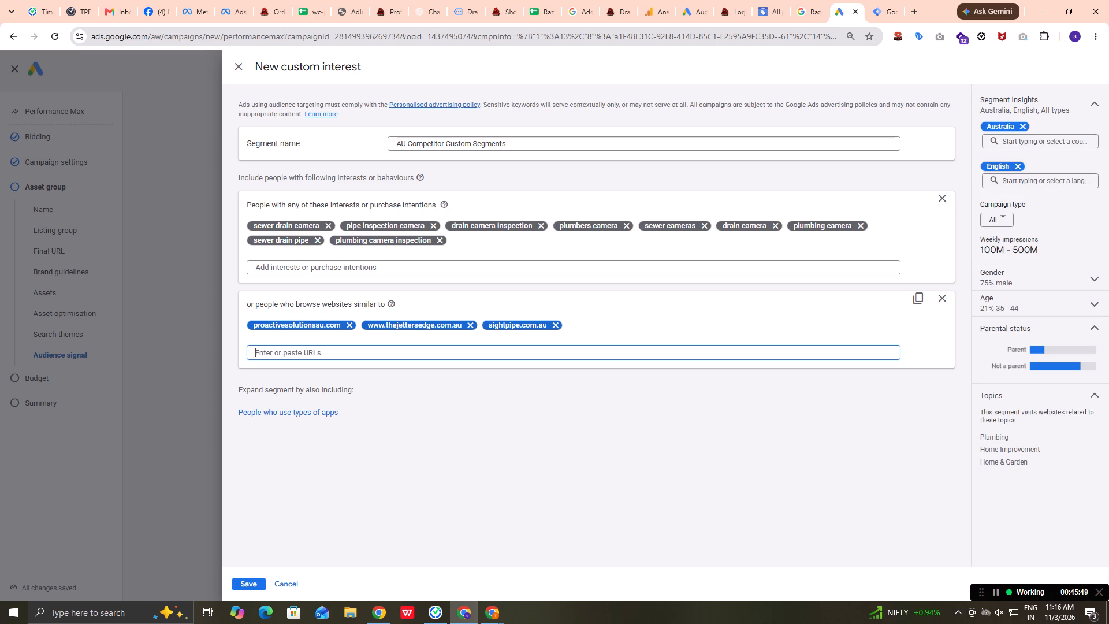
{"action": "left_click_drag", "start_coordinate": [385, 303], "coordinate": [254, 304]}
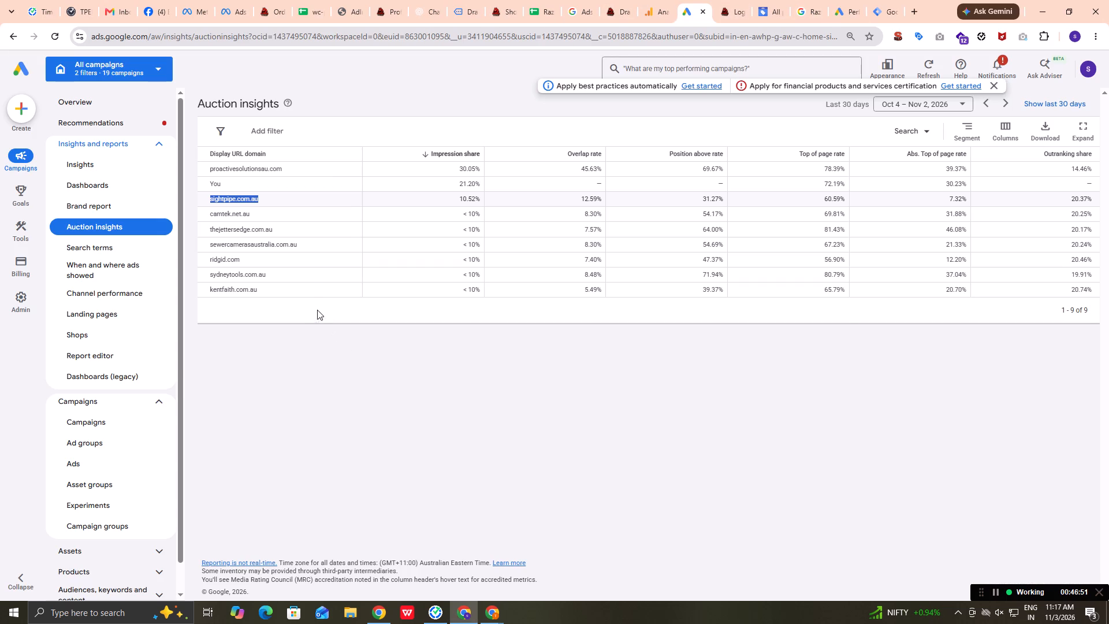
{"action": "key", "text": "alt+Tab"}
{"action": "key", "text": "alt+Tab"}
{"action": "key", "text": "alt+Tab"}
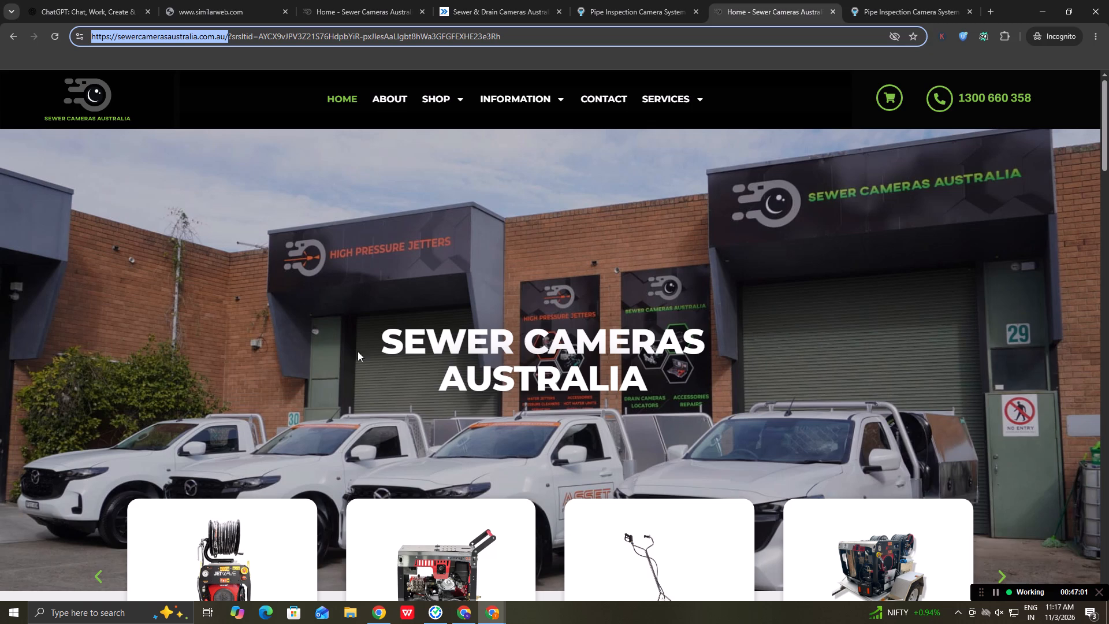
{"action": "key", "text": "alt+Tab"}
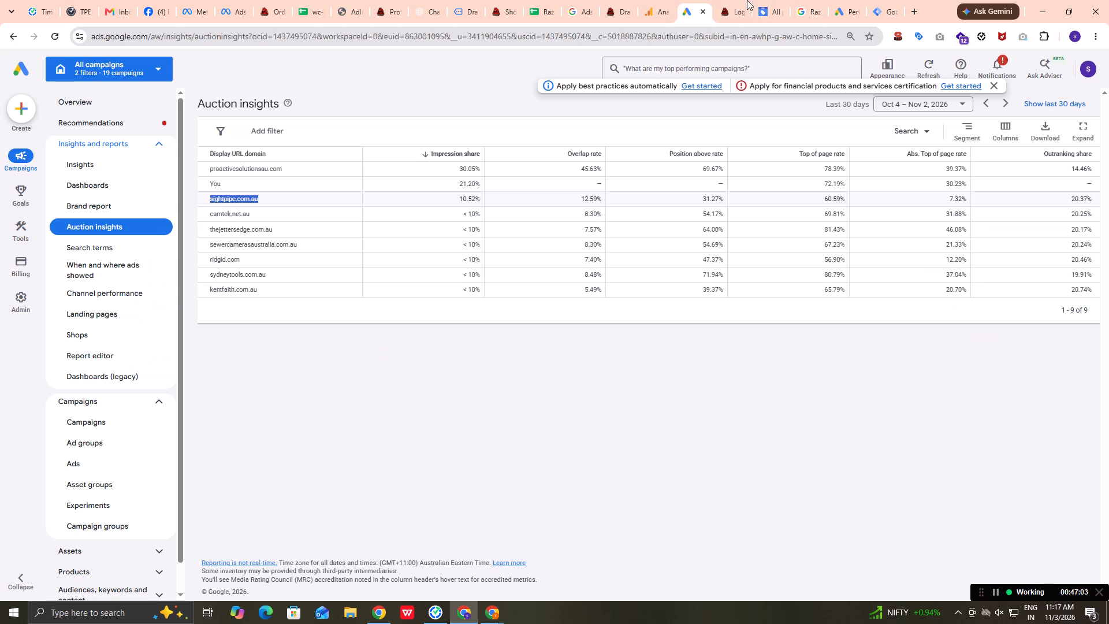
{"action": "left_click", "coordinate": [842, 0]}
{"action": "left_click", "coordinate": [333, 352]}
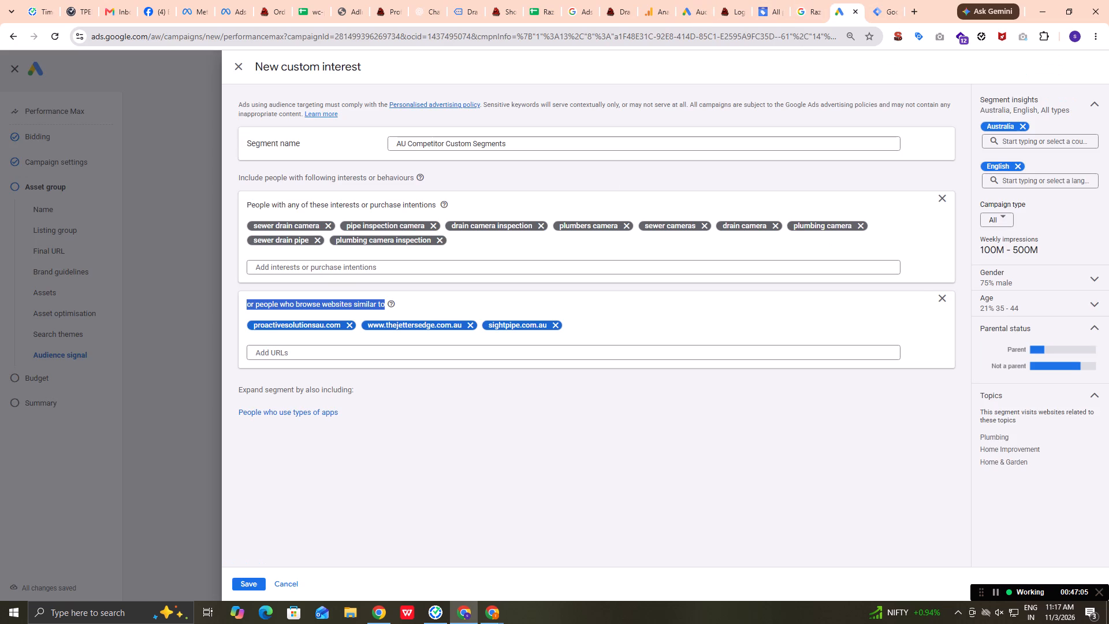
{"action": "key", "text": "ctrl+v"}
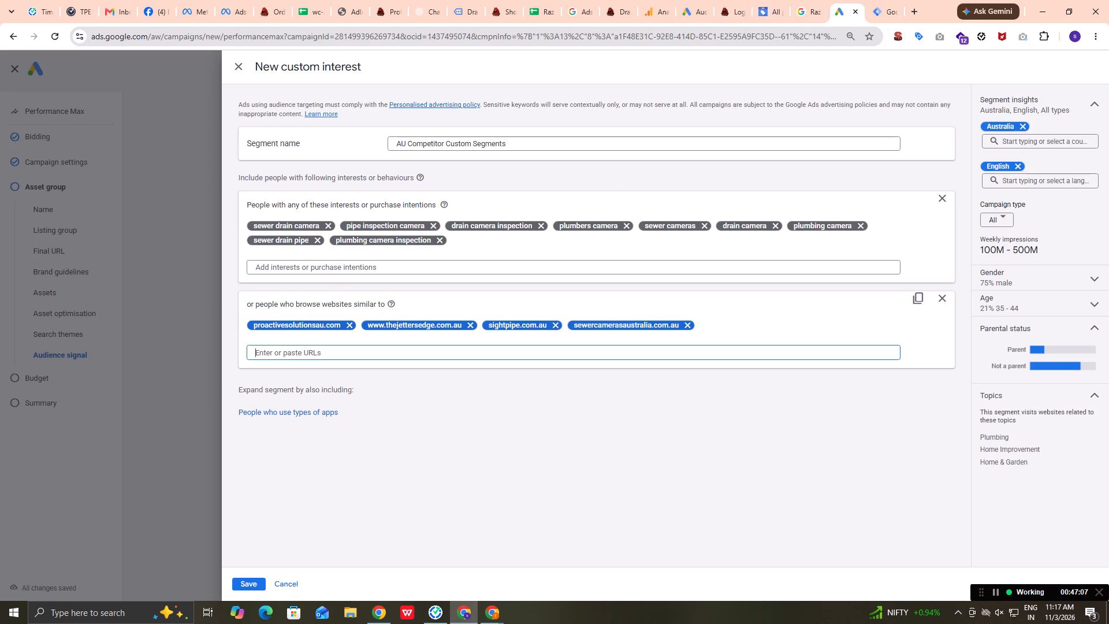
{"action": "left_click", "coordinate": [256, 581]}
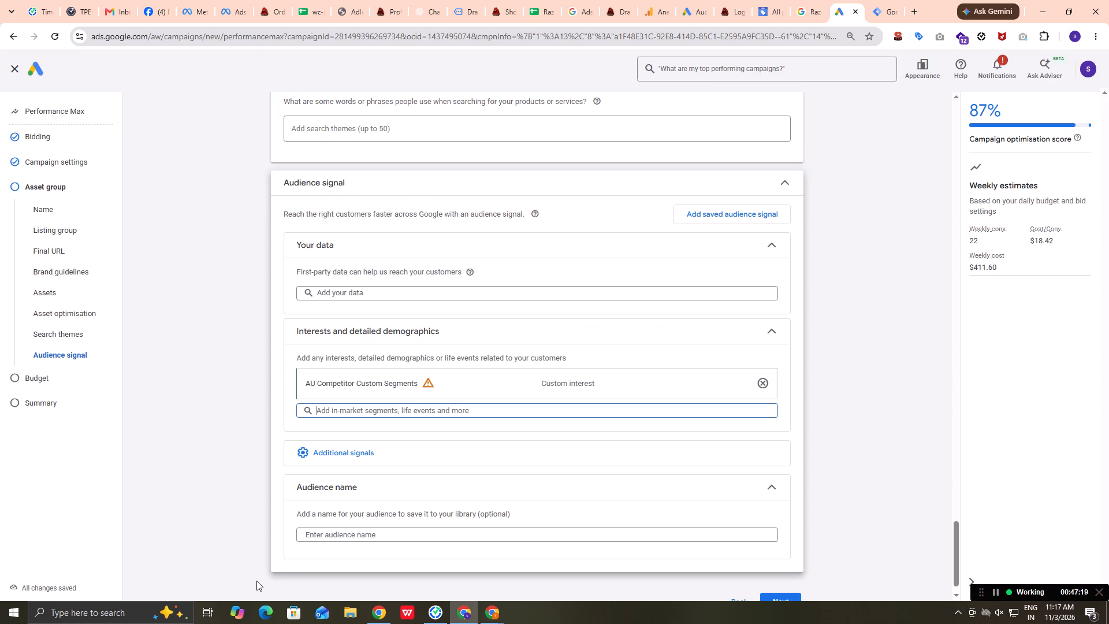
Inspect the alert beside the AU Competitor Custom Segments entry in the audience signal.
{"action": "left_click", "coordinate": [427, 383]}
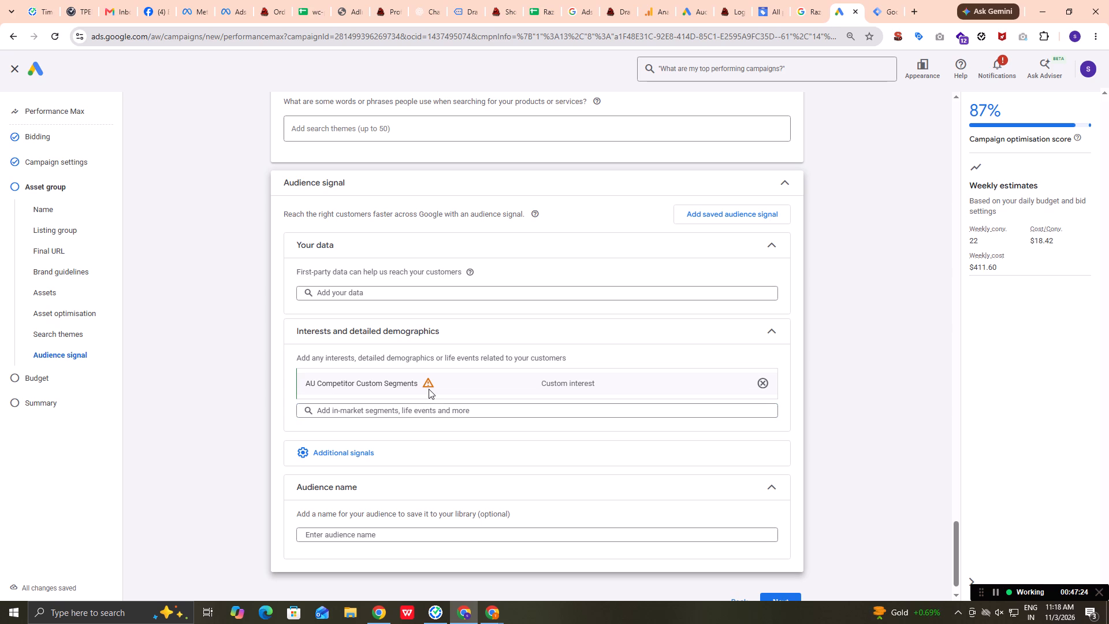
{"action": "left_click", "coordinate": [429, 386]}
Add the suggested in-market segments Plumbing Services and Drain and Pipe Cameras to the audience signal's interests and detailed demographics.
{"action": "left_click", "coordinate": [415, 410]}
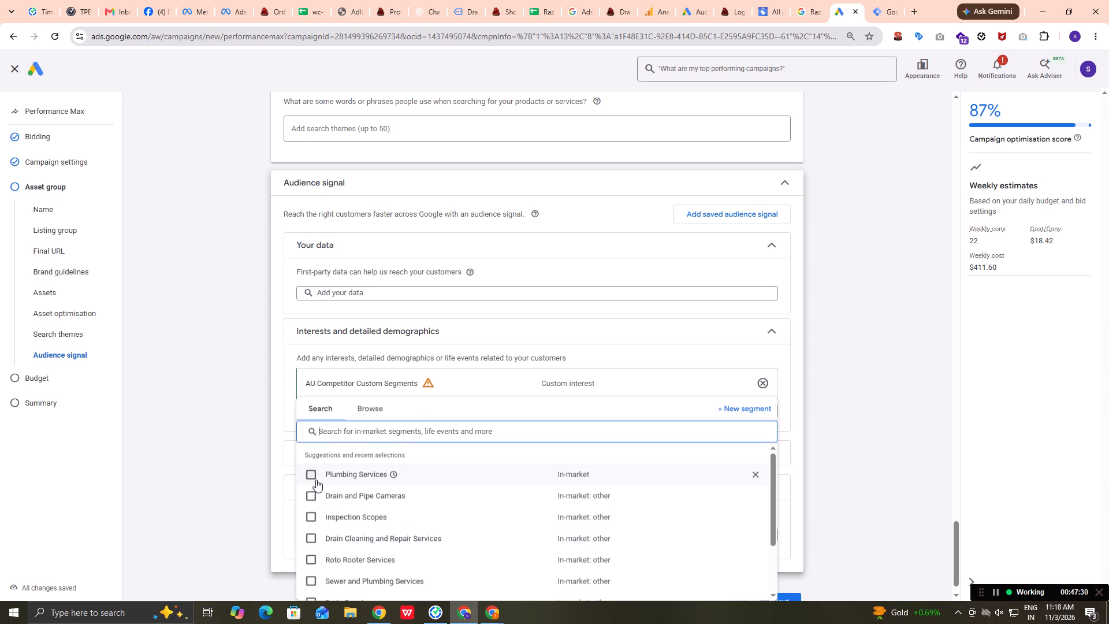
{"action": "left_click", "coordinate": [311, 476]}
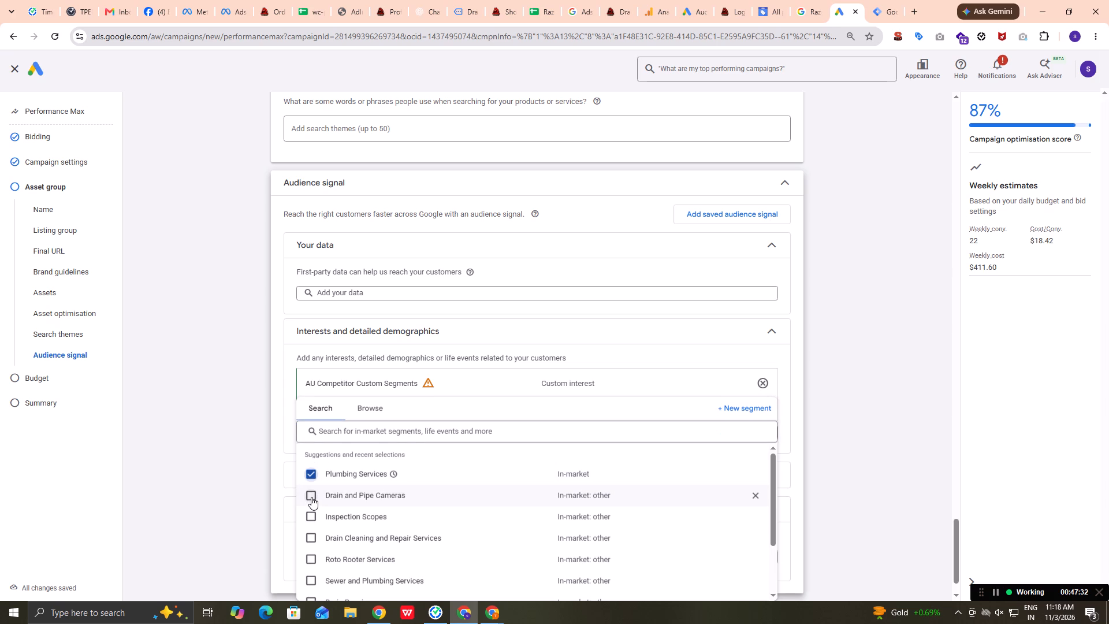
{"action": "left_click", "coordinate": [313, 495]}
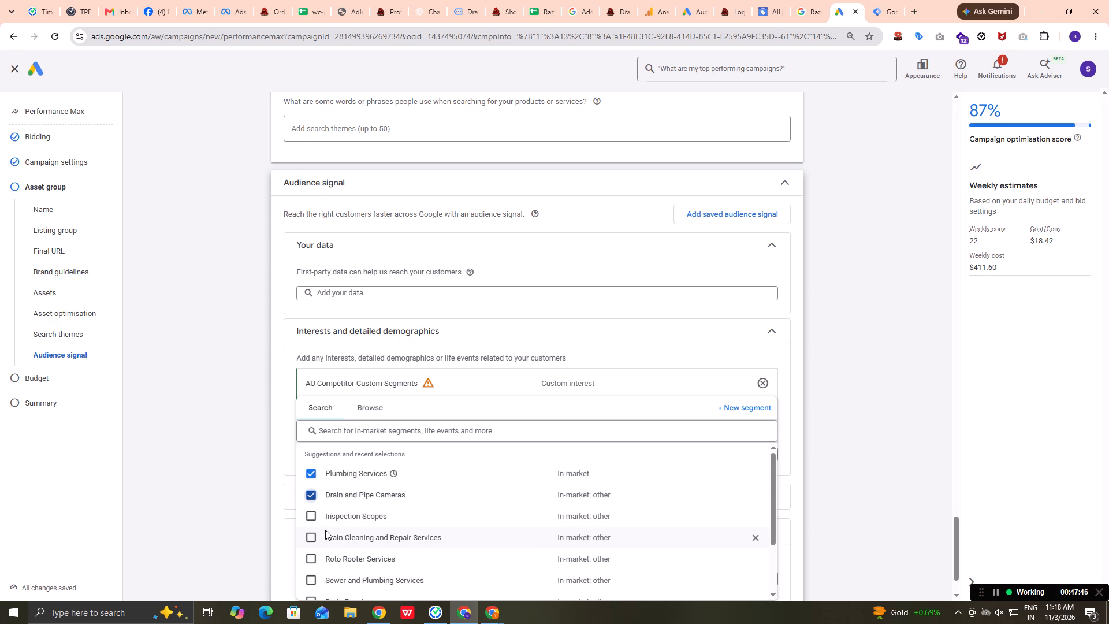
{"action": "scroll", "coordinate": [325, 530], "scroll_direction": "down", "scroll_amount": 1}
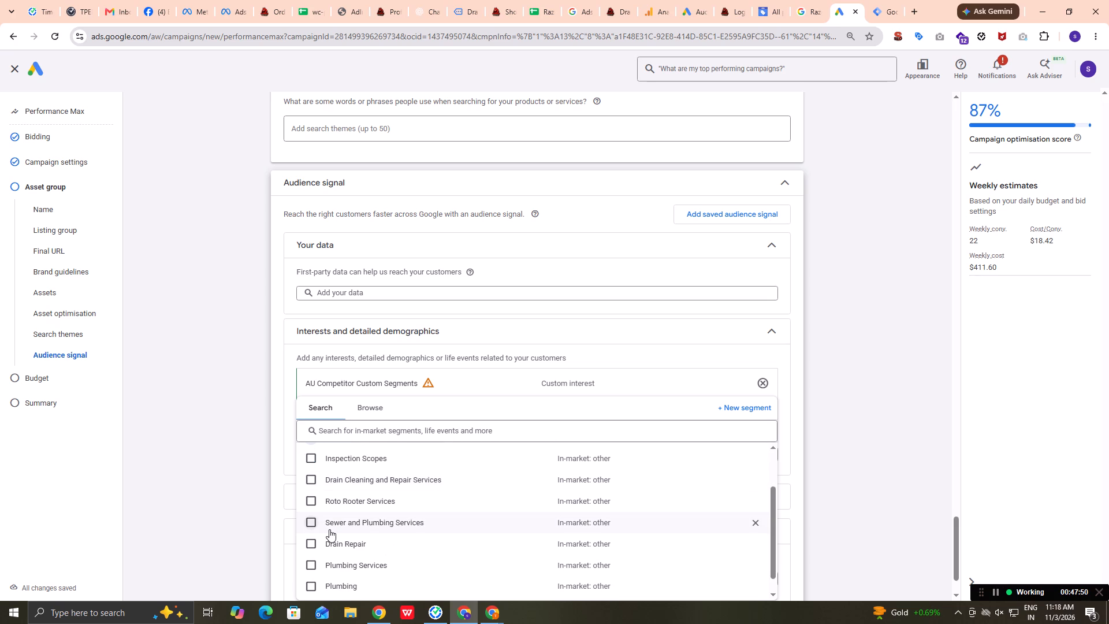
{"action": "scroll", "coordinate": [329, 529], "scroll_direction": "down", "scroll_amount": 3}
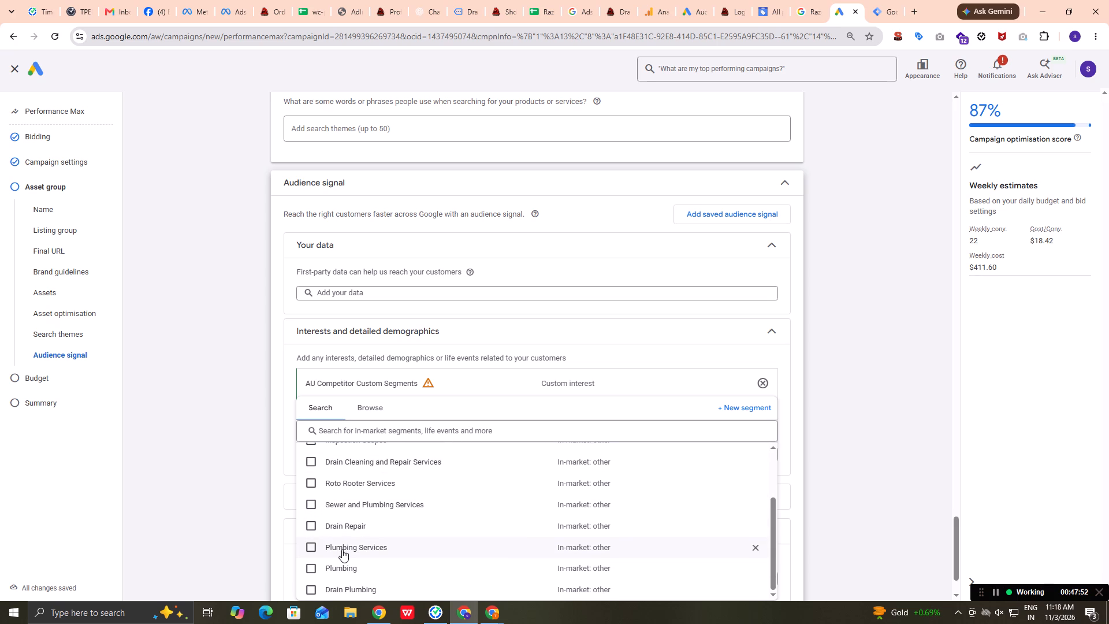
{"action": "scroll", "coordinate": [342, 549], "scroll_direction": "down", "scroll_amount": 1}
{"action": "scroll", "coordinate": [409, 588], "scroll_direction": "down", "scroll_amount": 3}
{"action": "scroll", "coordinate": [994, 512], "scroll_direction": "down", "scroll_amount": 3}
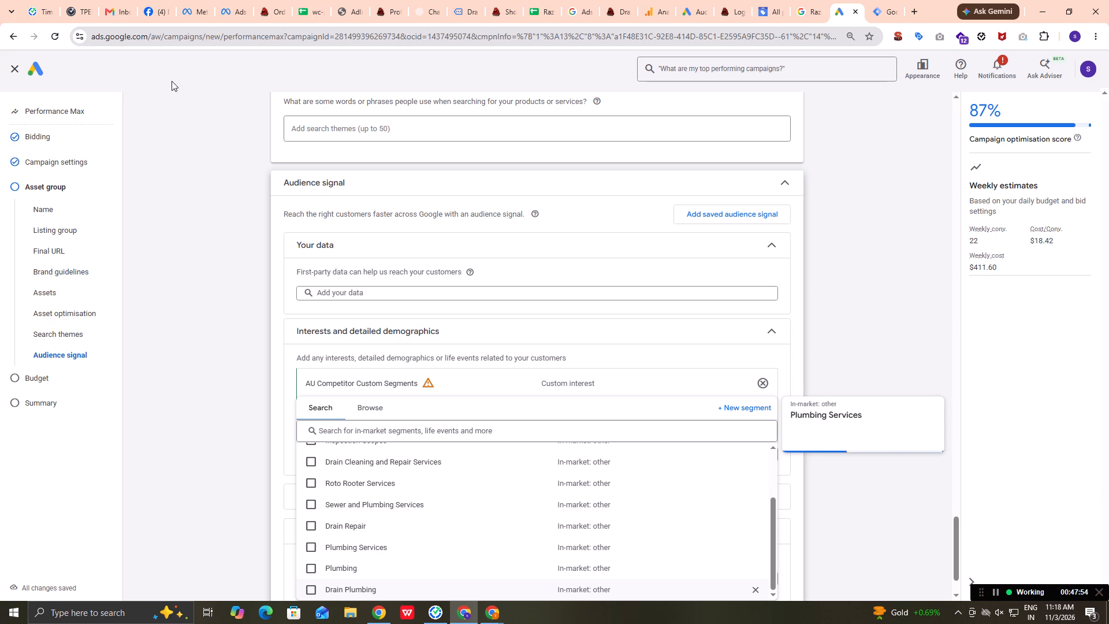
{"action": "left_click_drag", "start_coordinate": [959, 545], "coordinate": [955, 580]}
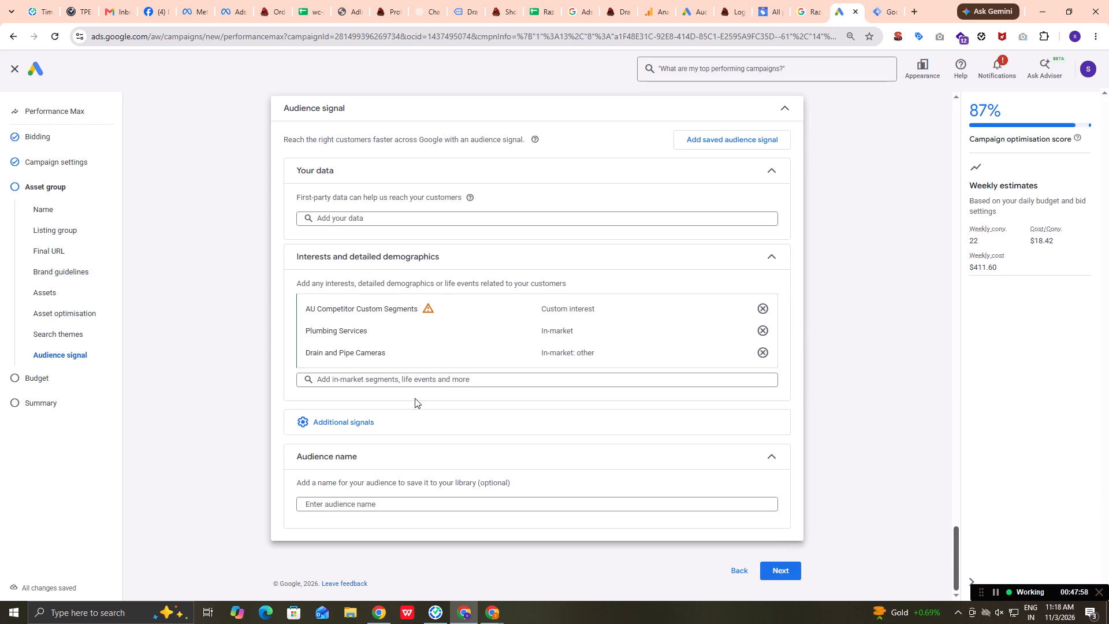
Expand the audience signal's additional signals to open the demographics settings.
{"action": "left_click", "coordinate": [371, 503]}
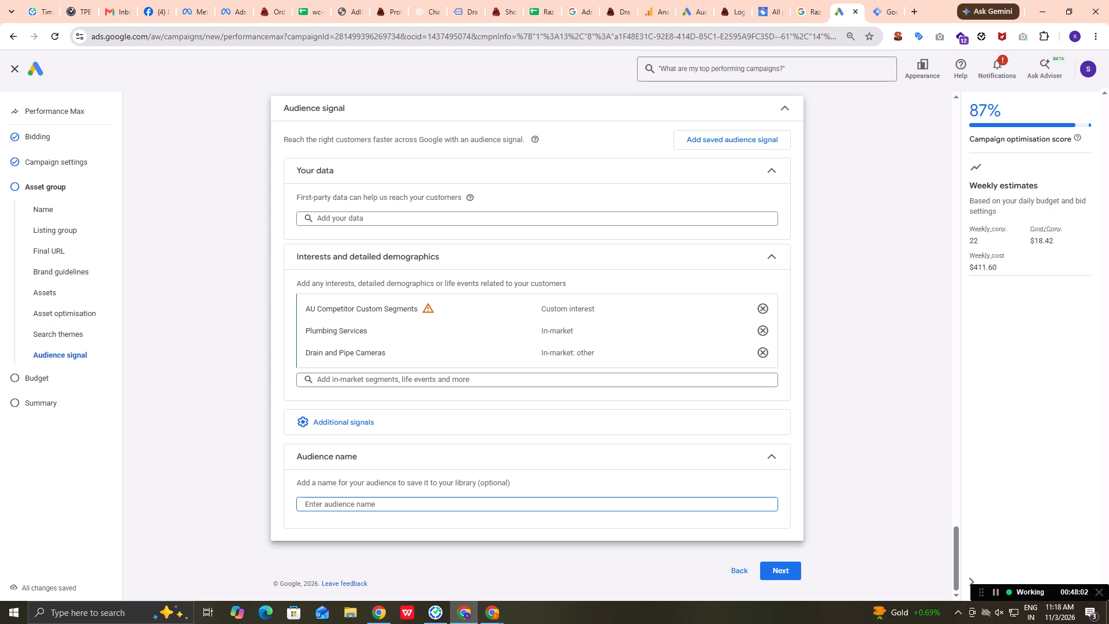
{"action": "left_click", "coordinate": [351, 424]}
{"action": "left_click", "coordinate": [360, 436]}
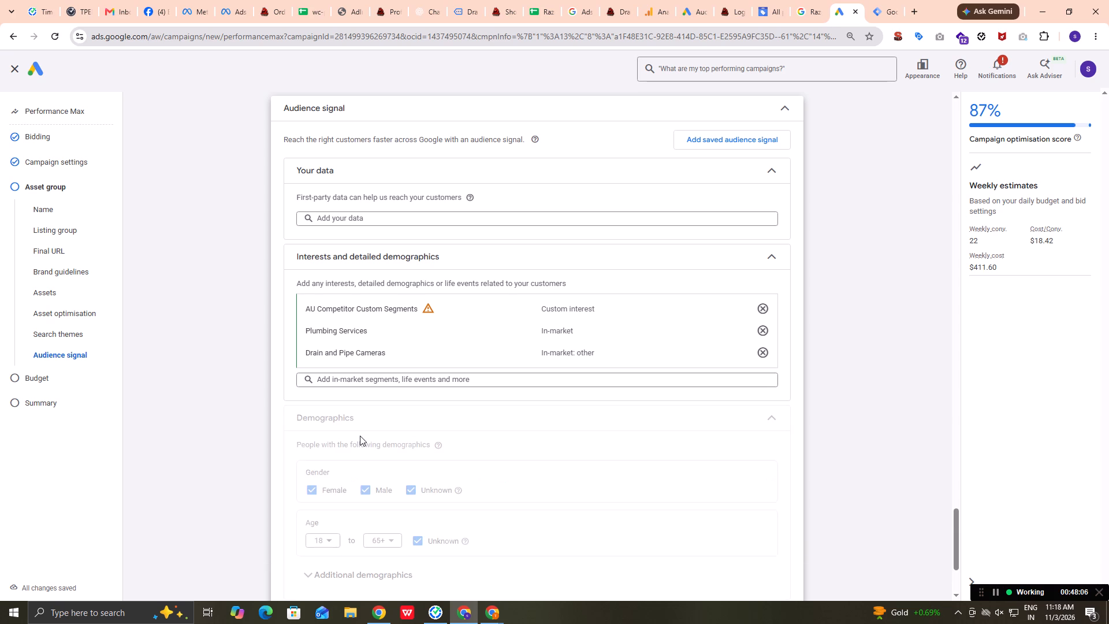
Set the audience signal's demographic age range to 25 to 54.
{"action": "scroll", "coordinate": [360, 436], "scroll_direction": "down", "scroll_amount": 1}
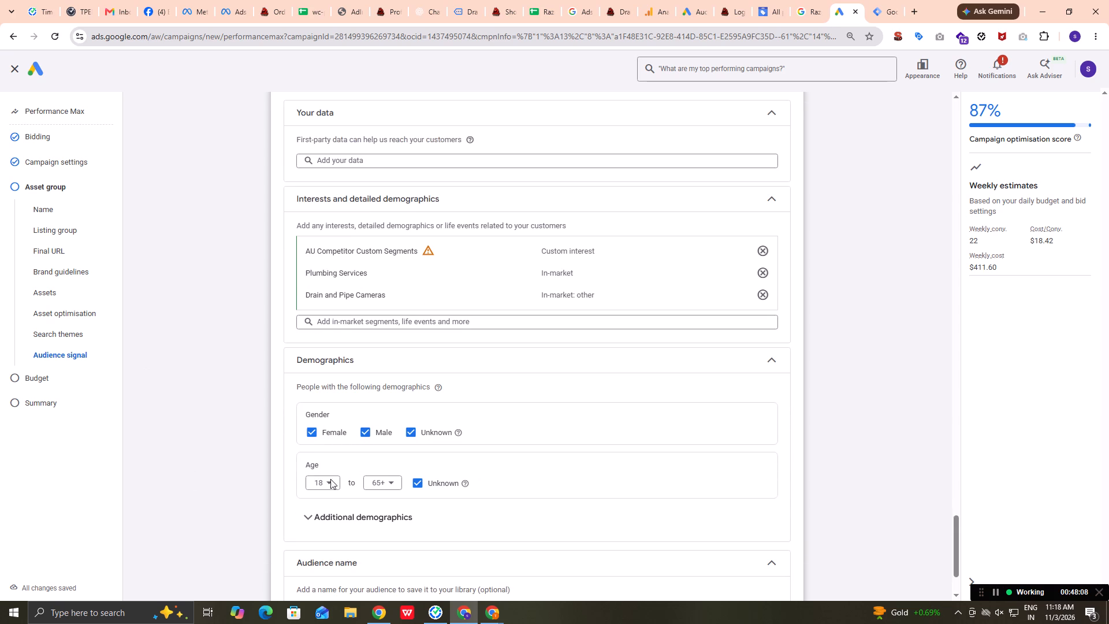
{"action": "left_click", "coordinate": [329, 482]}
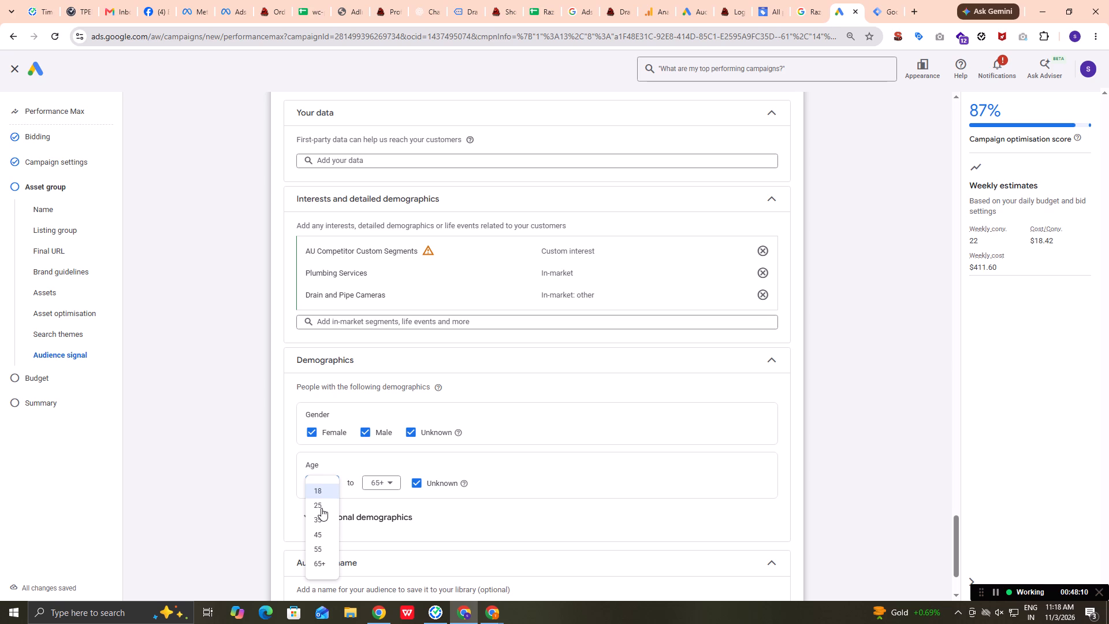
{"action": "left_click", "coordinate": [321, 508]}
{"action": "left_click", "coordinate": [389, 481]}
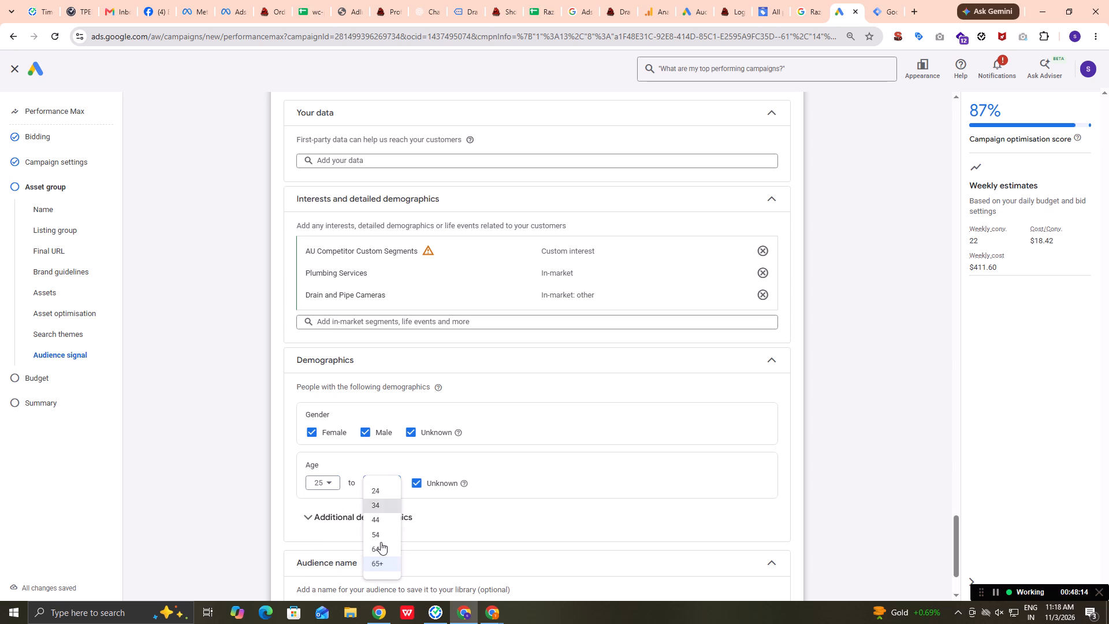
{"action": "left_click", "coordinate": [381, 539]}
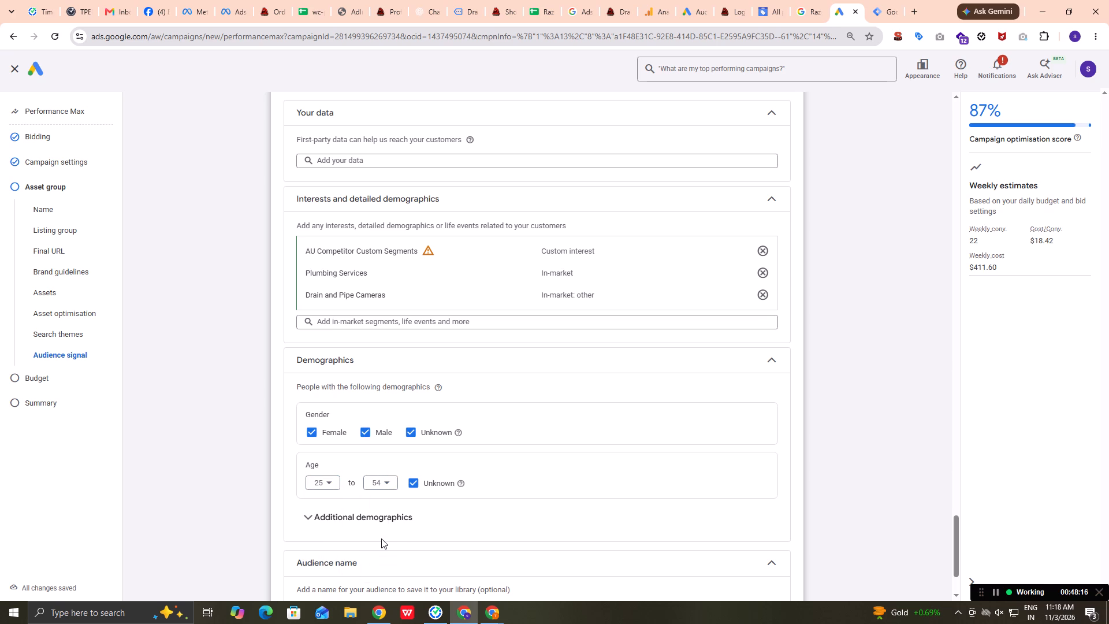
Expand the additional demographics and review the parental status and household income settings.
{"action": "scroll", "coordinate": [381, 538], "scroll_direction": "down", "scroll_amount": 1}
{"action": "left_click", "coordinate": [312, 460]}
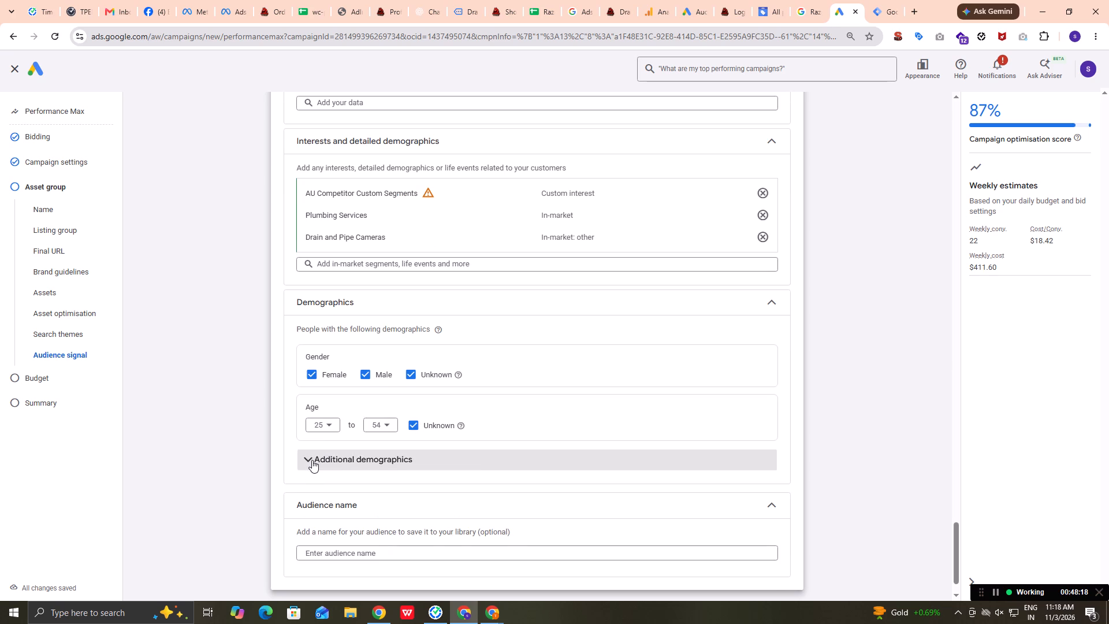
{"action": "scroll", "coordinate": [329, 495], "scroll_direction": "down", "scroll_amount": 1}
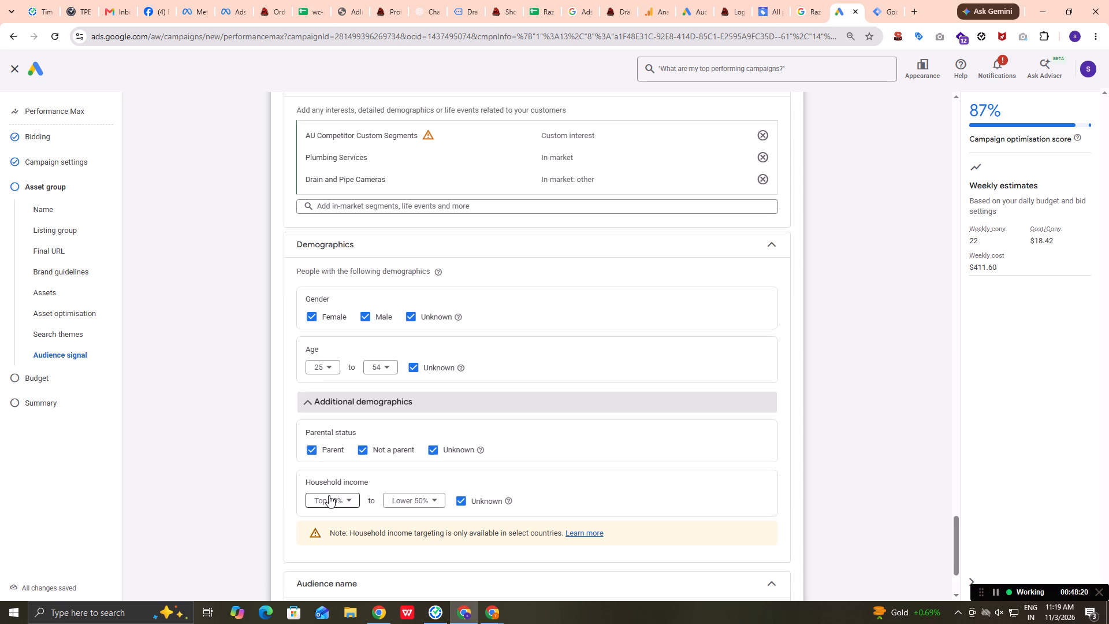
{"action": "scroll", "coordinate": [329, 495], "scroll_direction": "down", "scroll_amount": 2}
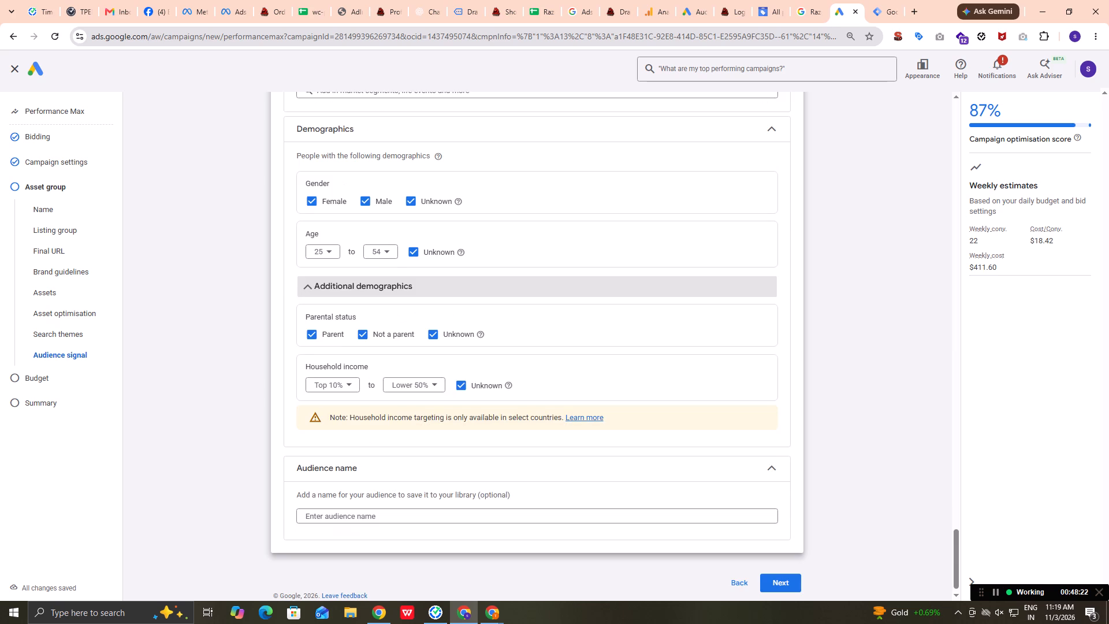
Recheck the alert beside the AU Competitor Custom Segments entry in the audience signal.
{"action": "scroll", "coordinate": [341, 481], "scroll_direction": "up", "scroll_amount": 2}
{"action": "scroll", "coordinate": [334, 363], "scroll_direction": "up", "scroll_amount": 3}
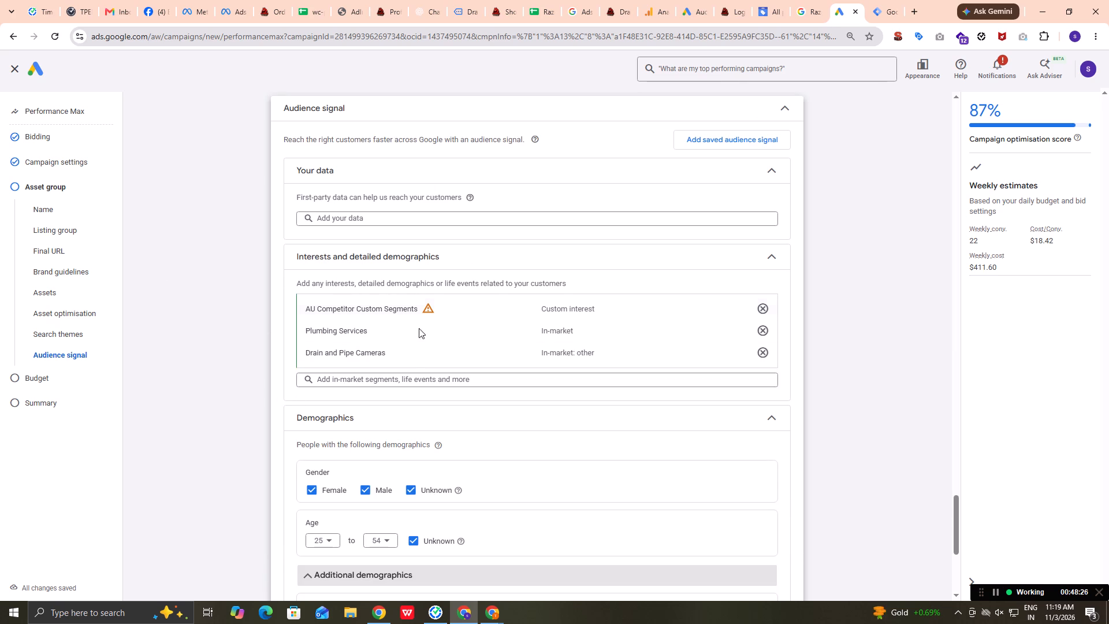
{"action": "left_click", "coordinate": [425, 308]}
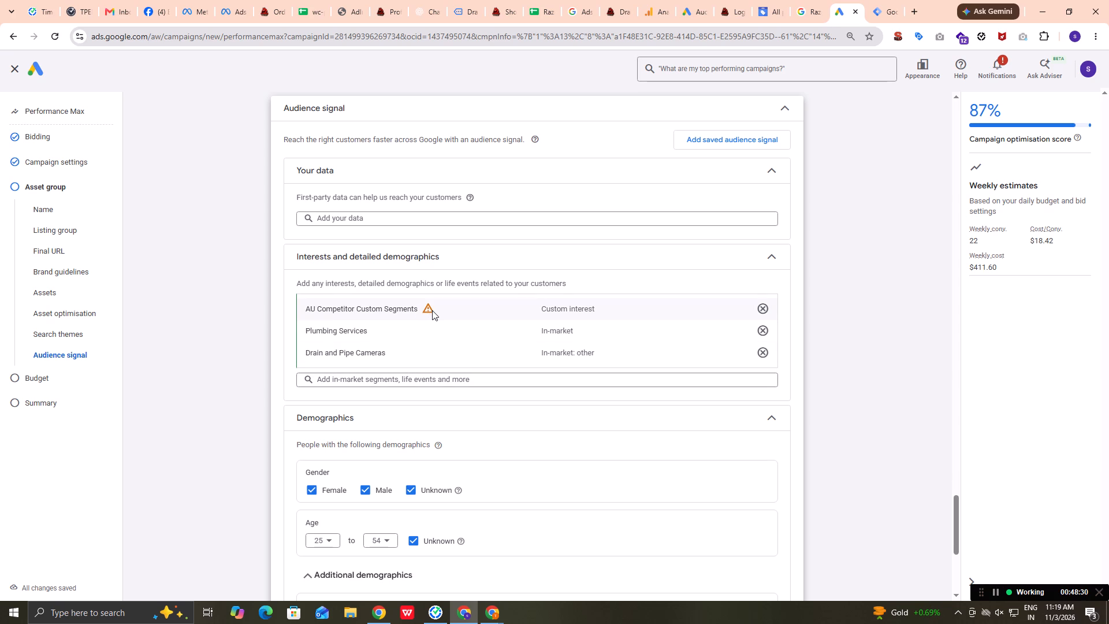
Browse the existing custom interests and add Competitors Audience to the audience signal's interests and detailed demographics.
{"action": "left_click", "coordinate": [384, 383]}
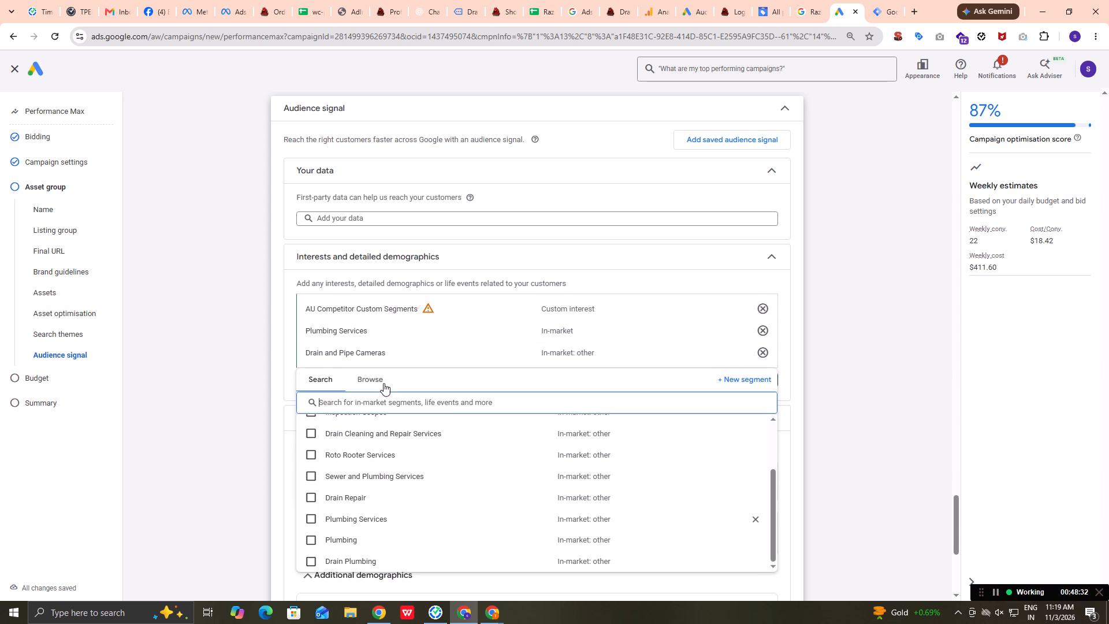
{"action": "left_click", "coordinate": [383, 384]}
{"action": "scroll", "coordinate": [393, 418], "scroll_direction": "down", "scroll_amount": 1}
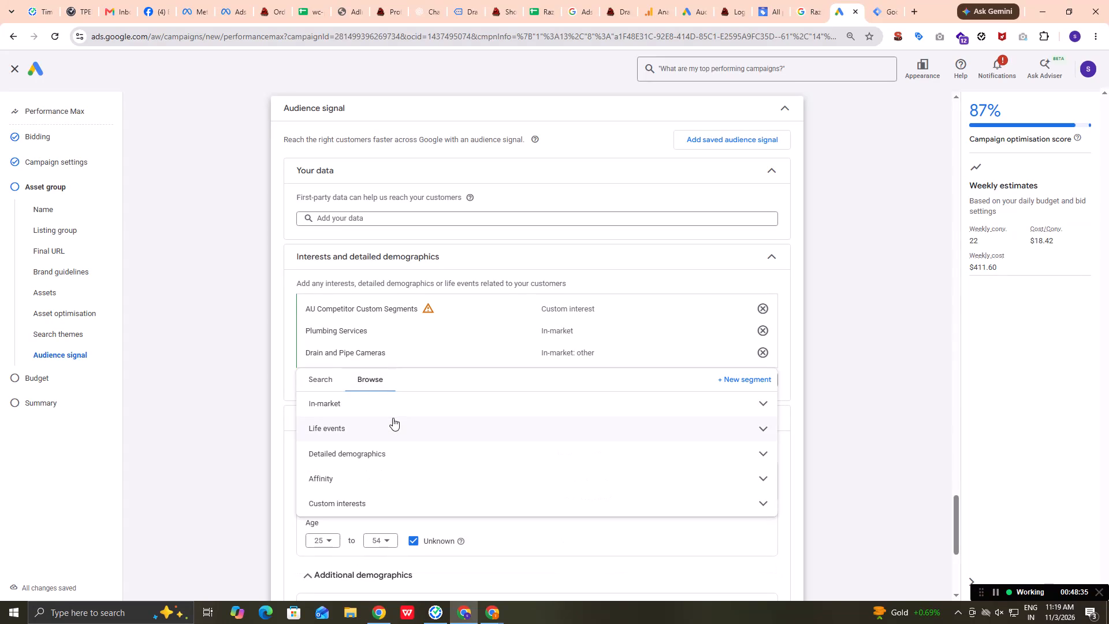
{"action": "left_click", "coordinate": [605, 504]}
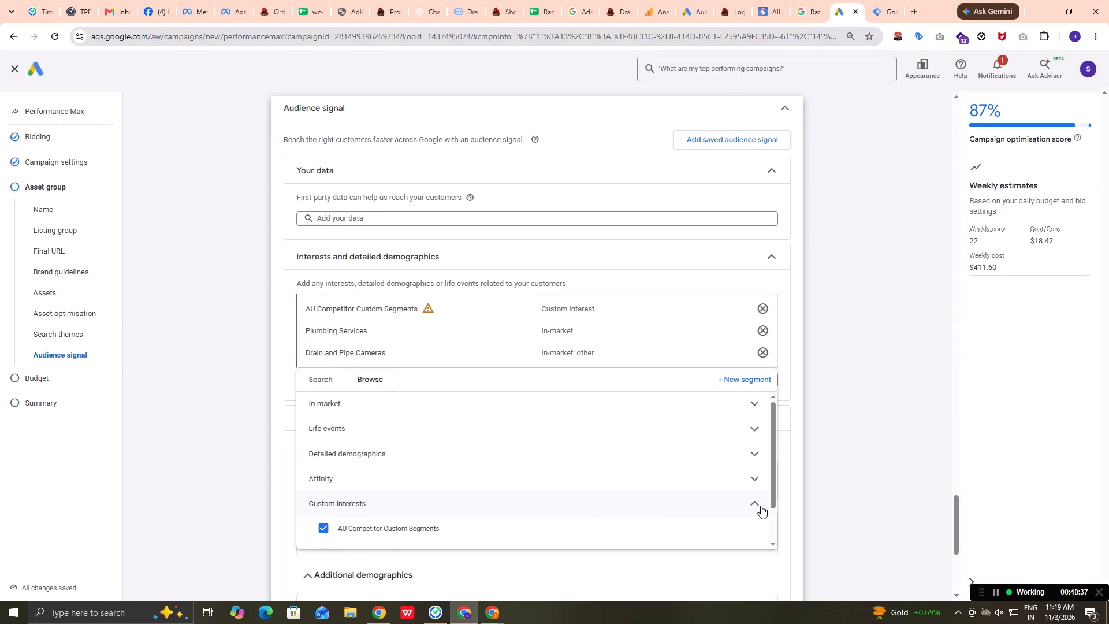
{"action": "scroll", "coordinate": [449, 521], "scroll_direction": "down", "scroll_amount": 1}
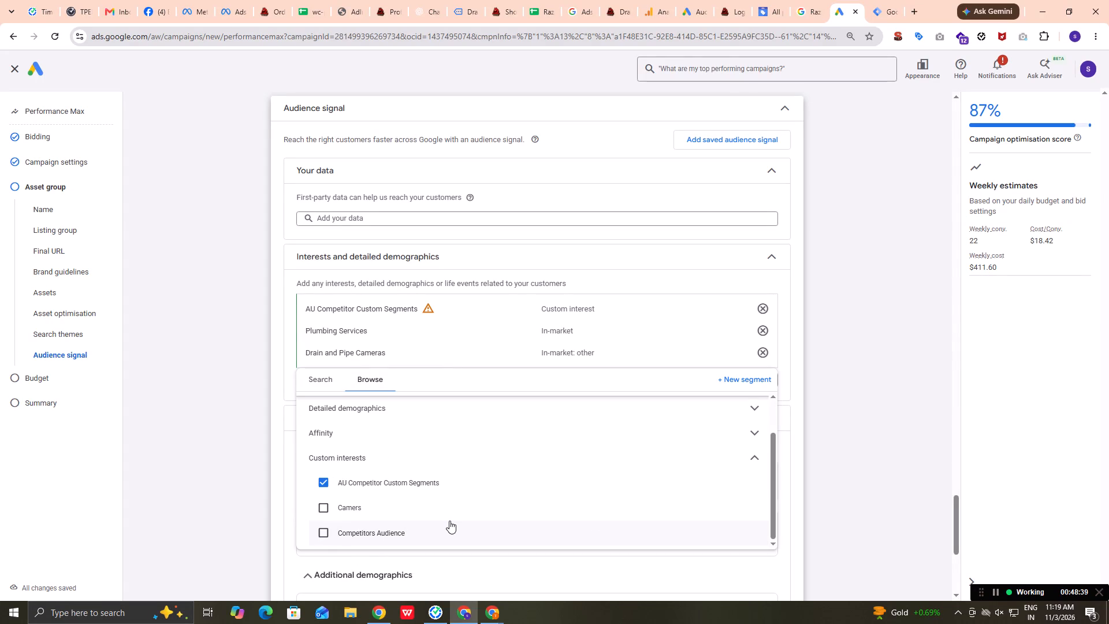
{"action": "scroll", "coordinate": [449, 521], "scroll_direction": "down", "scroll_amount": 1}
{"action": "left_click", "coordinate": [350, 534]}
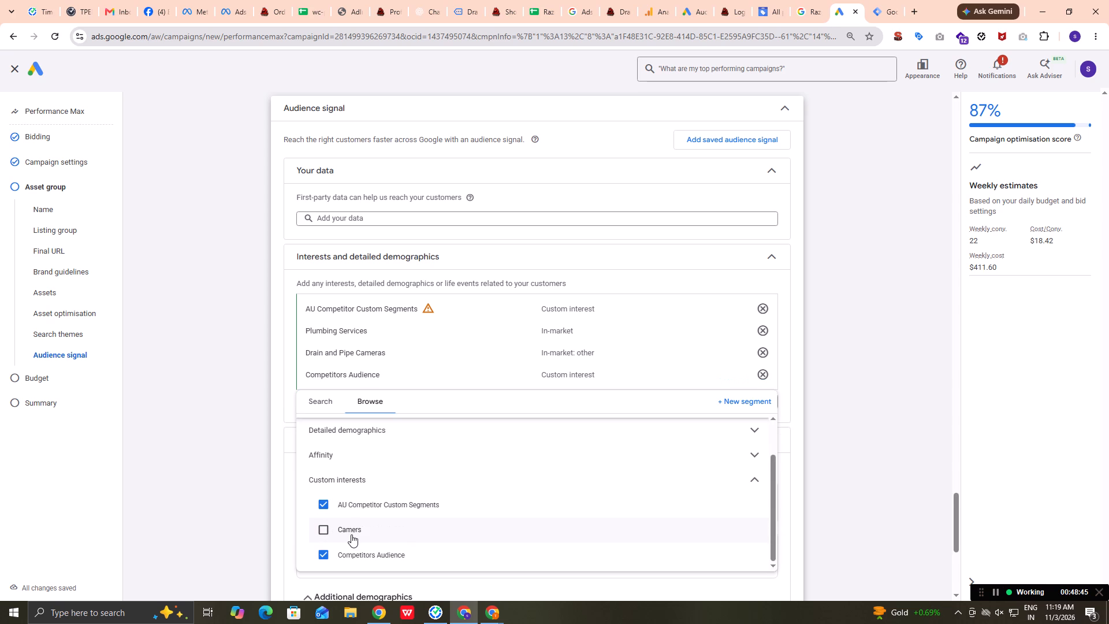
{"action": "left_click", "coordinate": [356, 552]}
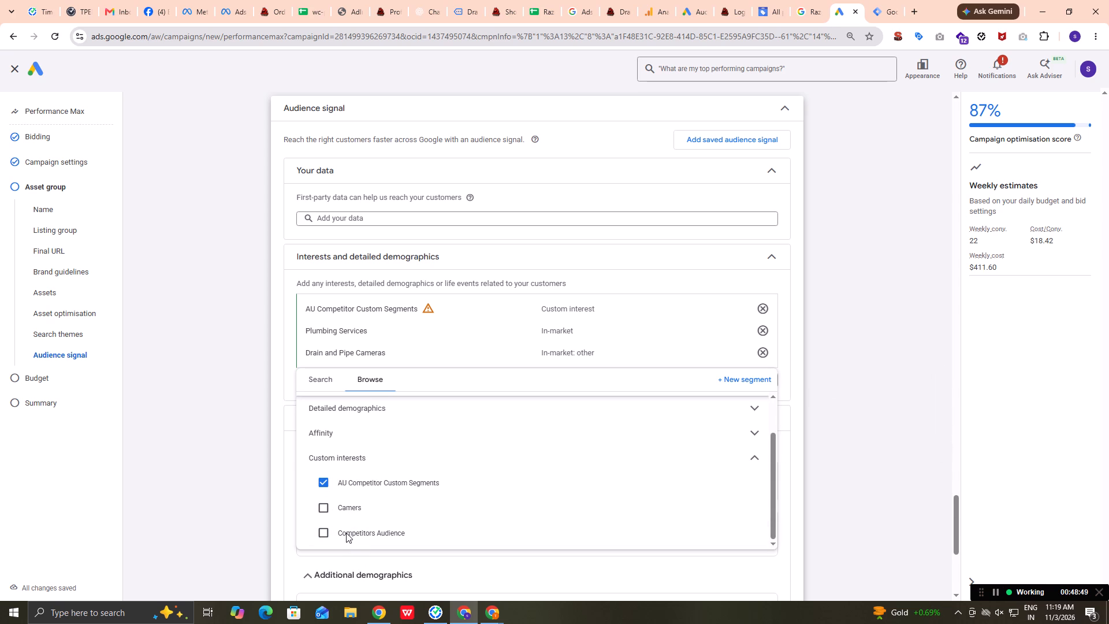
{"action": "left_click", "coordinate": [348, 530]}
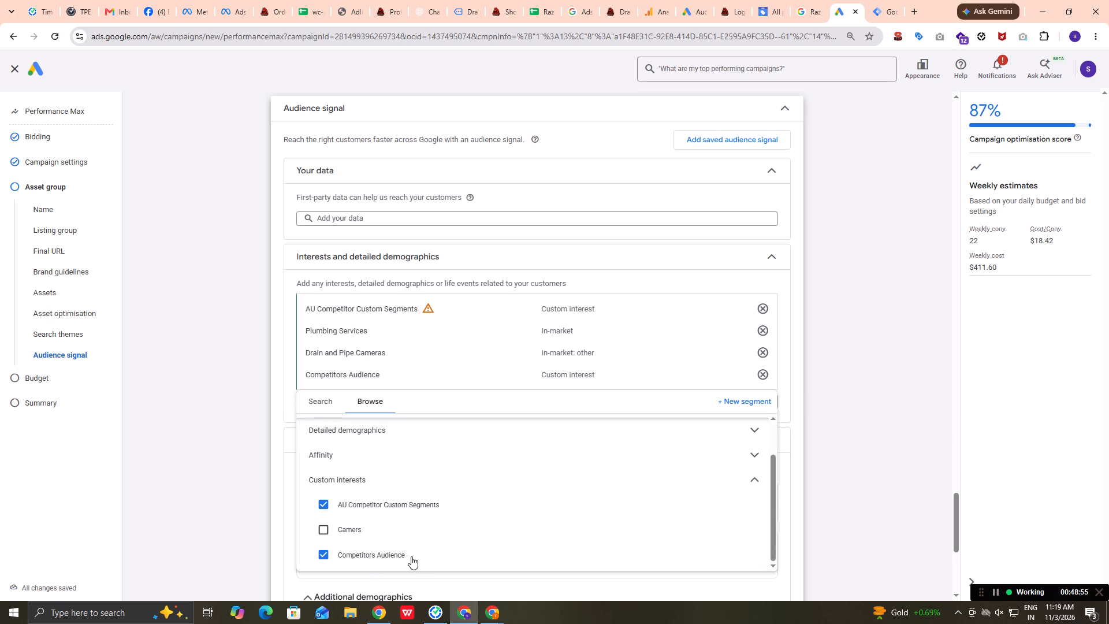
Open the Competitors Audience segment's definition, examine its interests, similar websites and segment insights, and leave without saving.
{"action": "right_click", "coordinate": [362, 556]}
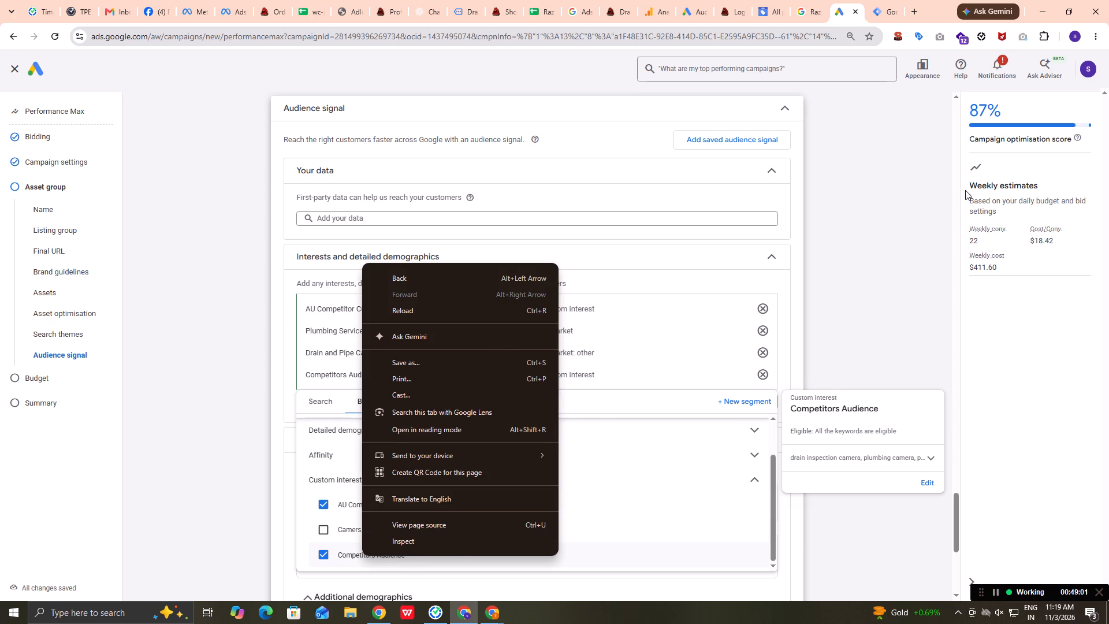
{"action": "left_click", "coordinate": [927, 484]}
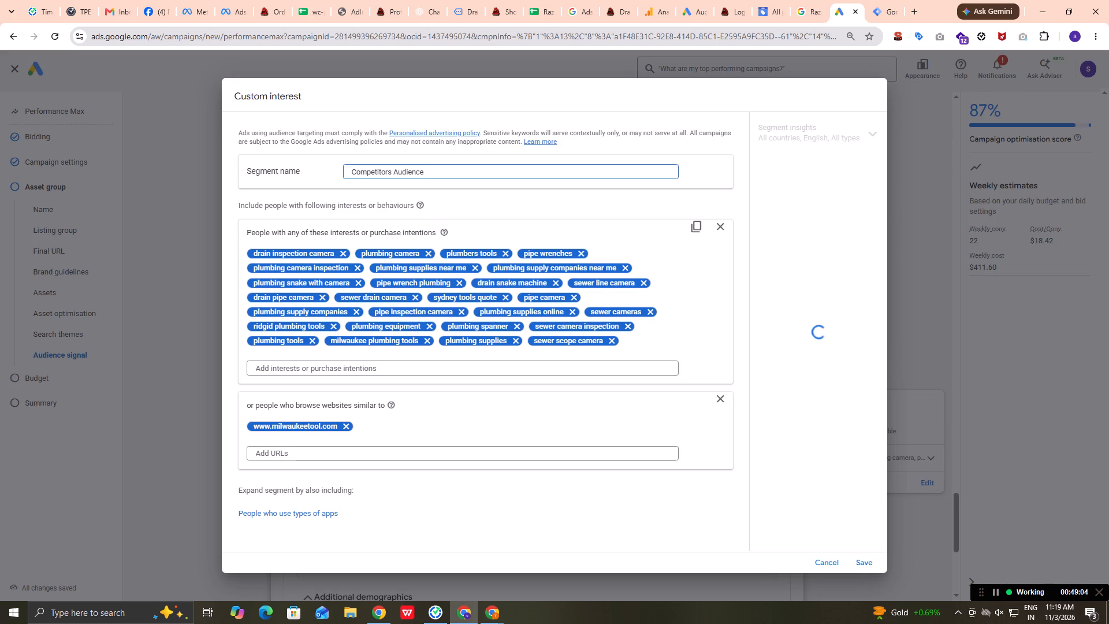
{"action": "scroll", "coordinate": [385, 376], "scroll_direction": "down", "scroll_amount": 1}
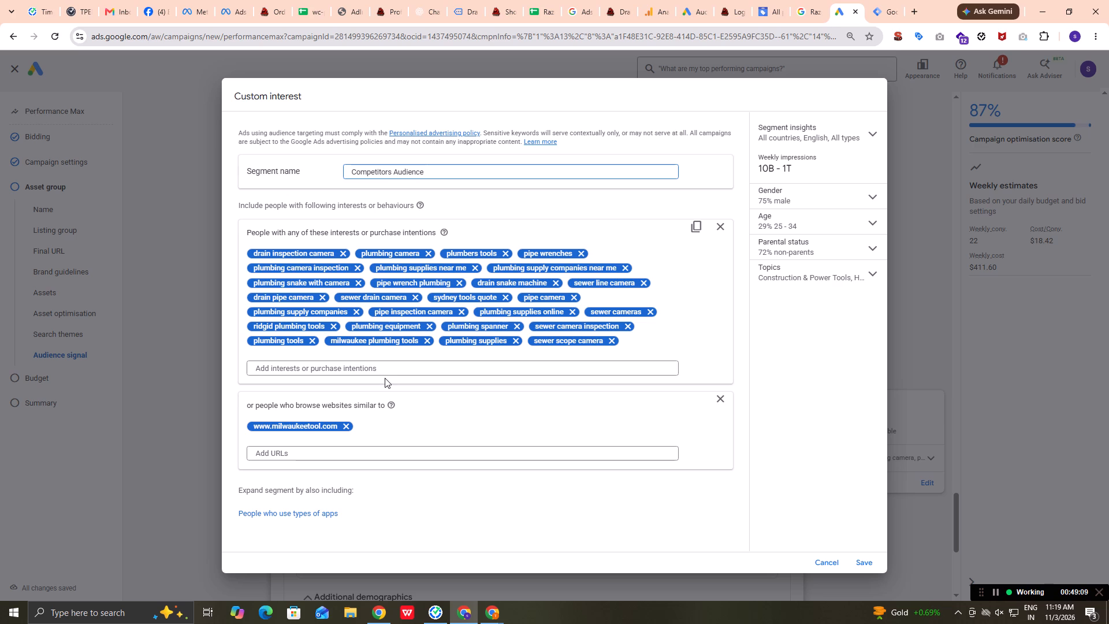
{"action": "scroll", "coordinate": [487, 327], "scroll_direction": "down", "scroll_amount": 1}
{"action": "left_click", "coordinate": [871, 131]}
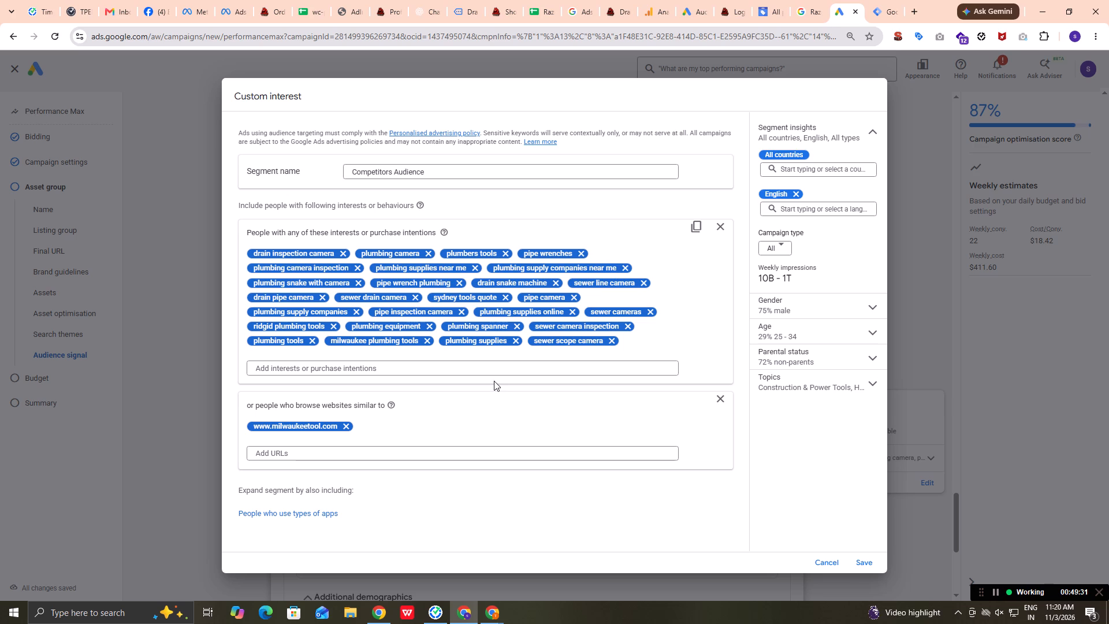
{"action": "left_click", "coordinate": [837, 563]}
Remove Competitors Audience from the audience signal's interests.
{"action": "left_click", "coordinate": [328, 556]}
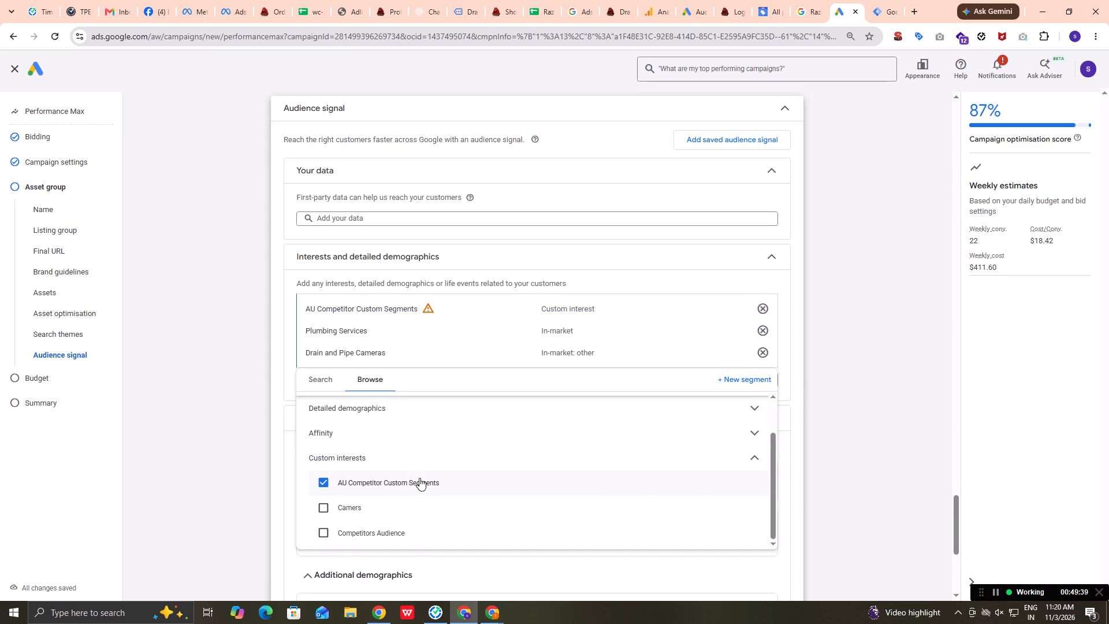
Open the AU Competitor Custom Segments definition, examine its interests, website URLs and segment insights, and leave without saving.
{"action": "right_click", "coordinate": [410, 486]}
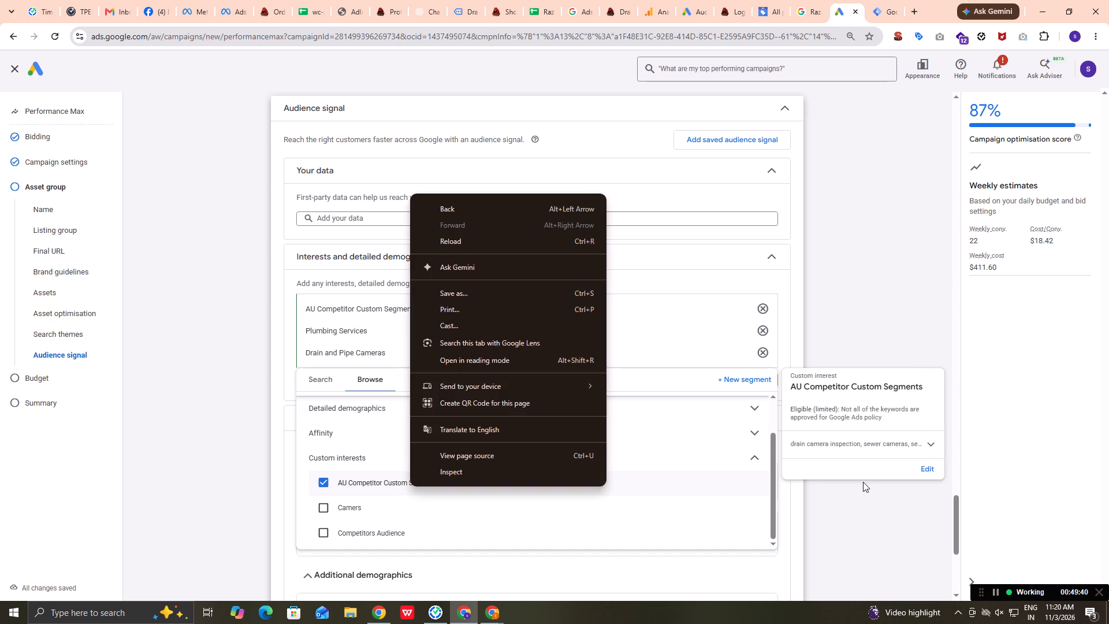
{"action": "left_click", "coordinate": [922, 466]}
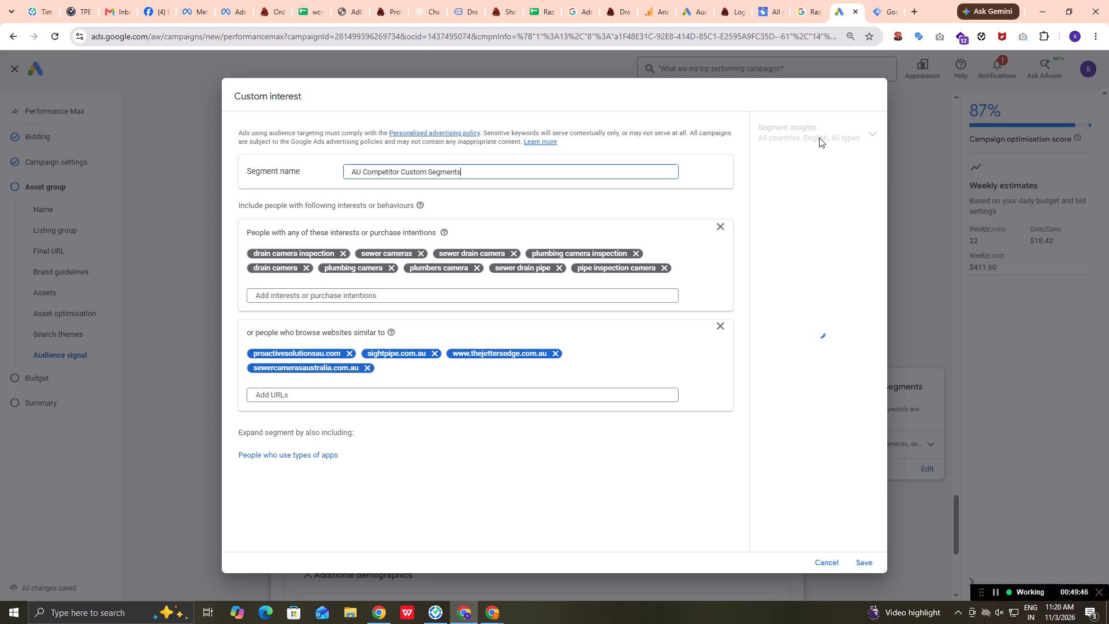
{"action": "left_click", "coordinate": [846, 135]}
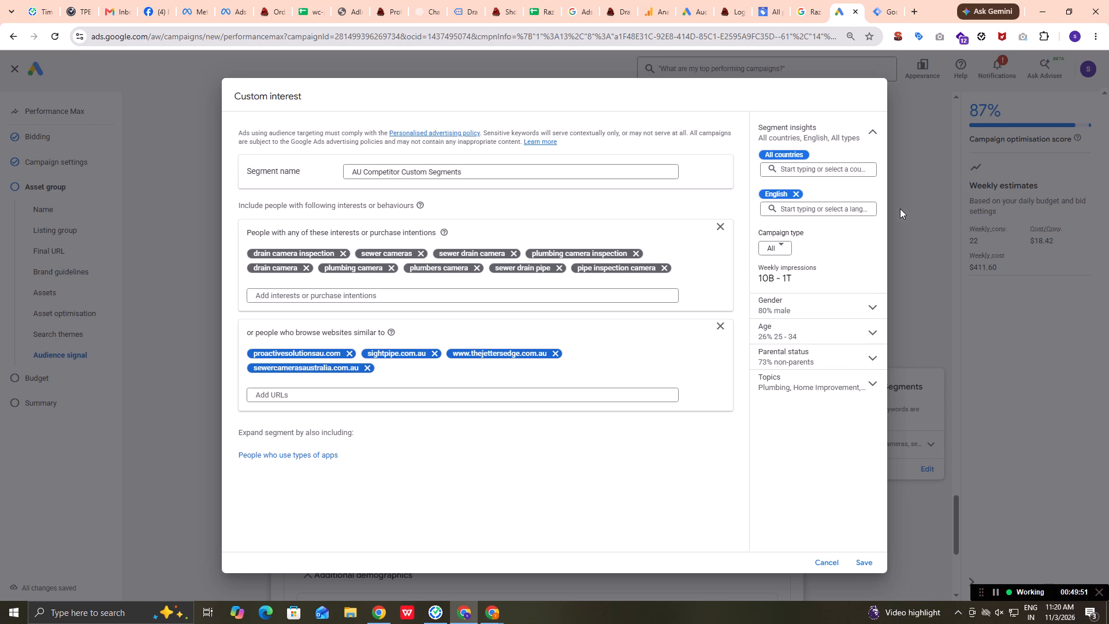
{"action": "left_click", "coordinate": [917, 216]}
{"action": "left_click", "coordinate": [826, 558]}
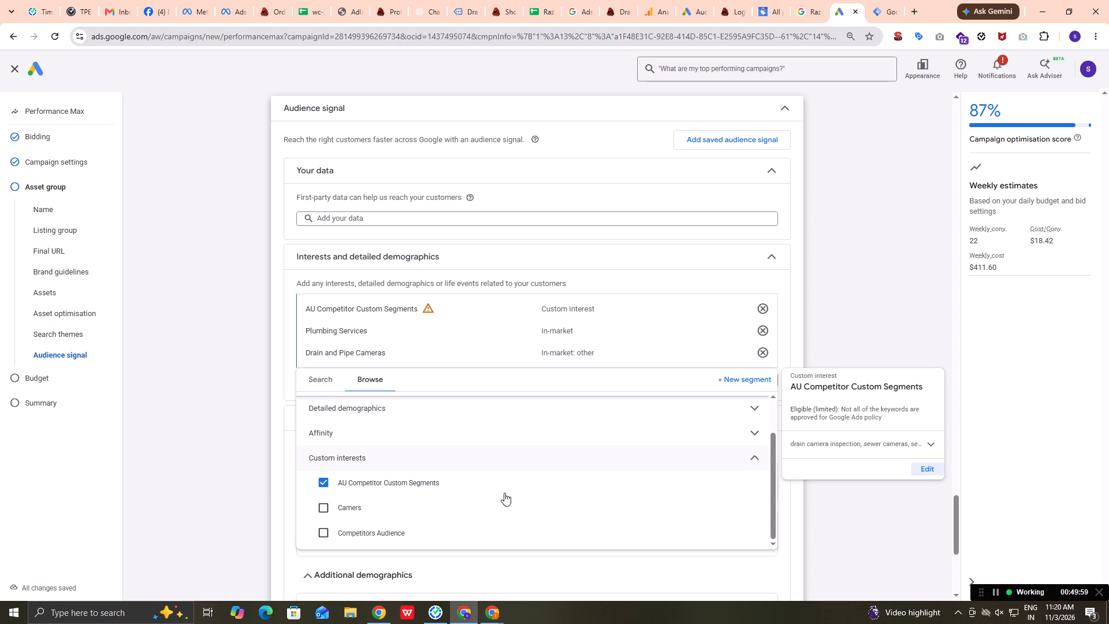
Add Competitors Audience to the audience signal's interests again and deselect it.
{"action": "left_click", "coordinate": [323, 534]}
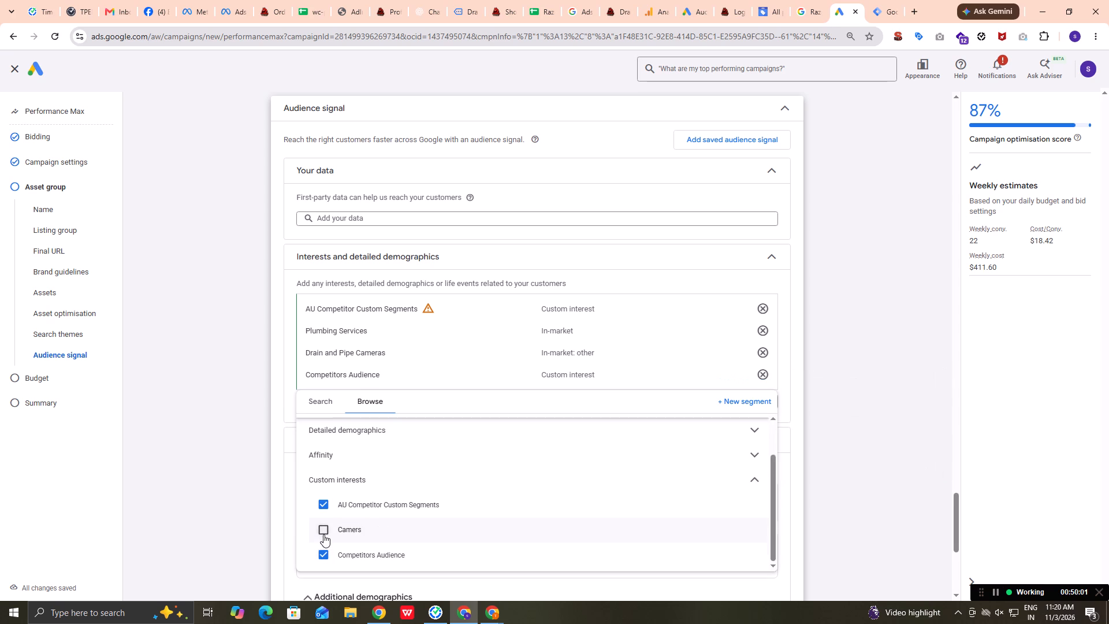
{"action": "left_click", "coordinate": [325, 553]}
Examine the detailed demographics segments for the audience signal, including the Home-Ownership Status and Education options.
{"action": "scroll", "coordinate": [352, 501], "scroll_direction": "up", "scroll_amount": 2}
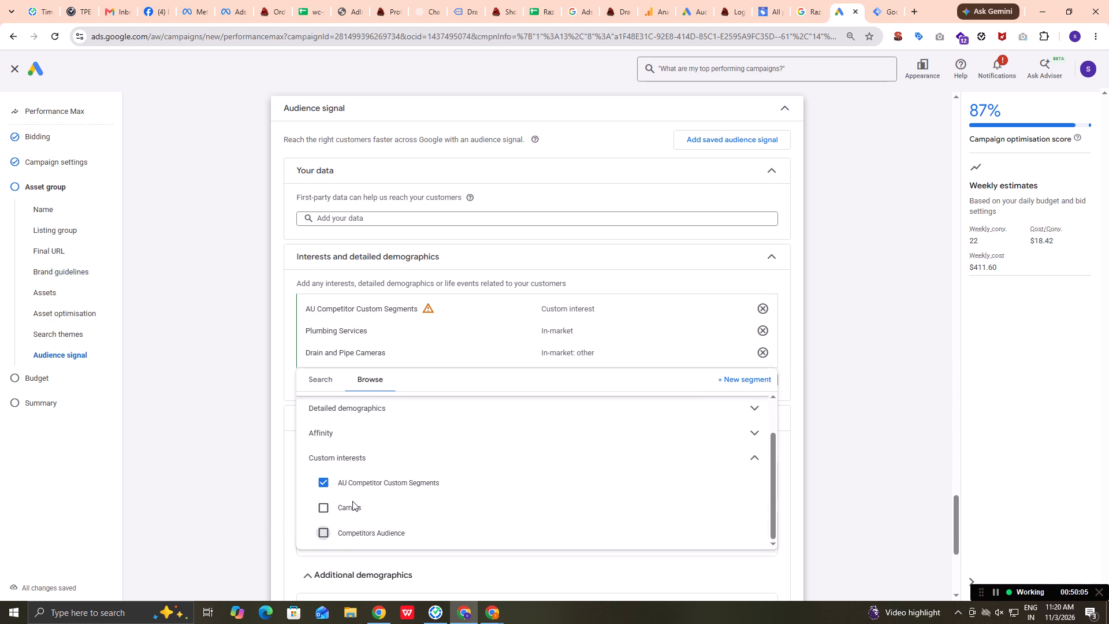
{"action": "left_click", "coordinate": [571, 452]}
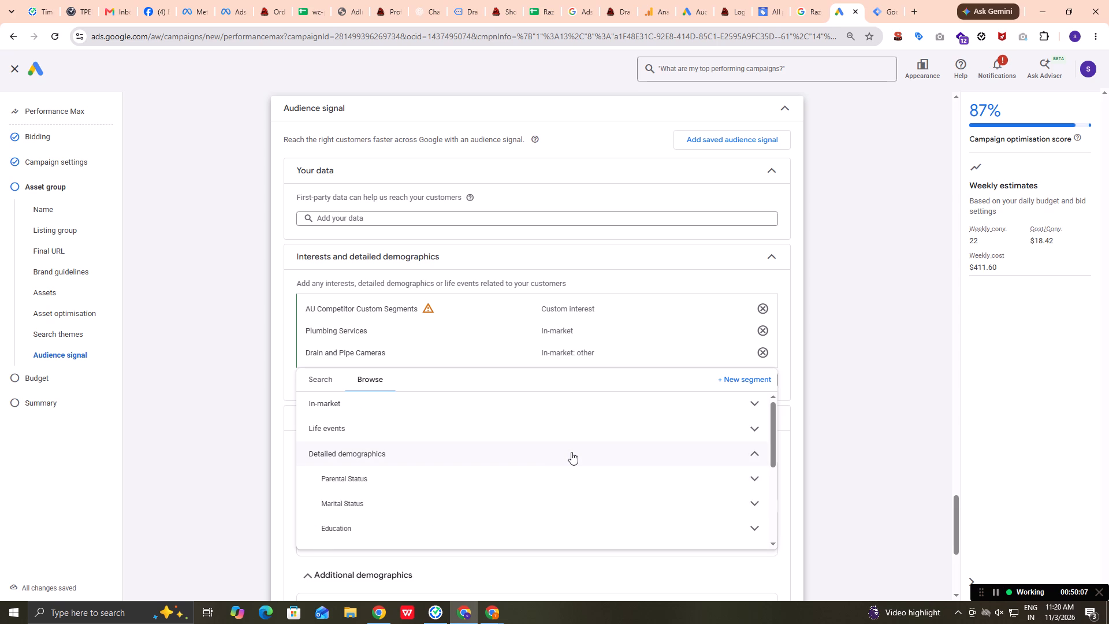
{"action": "scroll", "coordinate": [571, 452], "scroll_direction": "down", "scroll_amount": 1}
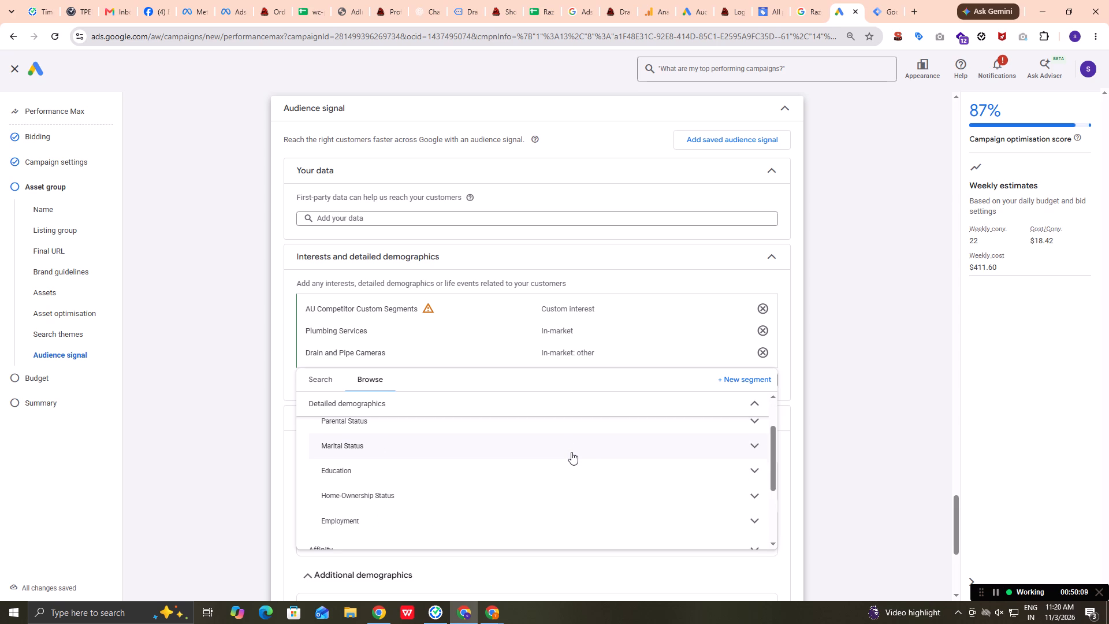
{"action": "left_click", "coordinate": [523, 496]}
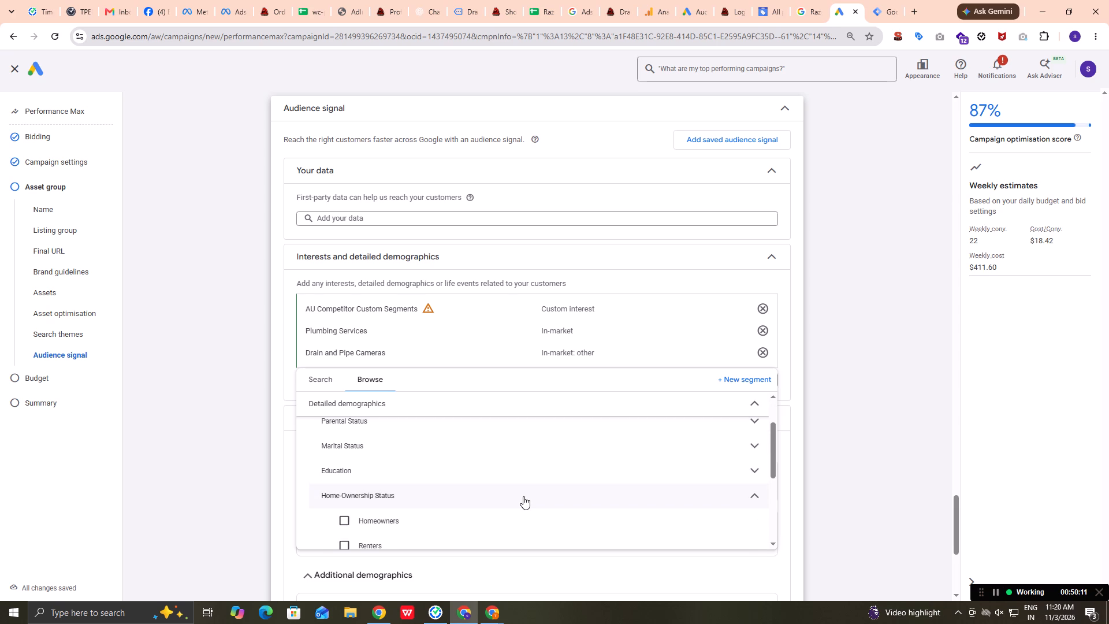
{"action": "scroll", "coordinate": [523, 496], "scroll_direction": "down", "scroll_amount": 1}
{"action": "scroll", "coordinate": [523, 496], "scroll_direction": "up", "scroll_amount": 1}
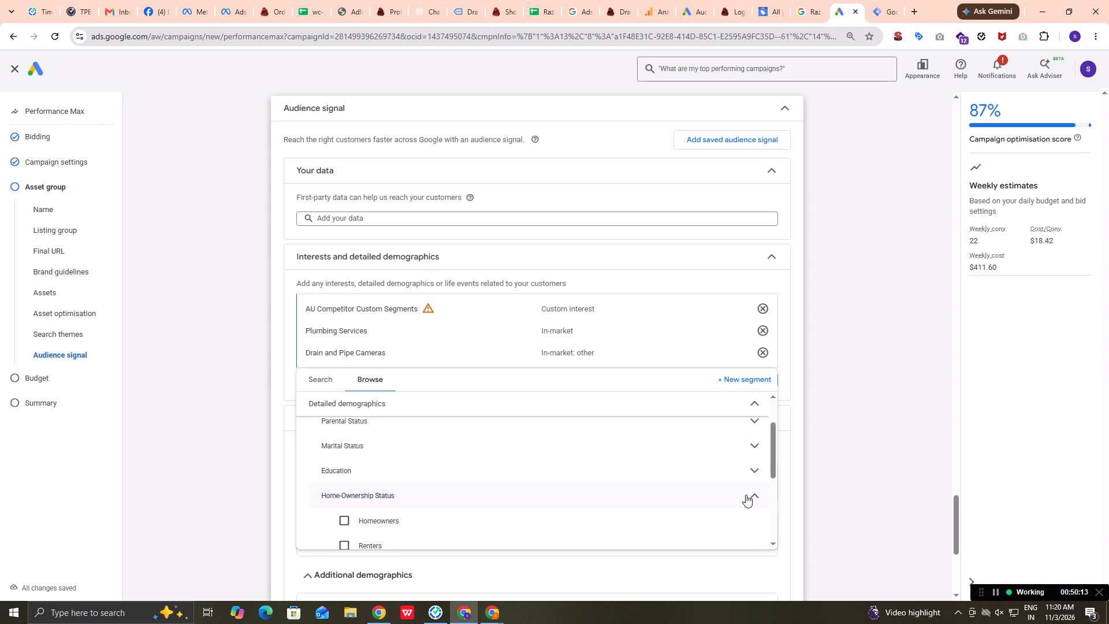
{"action": "left_click", "coordinate": [746, 494]}
{"action": "left_click", "coordinate": [751, 470]}
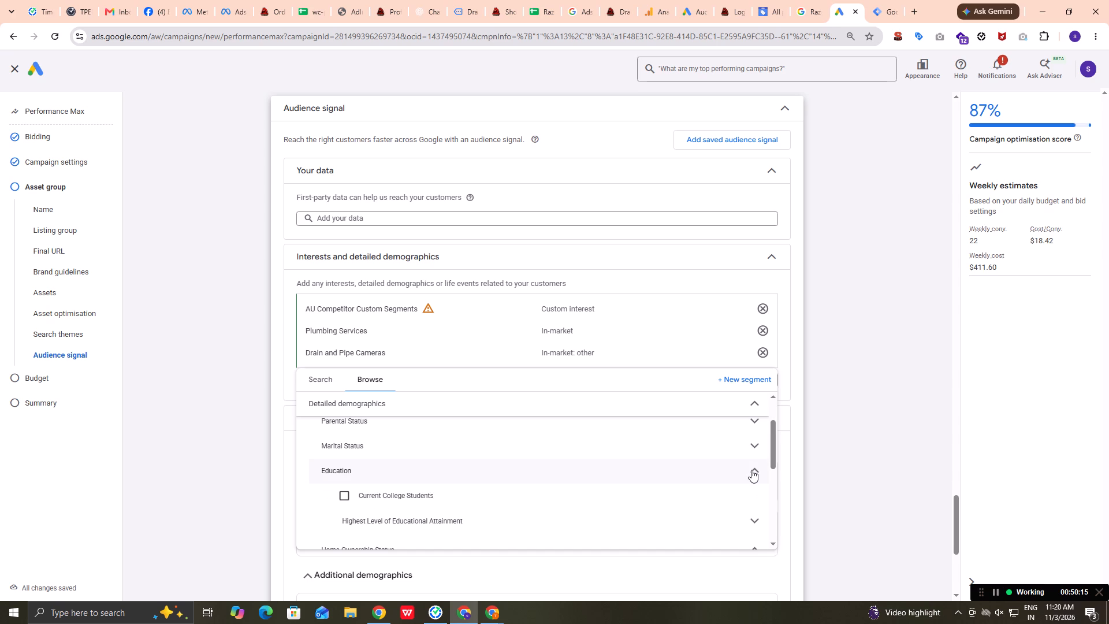
{"action": "left_click", "coordinate": [751, 470]}
{"action": "left_click", "coordinate": [752, 444]}
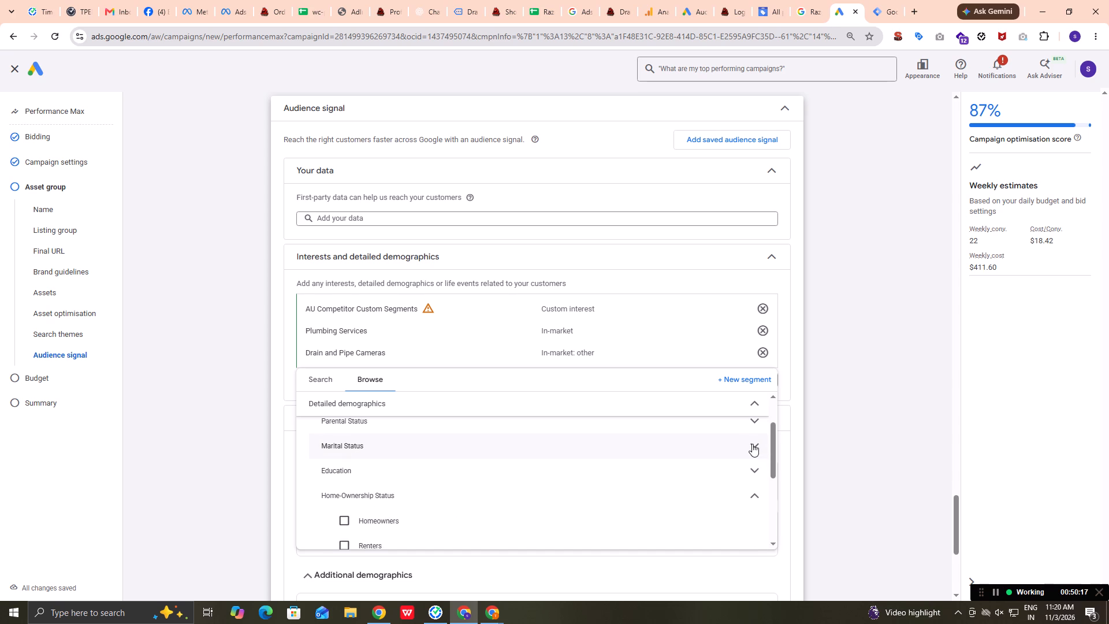
{"action": "left_click", "coordinate": [752, 444]}
{"action": "scroll", "coordinate": [742, 466], "scroll_direction": "up", "scroll_amount": 1}
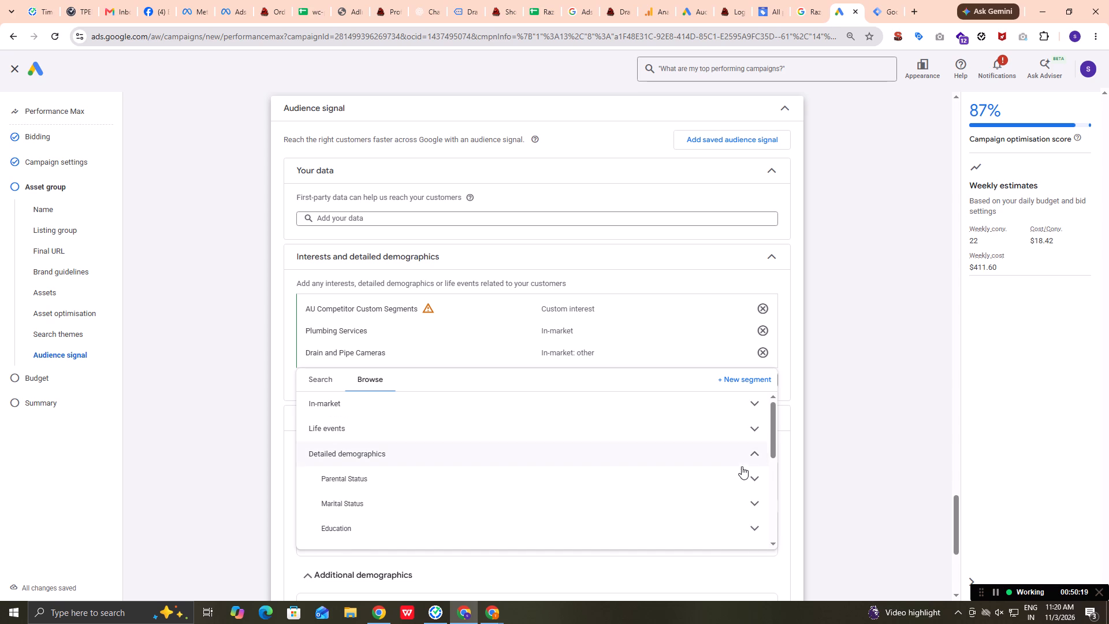
{"action": "left_click", "coordinate": [758, 472]}
{"action": "left_click", "coordinate": [758, 472]}
{"action": "scroll", "coordinate": [758, 472], "scroll_direction": "up", "scroll_amount": 2}
Look through the in-market segment categories for ones relevant to the audience signal, collapsing the Home-Ownership Status options.
{"action": "left_click", "coordinate": [753, 408]}
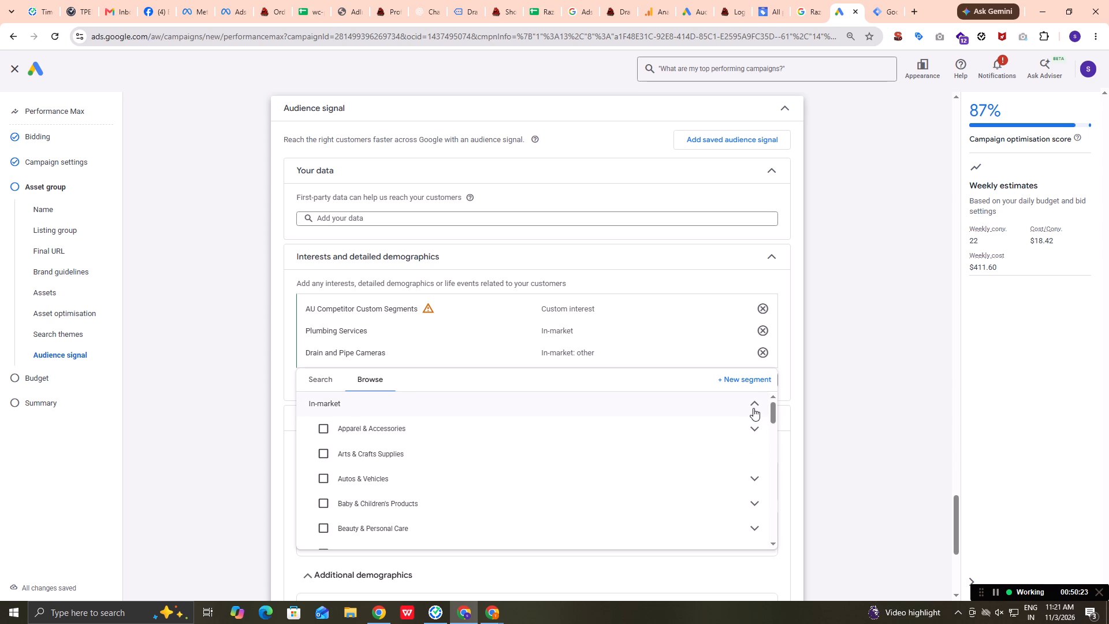
{"action": "scroll", "coordinate": [385, 501], "scroll_direction": "down", "scroll_amount": 1}
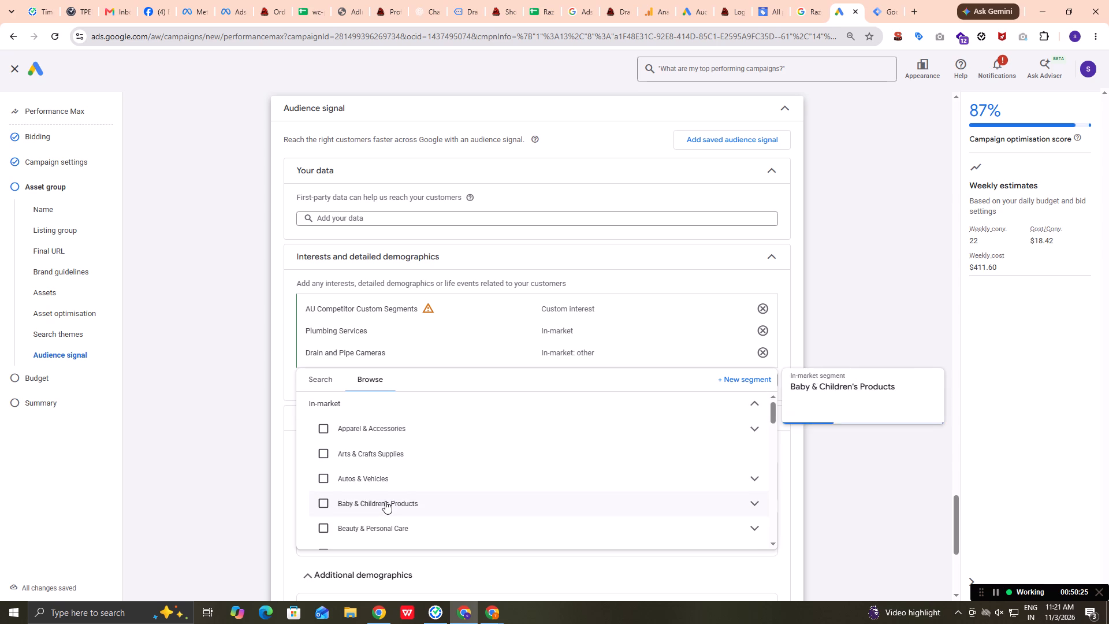
{"action": "scroll", "coordinate": [385, 501], "scroll_direction": "down", "scroll_amount": 5}
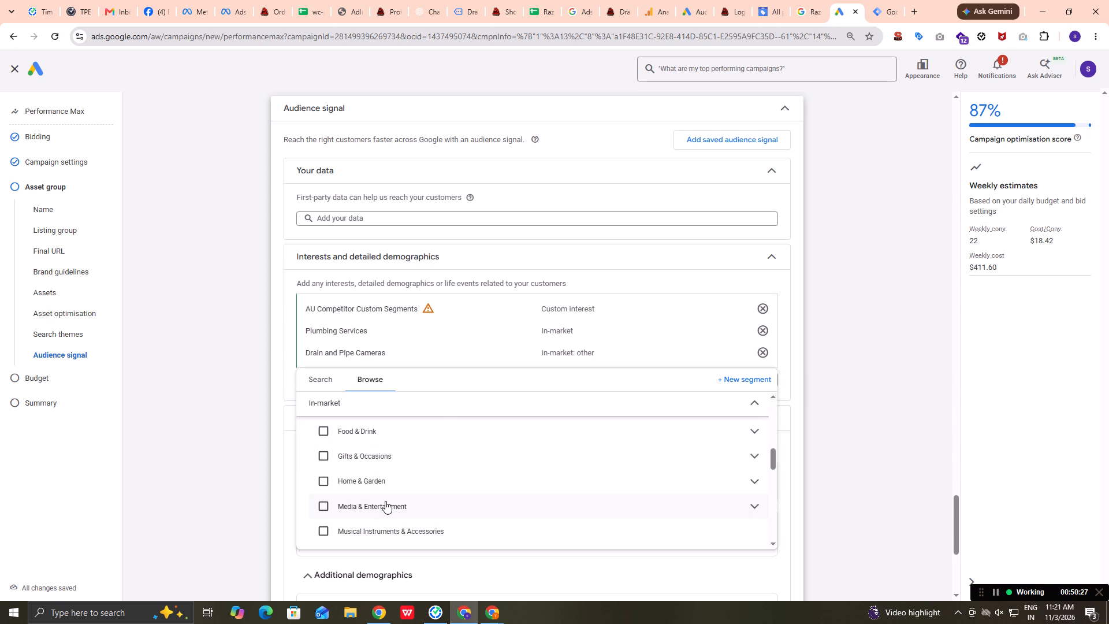
{"action": "scroll", "coordinate": [385, 501], "scroll_direction": "down", "scroll_amount": 8}
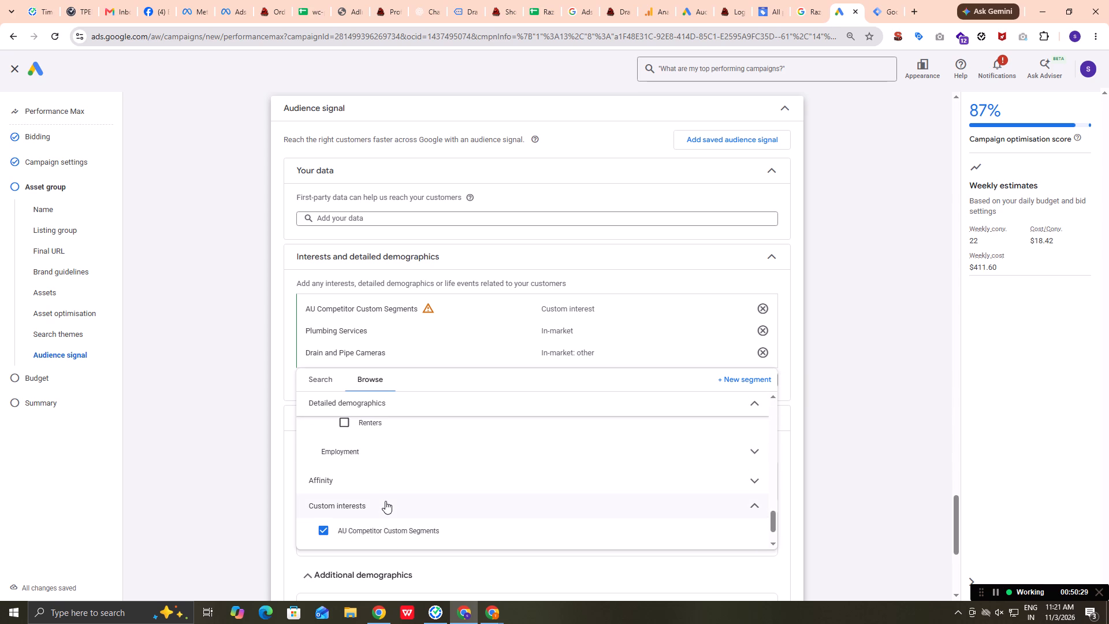
{"action": "scroll", "coordinate": [385, 501], "scroll_direction": "up", "scroll_amount": 2}
{"action": "left_click", "coordinate": [751, 485]}
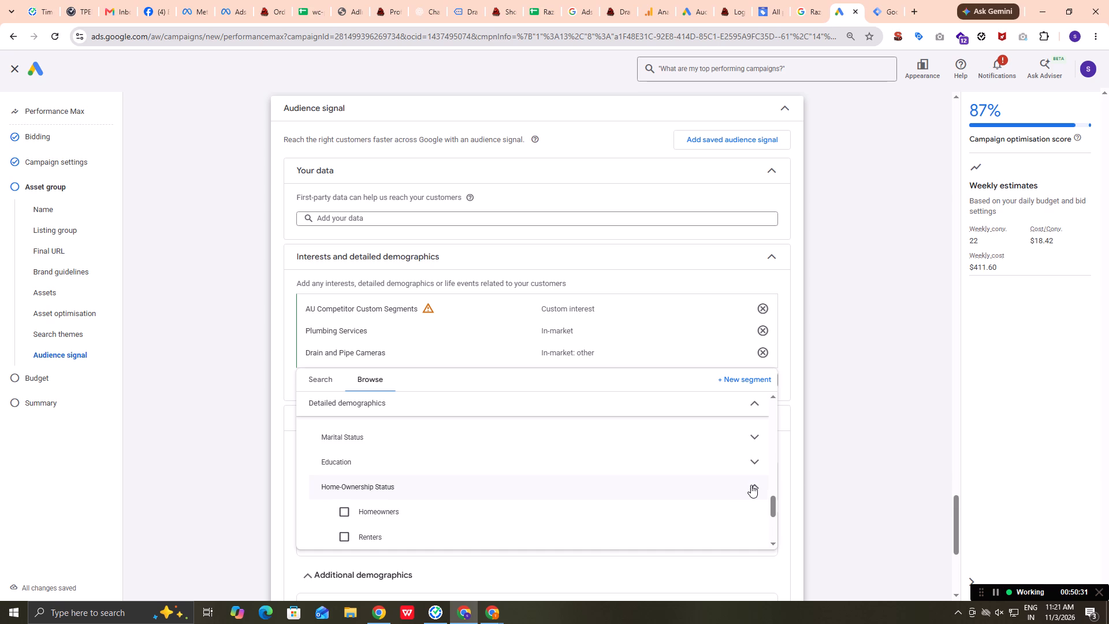
{"action": "scroll", "coordinate": [415, 504], "scroll_direction": "down", "scroll_amount": 4}
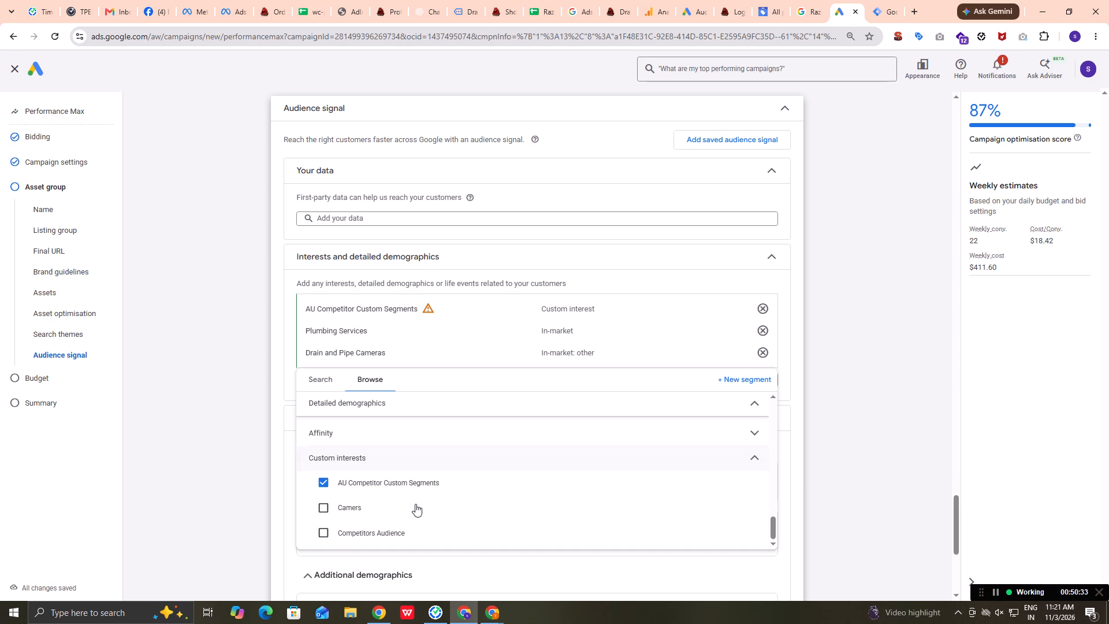
{"action": "scroll", "coordinate": [415, 504], "scroll_direction": "down", "scroll_amount": 2}
{"action": "scroll", "coordinate": [415, 504], "scroll_direction": "up", "scroll_amount": 2}
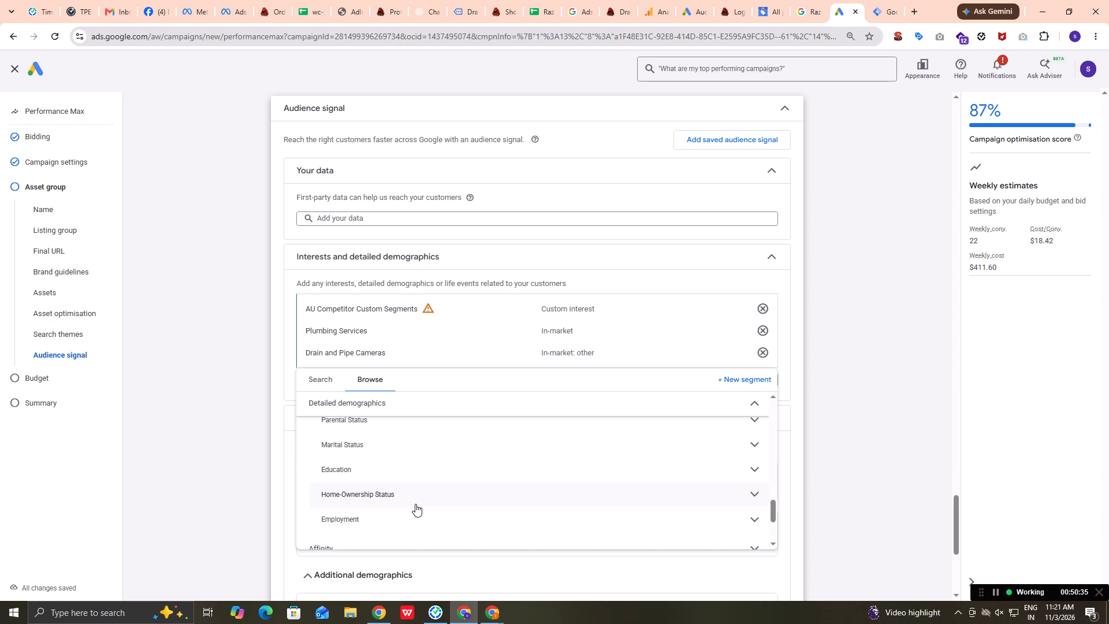
{"action": "scroll", "coordinate": [415, 504], "scroll_direction": "up", "scroll_amount": 8}
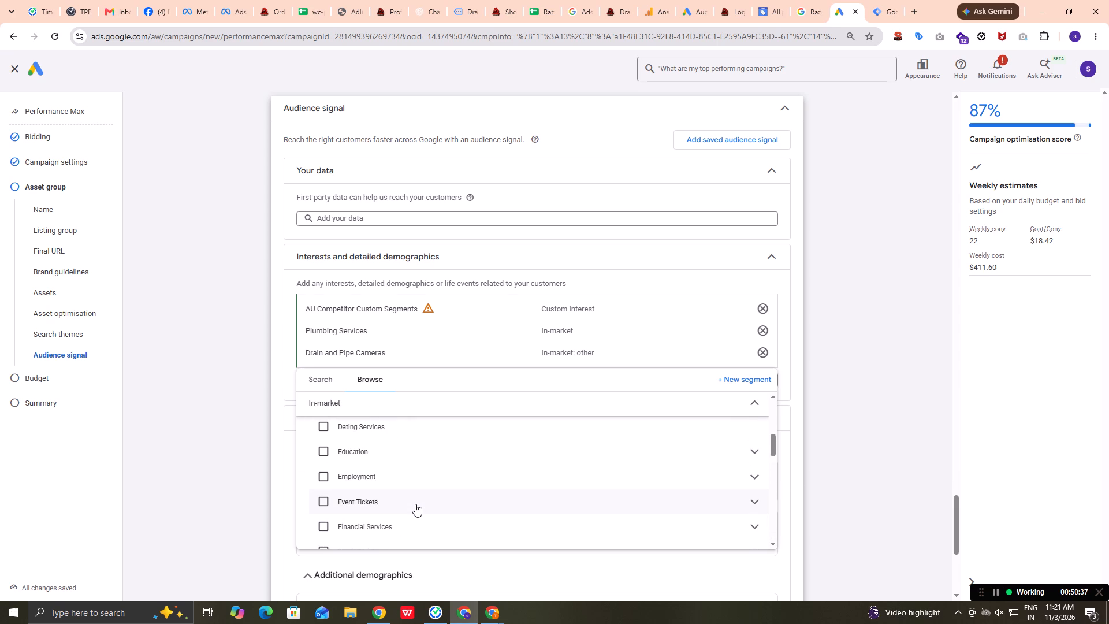
{"action": "scroll", "coordinate": [415, 504], "scroll_direction": "up", "scroll_amount": 4}
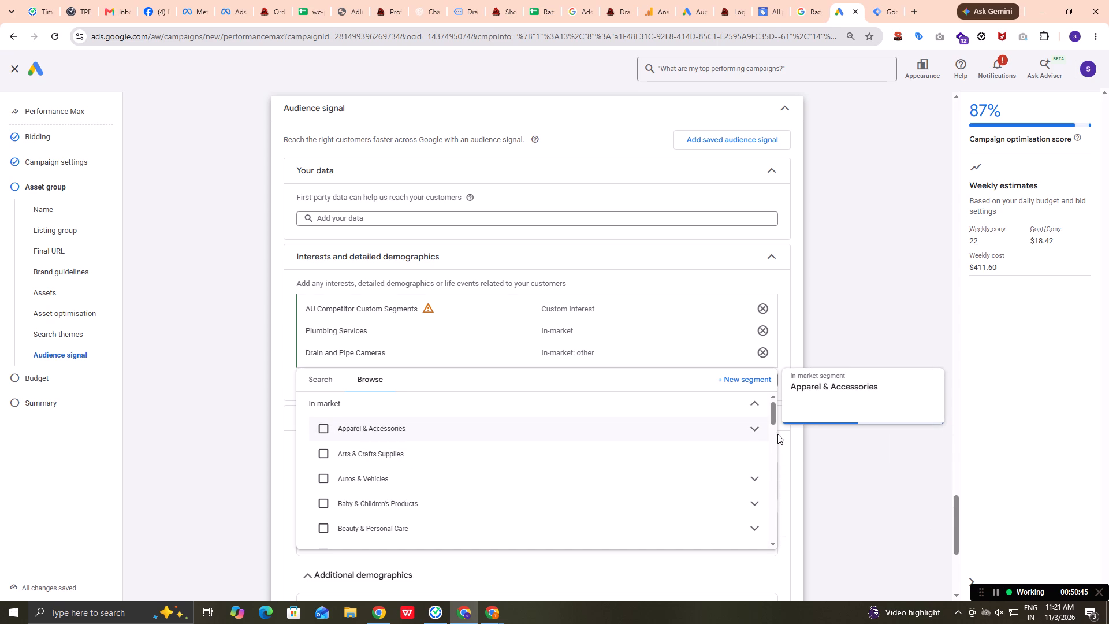
Examine the subsegments under the Apparel & Accessories in-market category and collapse it again.
{"action": "left_click", "coordinate": [756, 427]}
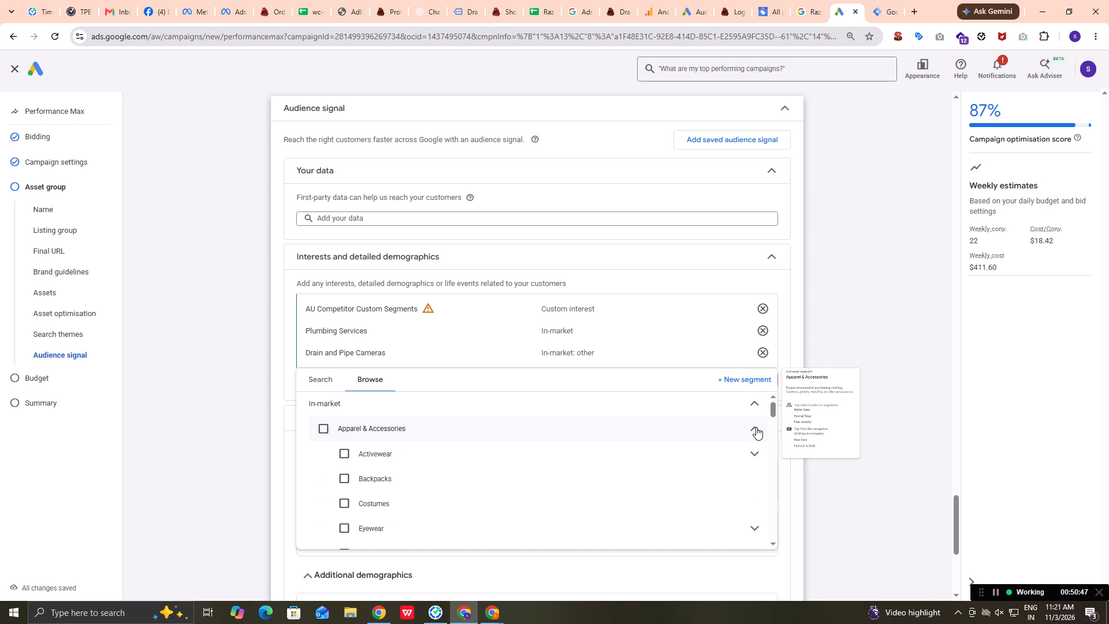
{"action": "scroll", "coordinate": [638, 514], "scroll_direction": "down", "scroll_amount": 1}
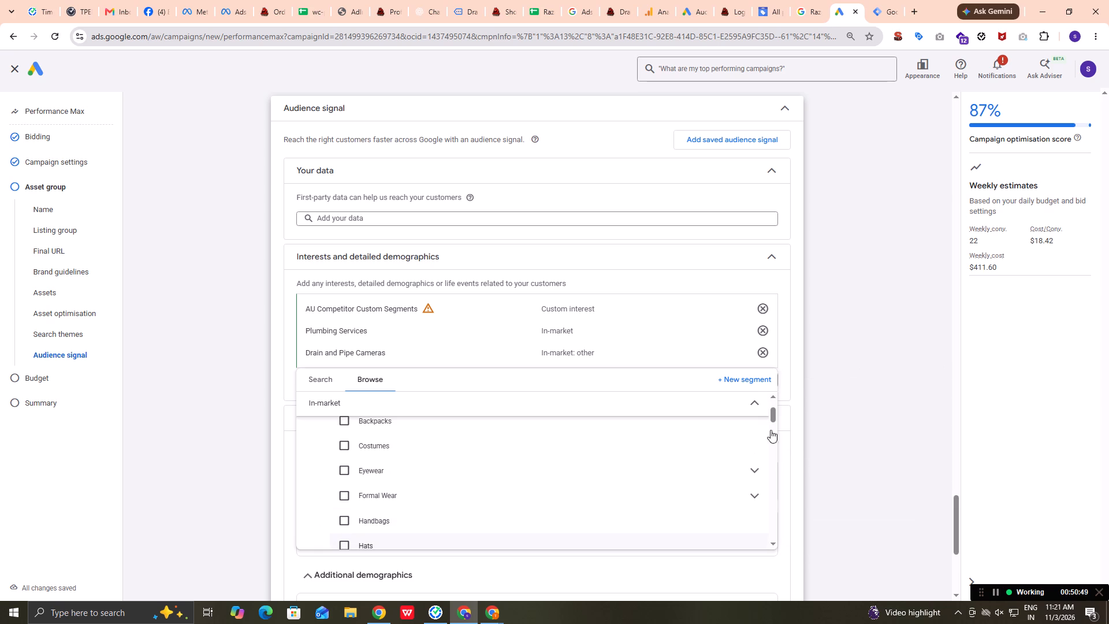
{"action": "scroll", "coordinate": [741, 436], "scroll_direction": "up", "scroll_amount": 5}
{"action": "left_click", "coordinate": [755, 451]}
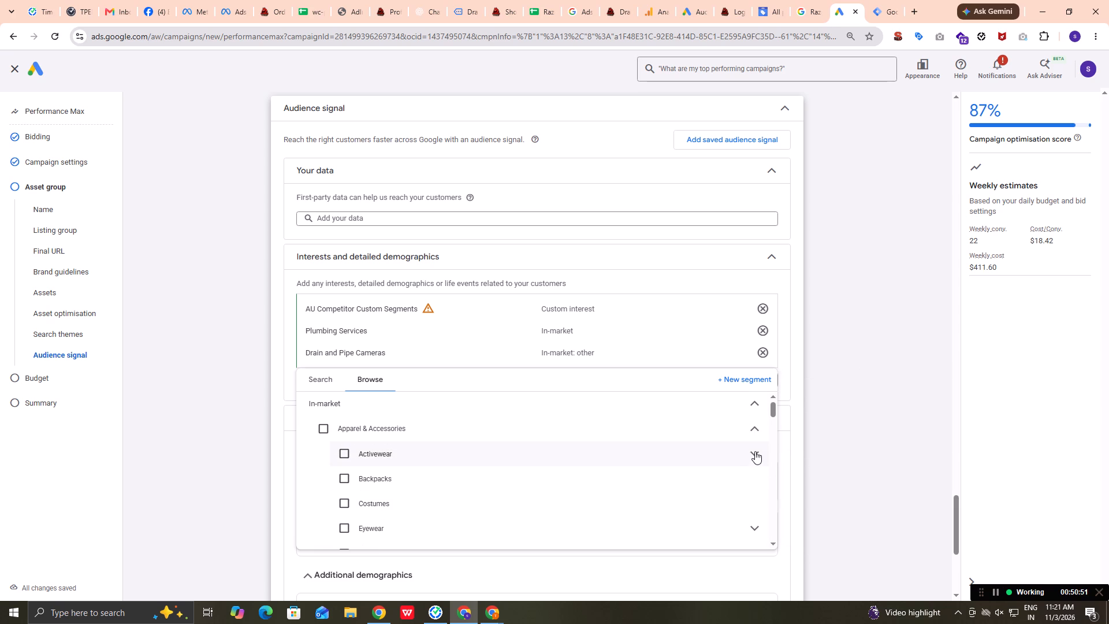
{"action": "left_click", "coordinate": [756, 428]}
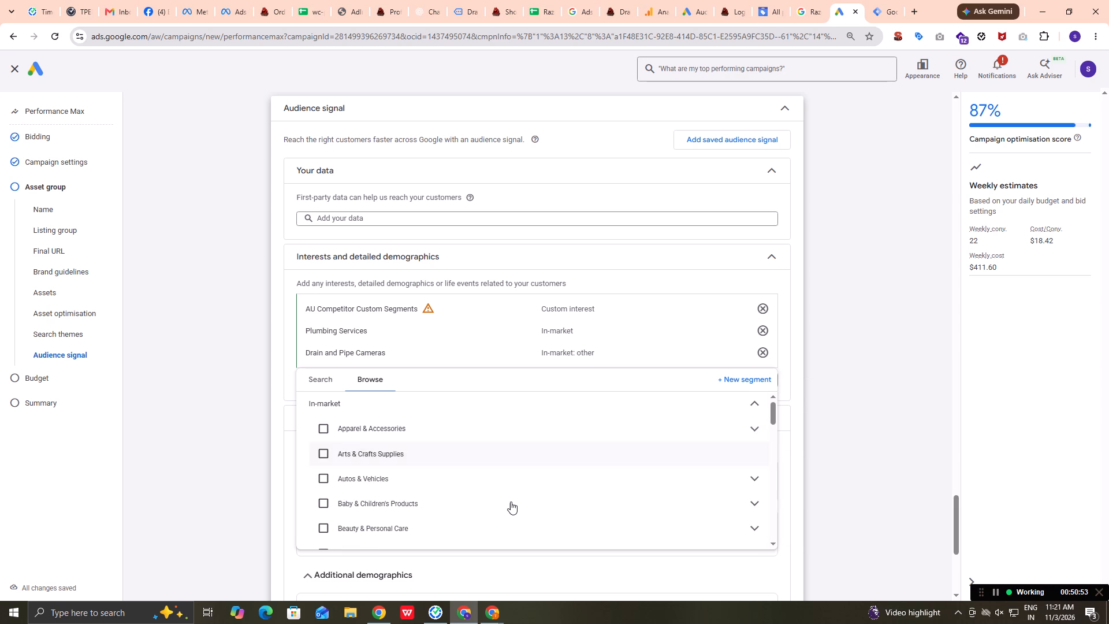
{"action": "scroll", "coordinate": [511, 502], "scroll_direction": "down", "scroll_amount": 1}
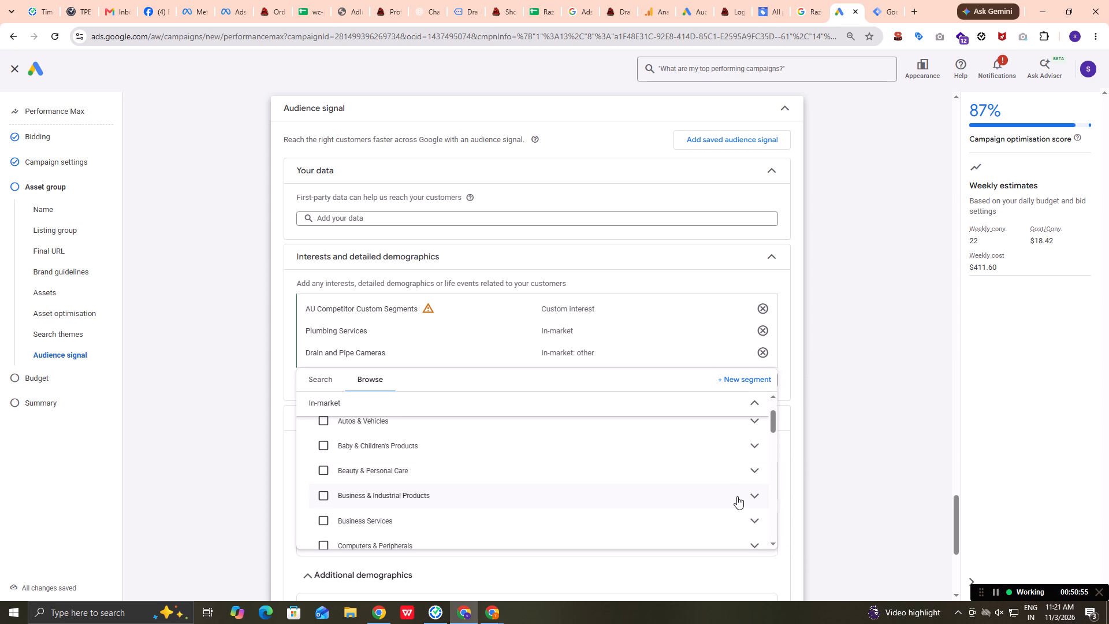
{"action": "scroll", "coordinate": [736, 498], "scroll_direction": "down", "scroll_amount": 2}
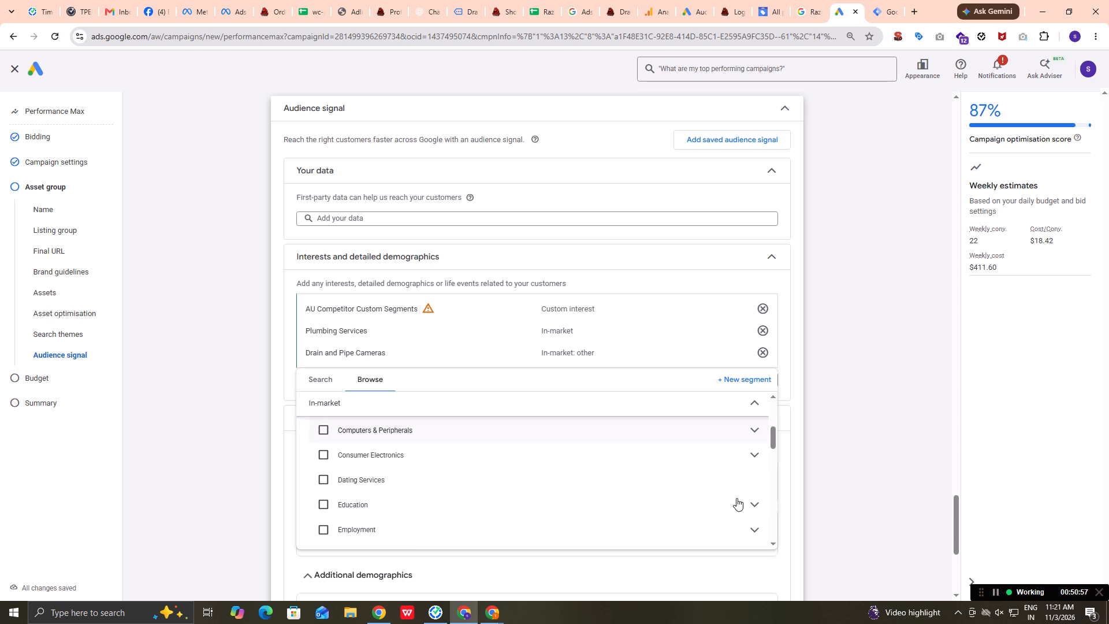
{"action": "scroll", "coordinate": [736, 498], "scroll_direction": "down", "scroll_amount": 2}
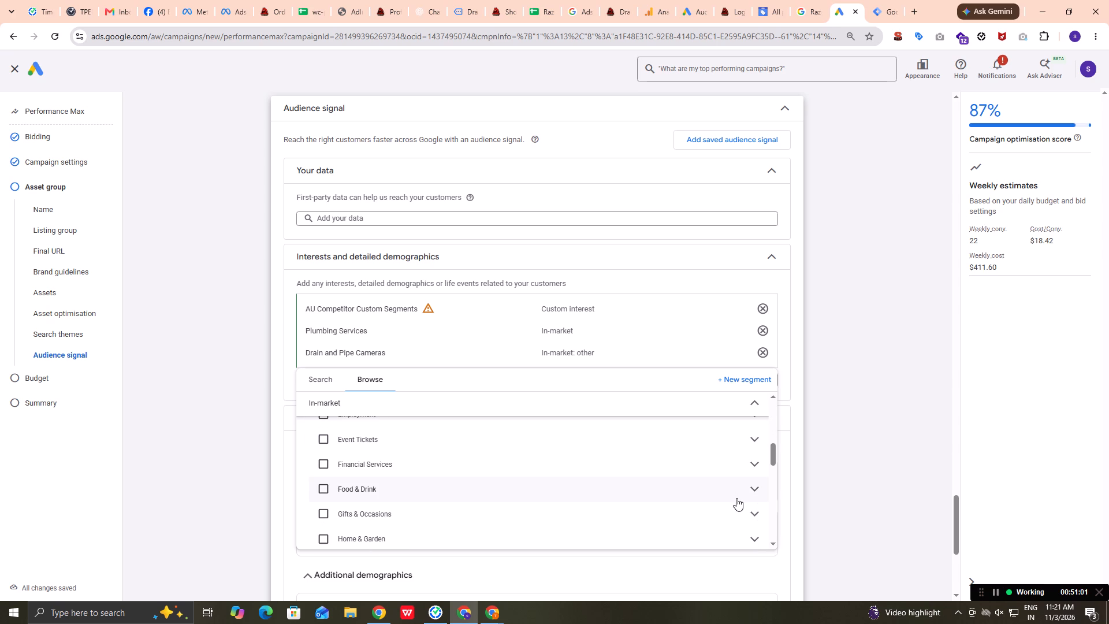
{"action": "scroll", "coordinate": [736, 498], "scroll_direction": "down", "scroll_amount": 1}
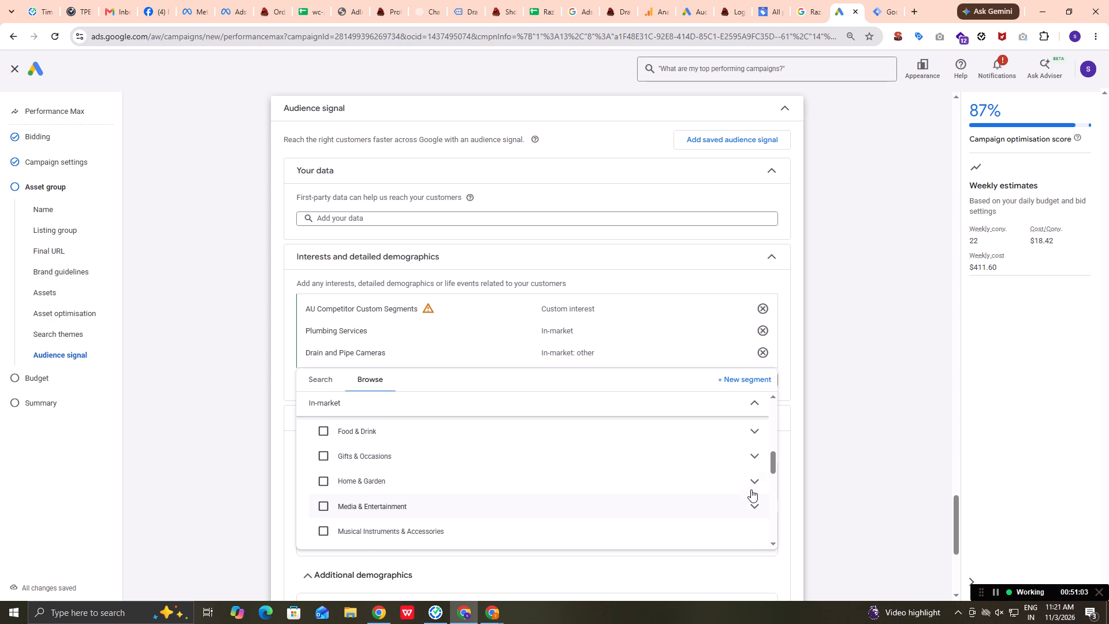
{"action": "left_click", "coordinate": [751, 482]}
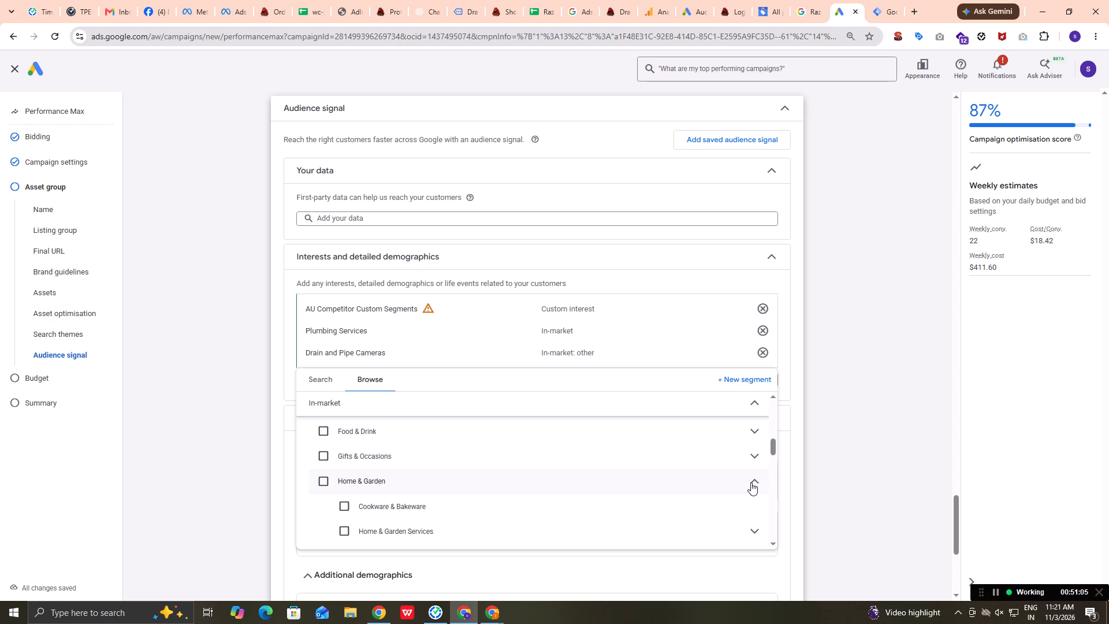
{"action": "scroll", "coordinate": [570, 534], "scroll_direction": "down", "scroll_amount": 1}
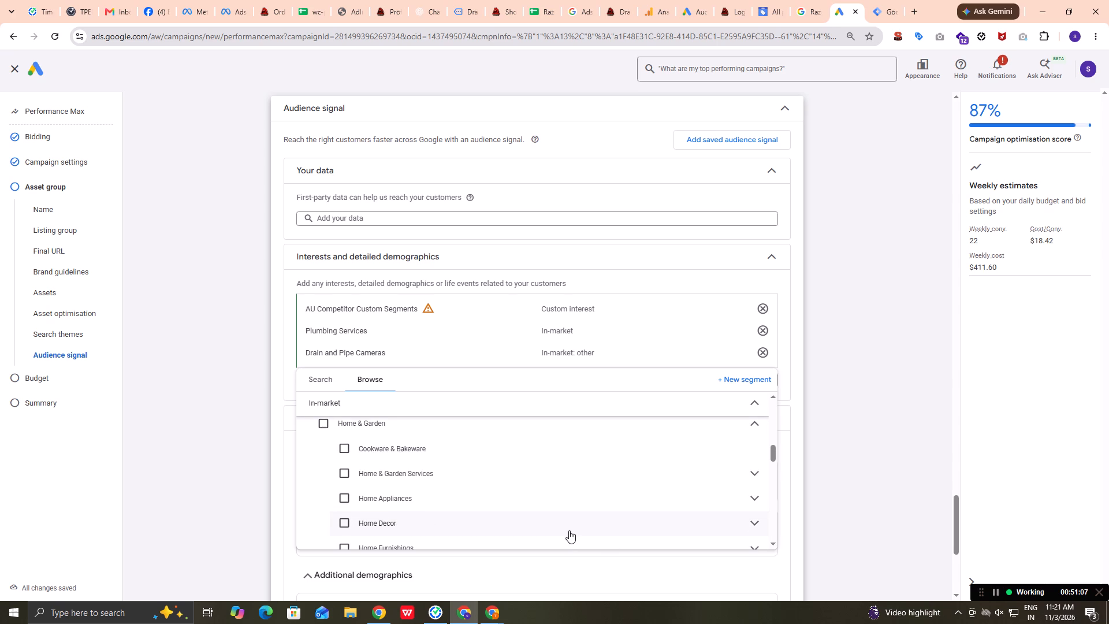
{"action": "scroll", "coordinate": [569, 530], "scroll_direction": "down", "scroll_amount": 2}
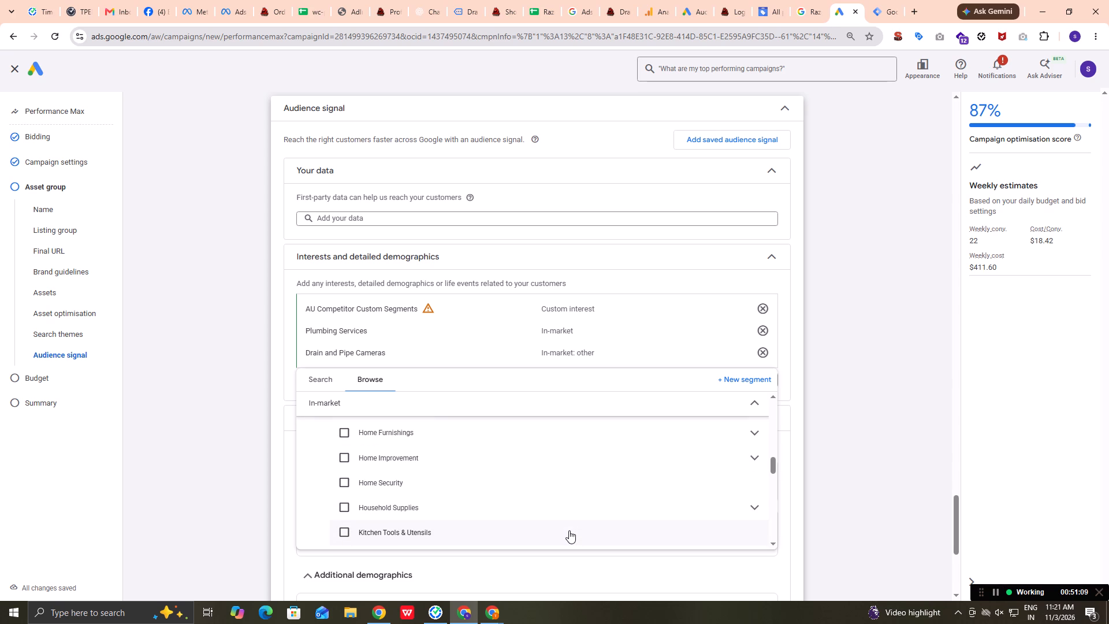
{"action": "scroll", "coordinate": [569, 530], "scroll_direction": "down", "scroll_amount": 1}
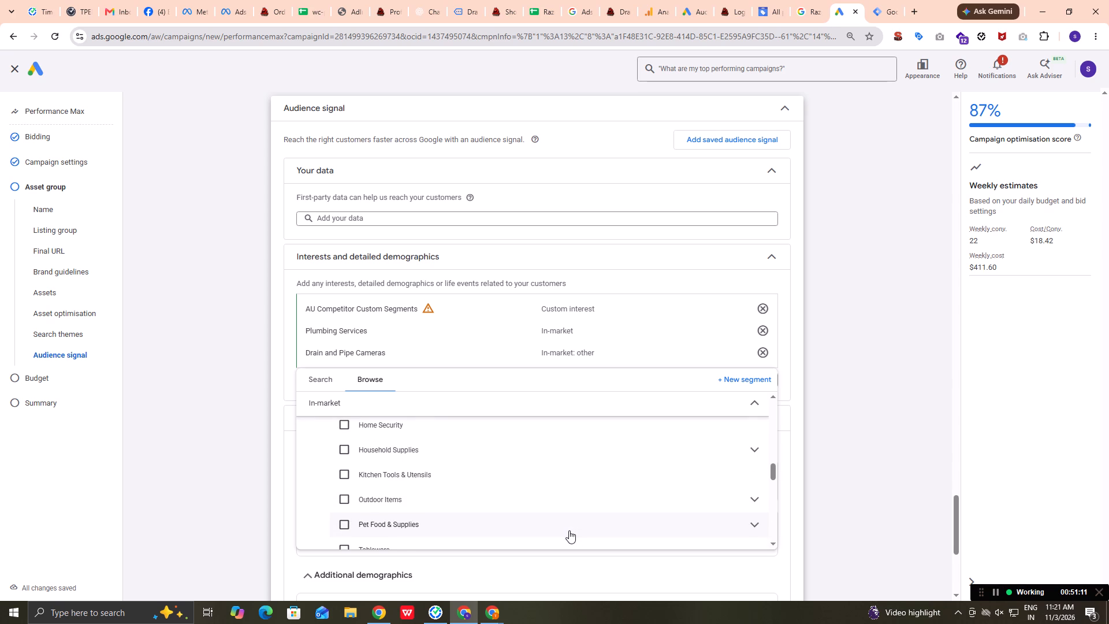
{"action": "scroll", "coordinate": [569, 530], "scroll_direction": "down", "scroll_amount": 2}
{"action": "scroll", "coordinate": [569, 530], "scroll_direction": "up", "scroll_amount": 4}
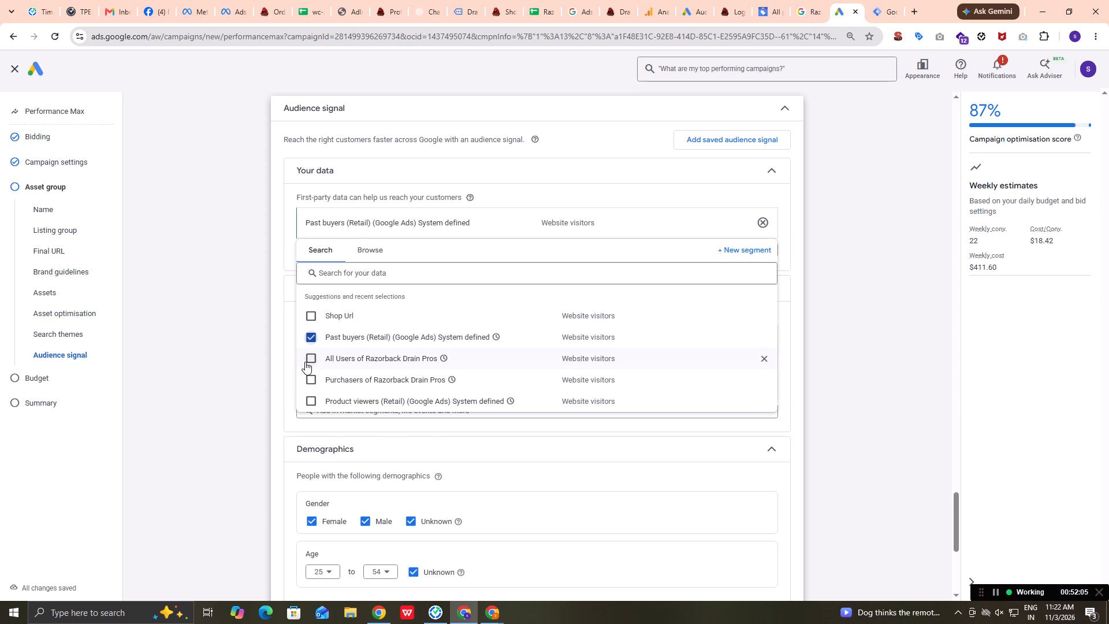
{"action": "left_click", "coordinate": [305, 362]}
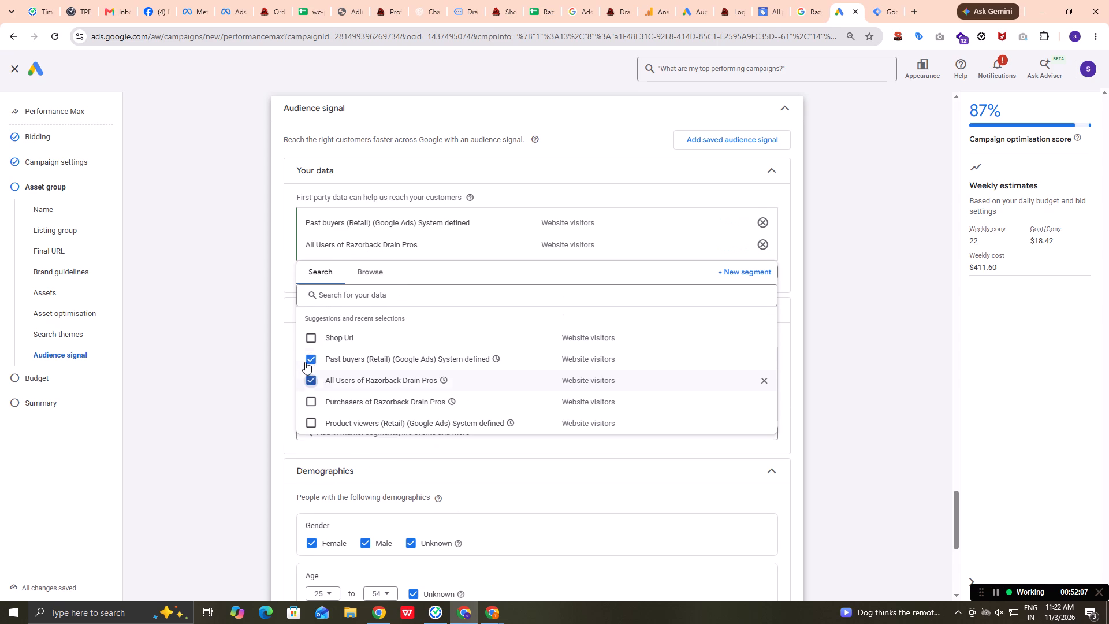
{"action": "scroll", "coordinate": [315, 404], "scroll_direction": "down", "scroll_amount": 1}
{"action": "left_click", "coordinate": [311, 399]}
{"action": "scroll", "coordinate": [317, 417], "scroll_direction": "down", "scroll_amount": 1}
{"action": "left_click", "coordinate": [310, 443]}
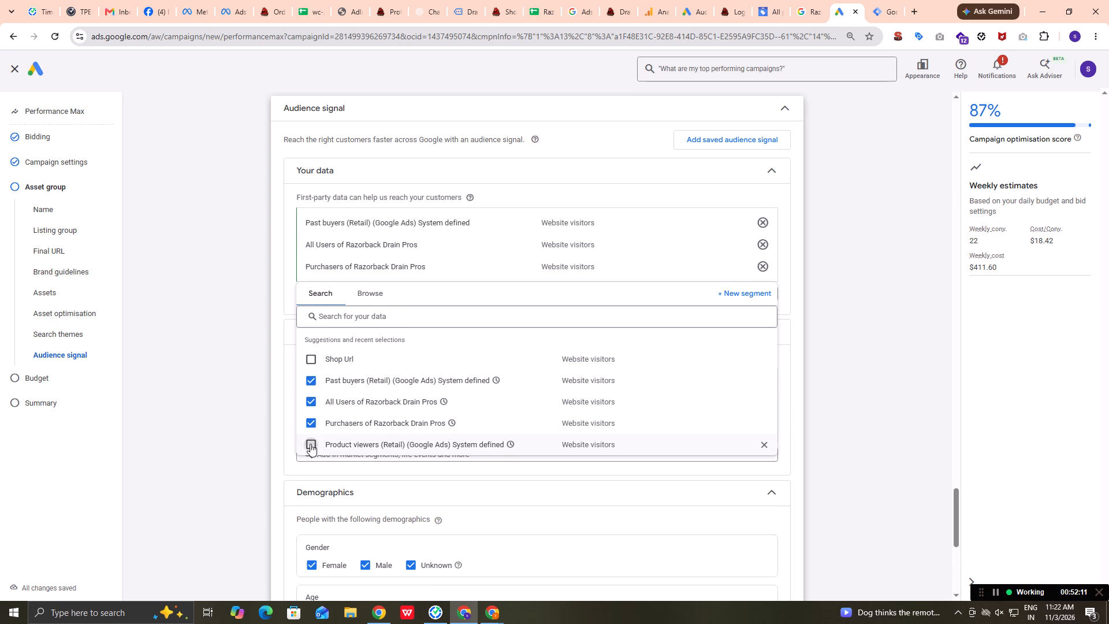
{"action": "left_click", "coordinate": [221, 354]}
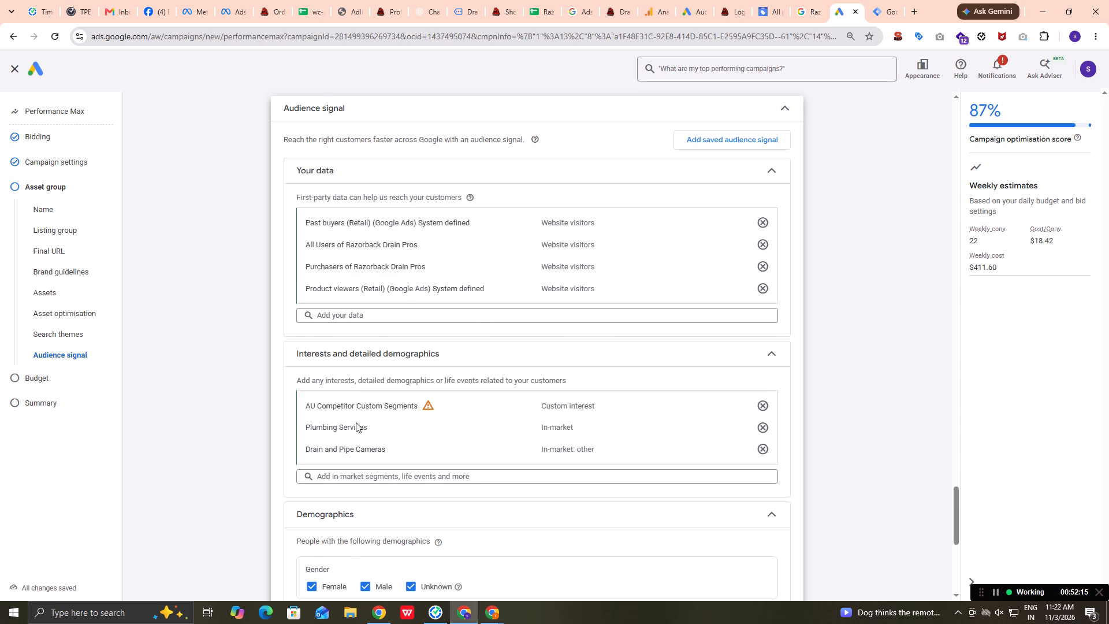
Add the suggested Drain Cleaning and Repair Services segment to the audience signal's interests and detailed demographics.
{"action": "scroll", "coordinate": [356, 422], "scroll_direction": "down", "scroll_amount": 2}
{"action": "left_click", "coordinate": [362, 365]}
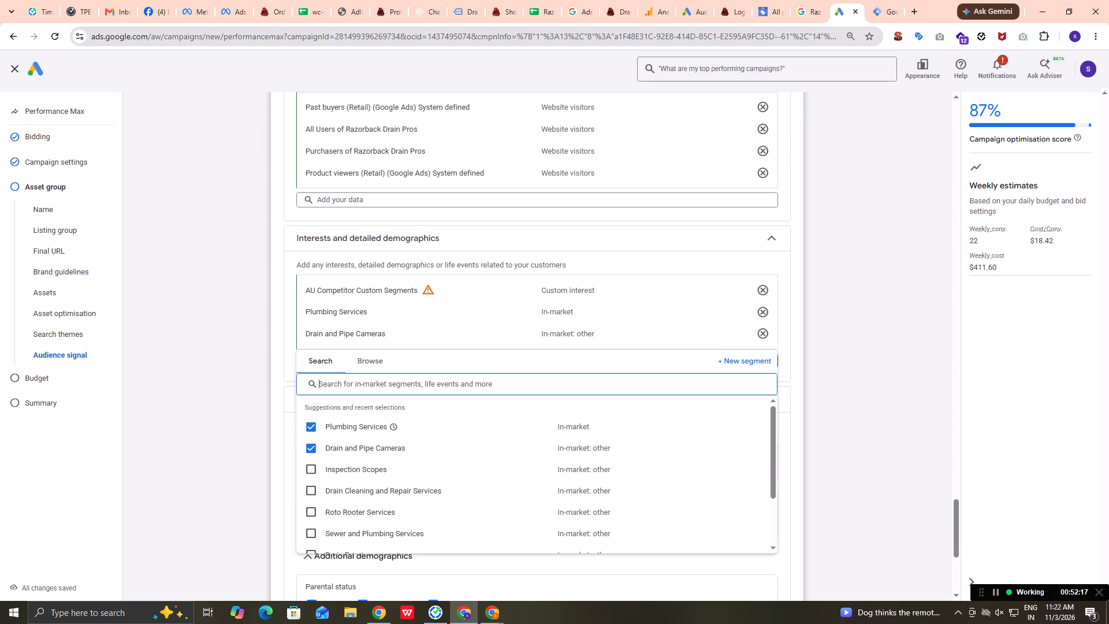
{"action": "left_click", "coordinate": [311, 491]}
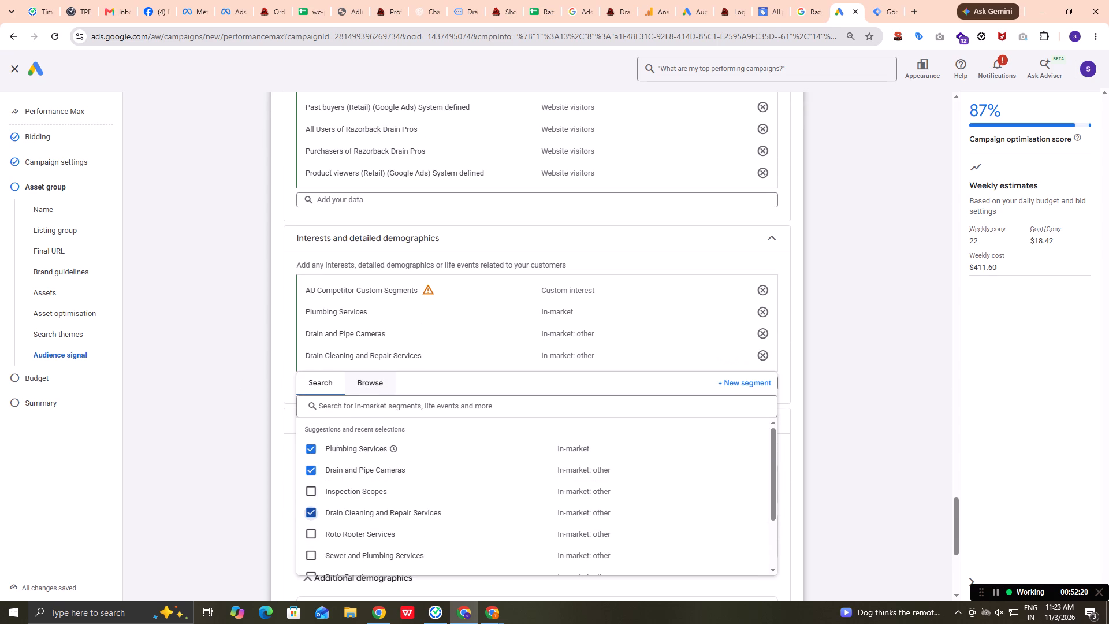
Search the interest segments for "plumber" and add Plumbing Jobs to the audience signal.
{"action": "left_click", "coordinate": [364, 405]}
{"action": "type", "text": "plumber"}
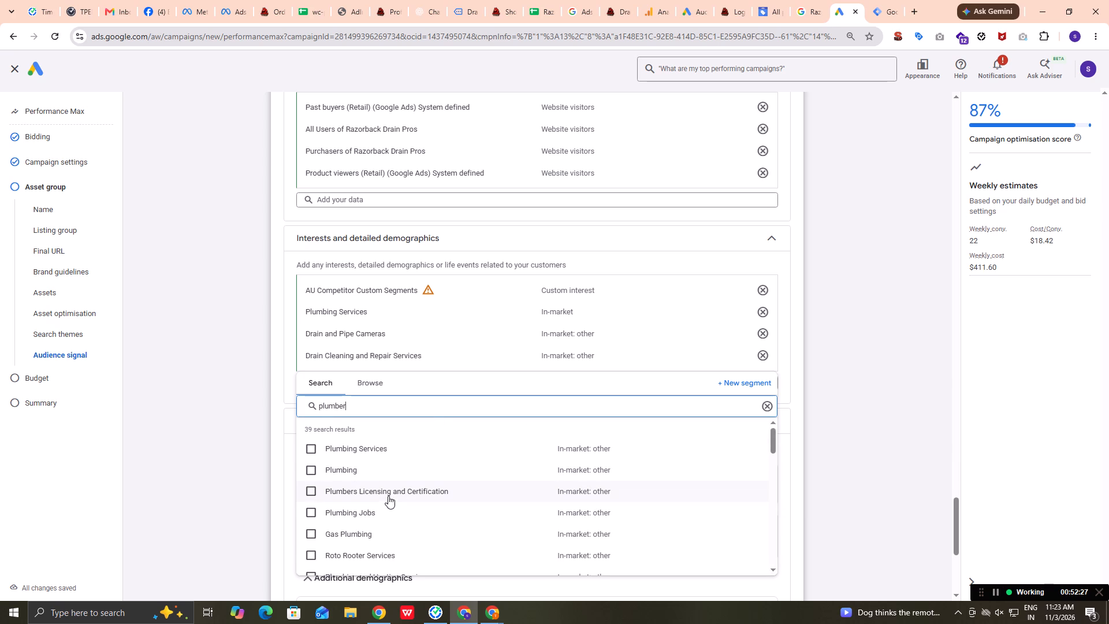
{"action": "left_click", "coordinate": [311, 512]}
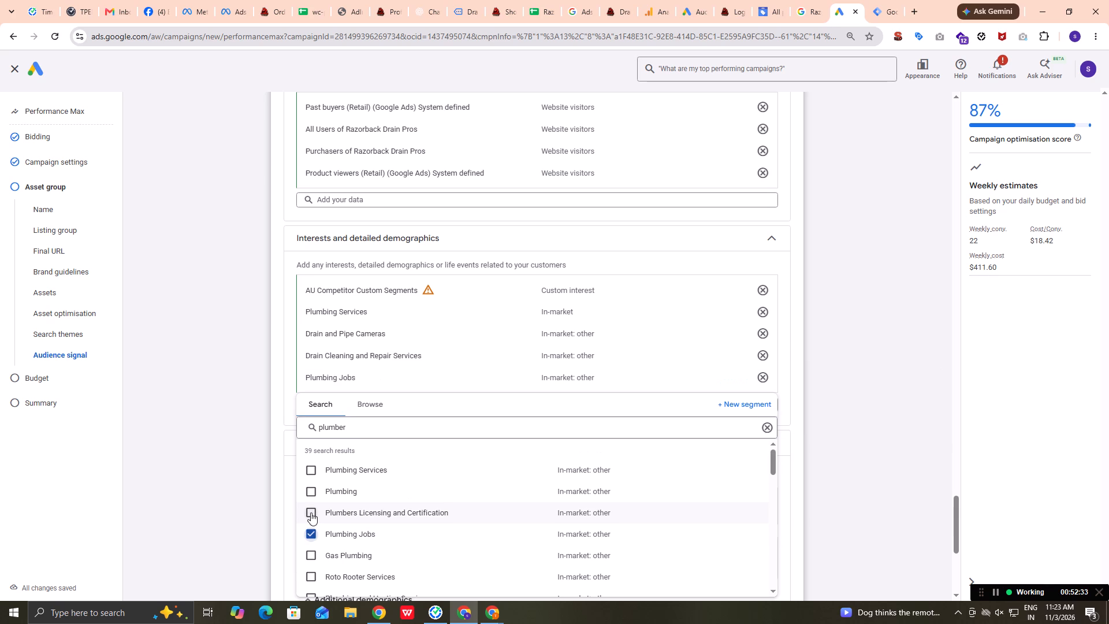
{"action": "scroll", "coordinate": [311, 512], "scroll_direction": "down", "scroll_amount": 1}
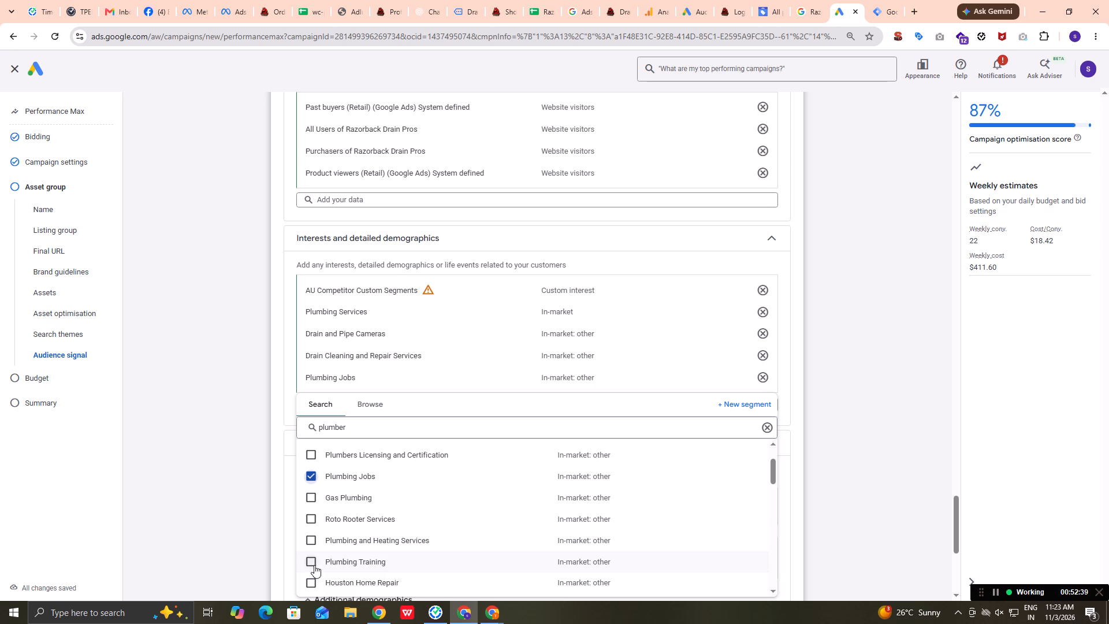
Search the interest segments for "drain" and add Home Improvement, Drain Plumbing, Sink Repairs and Plumbing Services, and Plumbing.
{"action": "left_click_drag", "start_coordinate": [353, 423], "coordinate": [237, 423]}
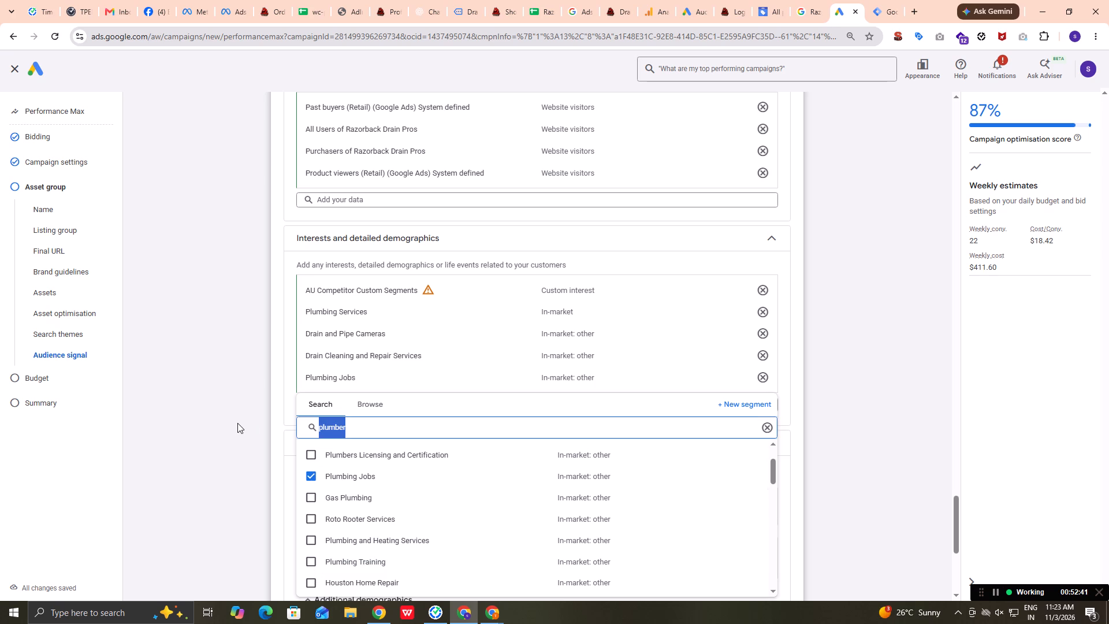
{"action": "key", "text": "BackSpace"}
{"action": "type", "text": "drain"}
{"action": "key", "text": "space"}
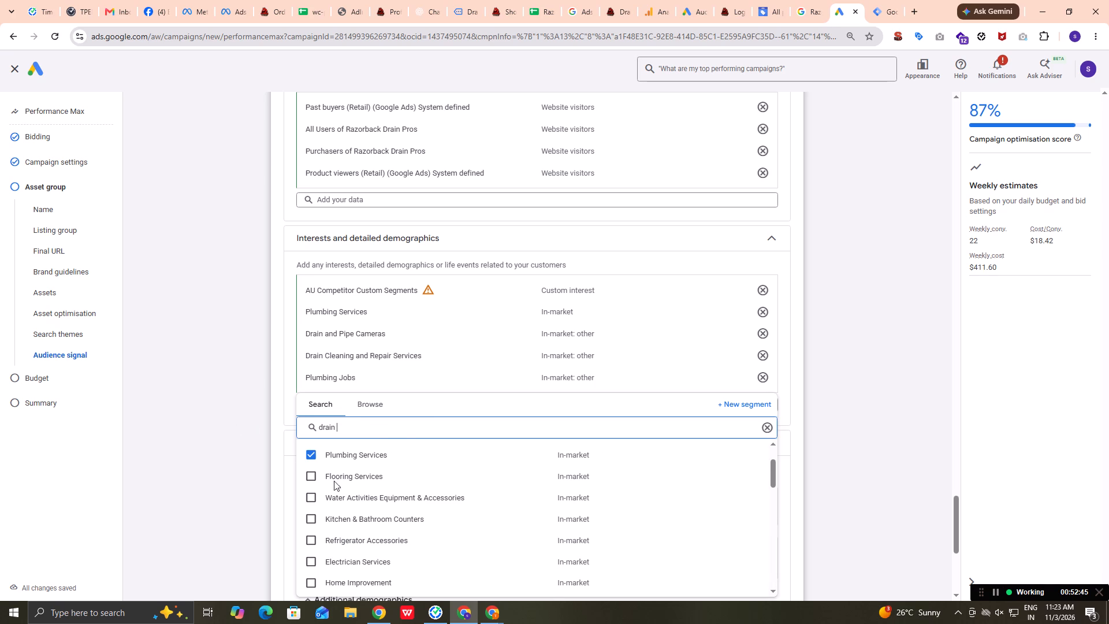
{"action": "scroll", "coordinate": [353, 551], "scroll_direction": "down", "scroll_amount": 1}
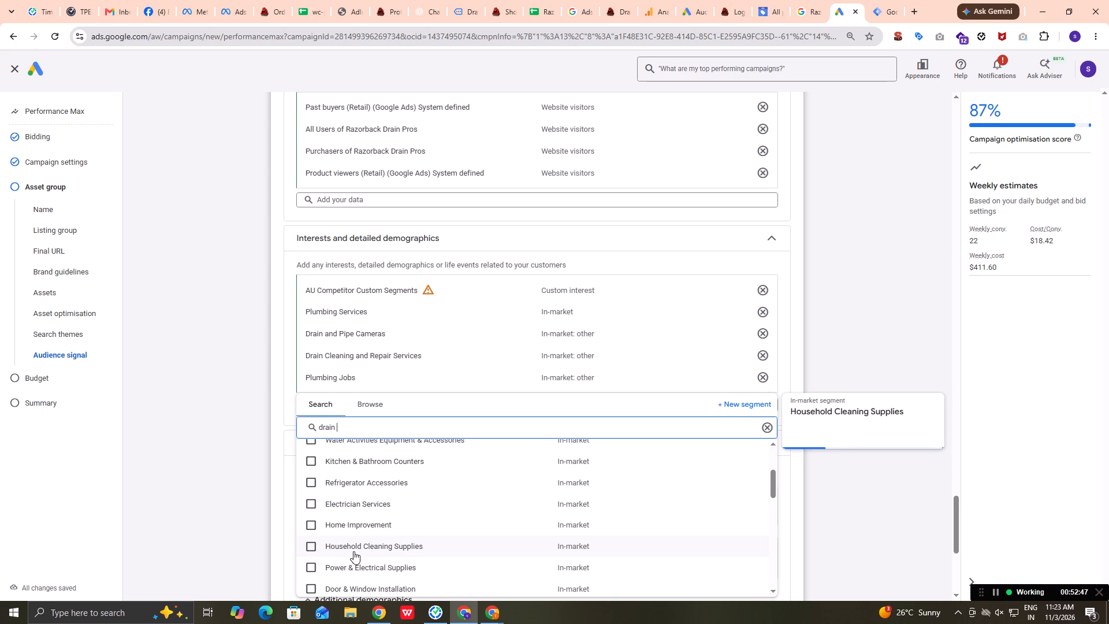
{"action": "left_click", "coordinate": [311, 524]}
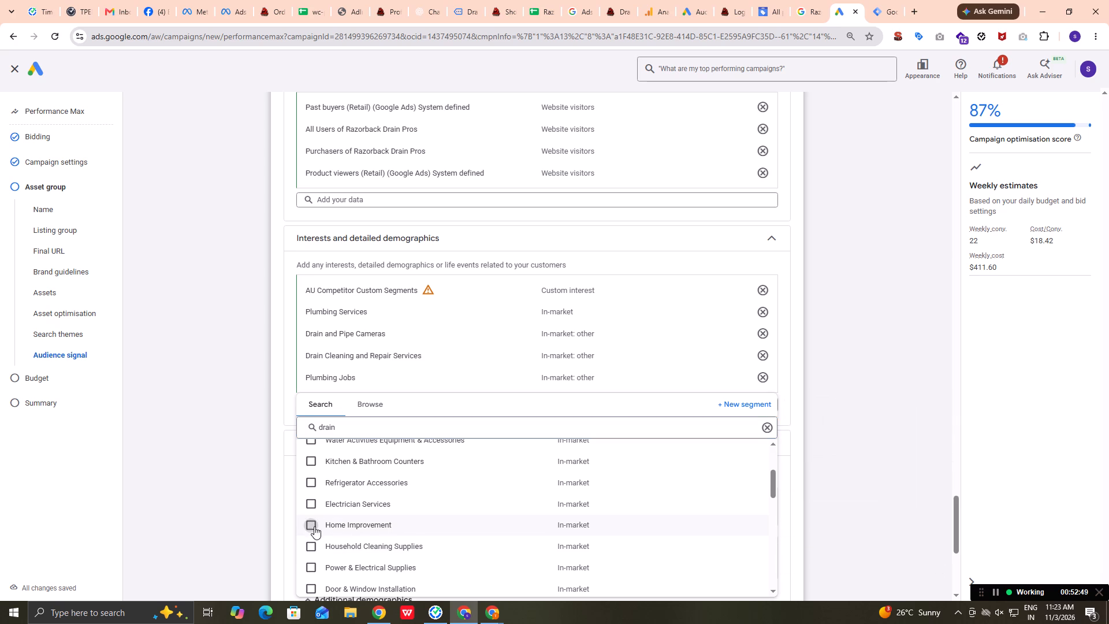
{"action": "scroll", "coordinate": [372, 552], "scroll_direction": "down", "scroll_amount": 2}
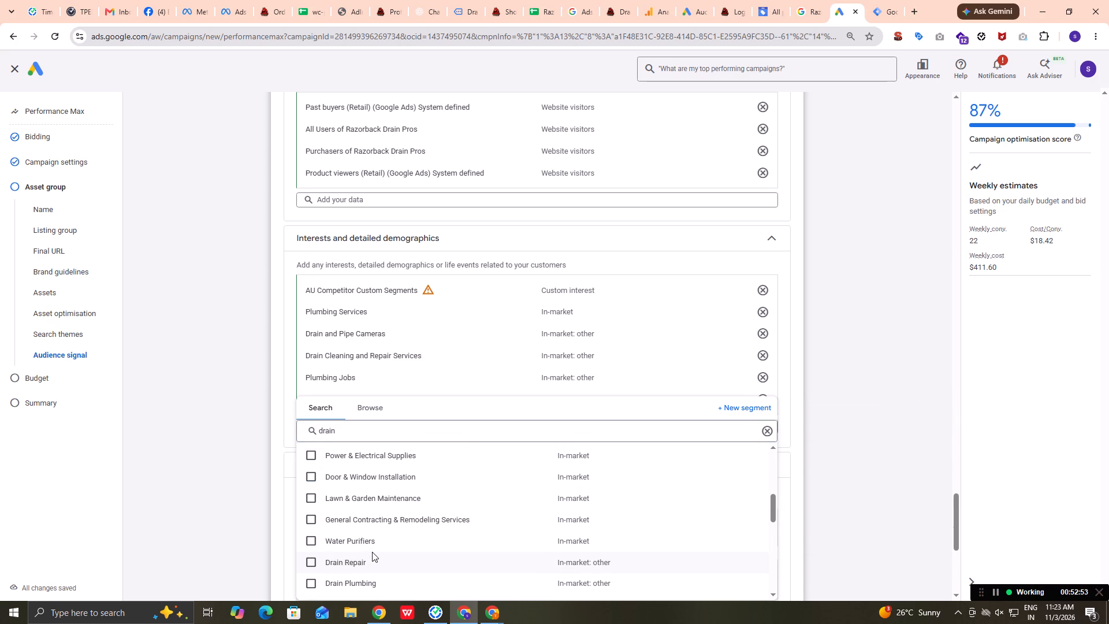
{"action": "scroll", "coordinate": [312, 562], "scroll_direction": "down", "scroll_amount": 1}
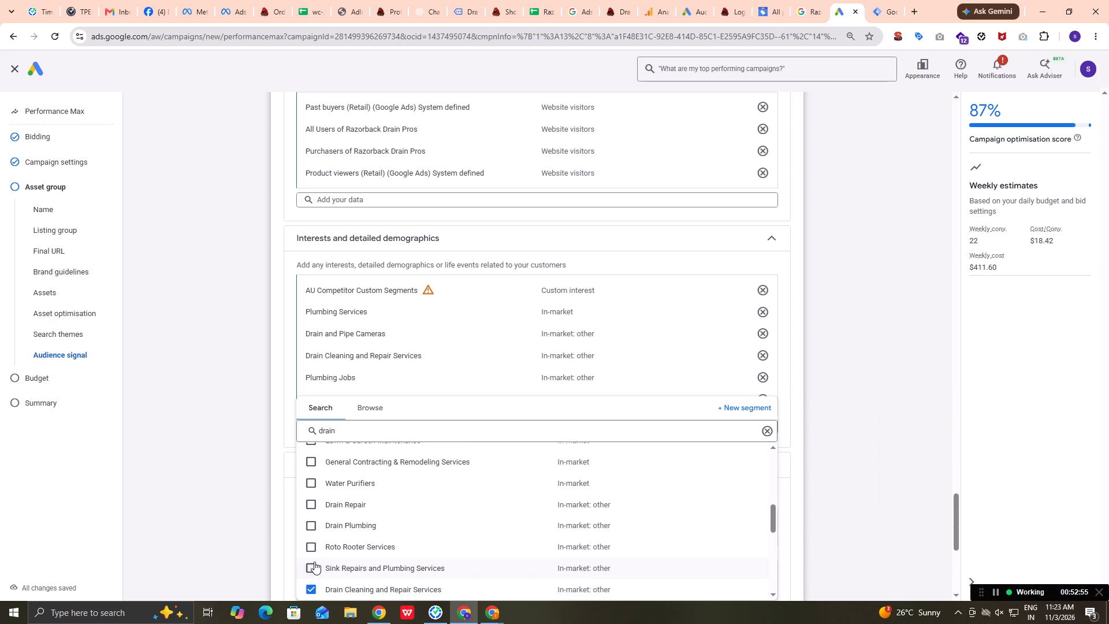
{"action": "left_click", "coordinate": [308, 525]}
{"action": "scroll", "coordinate": [310, 550], "scroll_direction": "down", "scroll_amount": 1}
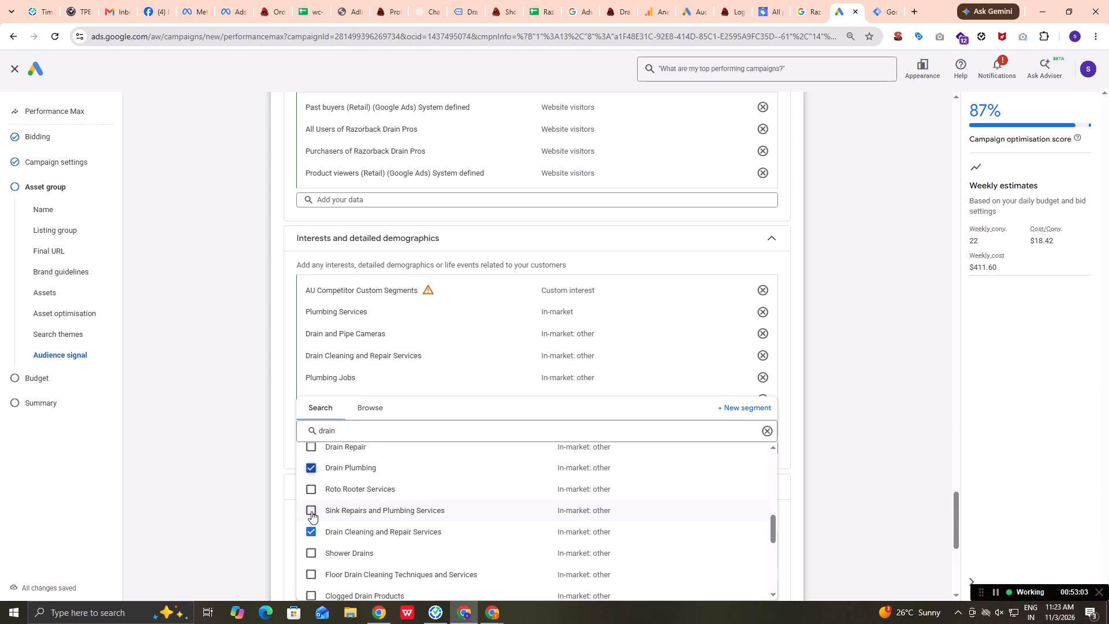
{"action": "left_click", "coordinate": [311, 511]}
{"action": "scroll", "coordinate": [317, 550], "scroll_direction": "down", "scroll_amount": 1}
{"action": "left_click", "coordinate": [311, 557]}
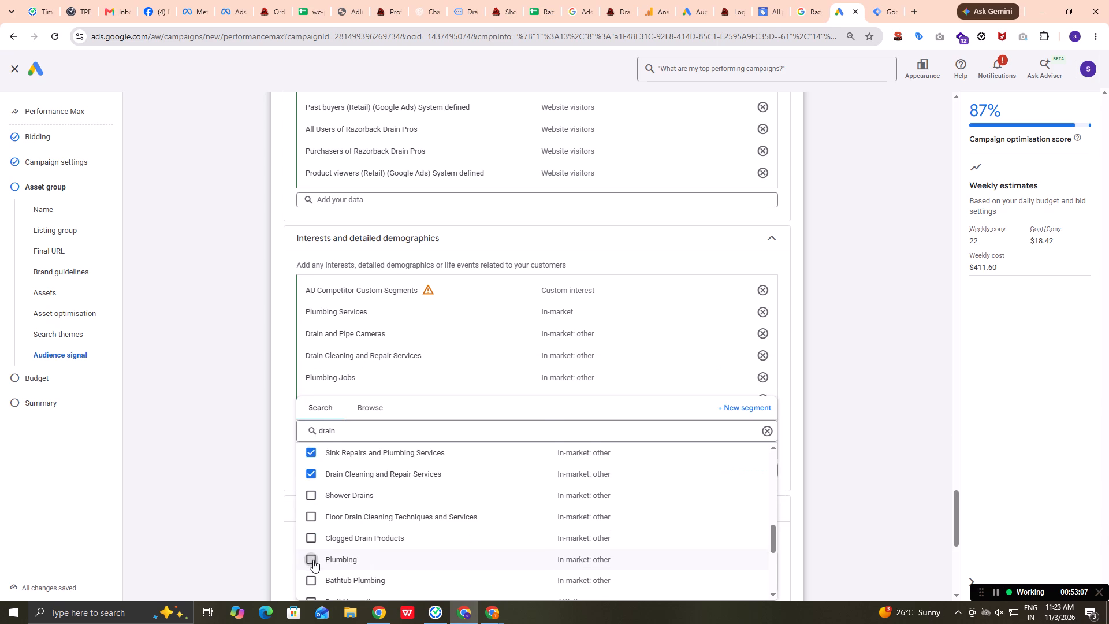
Look through the rest of the "drain" results, including affinity, life event and demographic segments, for other relevant audiences.
{"action": "scroll", "coordinate": [315, 559], "scroll_direction": "down", "scroll_amount": 2}
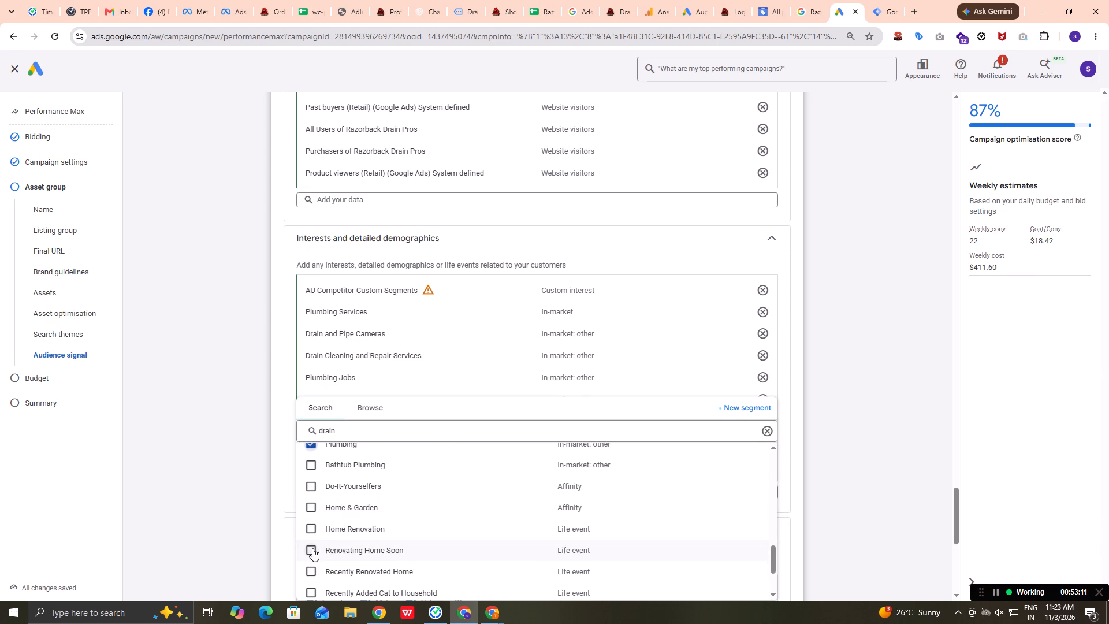
{"action": "scroll", "coordinate": [312, 549], "scroll_direction": "down", "scroll_amount": 2}
{"action": "scroll", "coordinate": [312, 549], "scroll_direction": "up", "scroll_amount": 1}
{"action": "scroll", "coordinate": [312, 549], "scroll_direction": "down", "scroll_amount": 1}
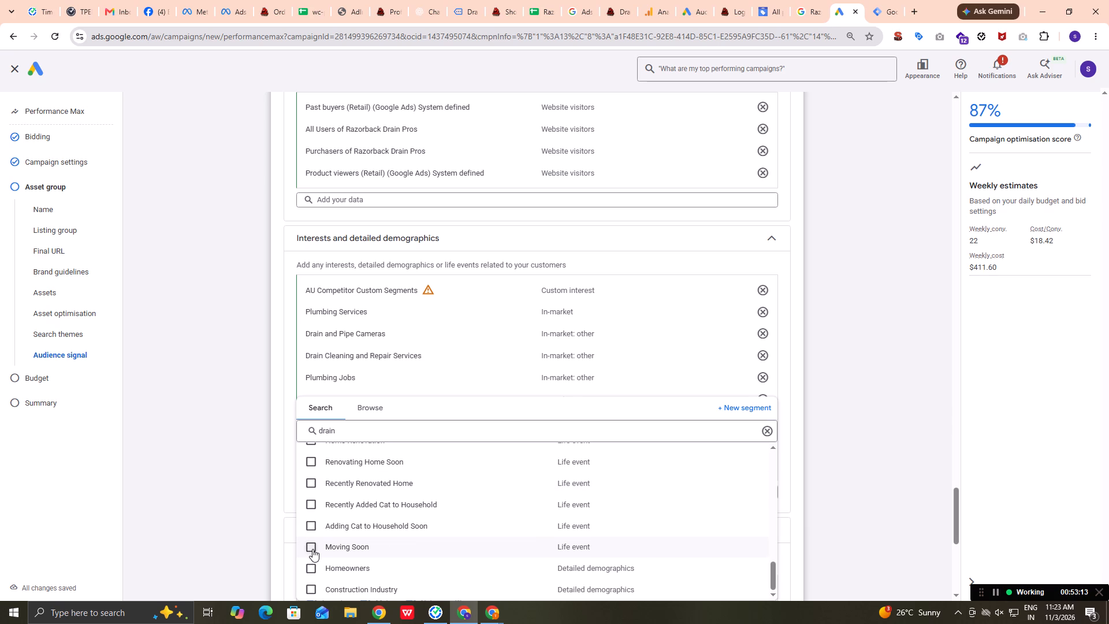
{"action": "scroll", "coordinate": [312, 549], "scroll_direction": "down", "scroll_amount": 3}
{"action": "scroll", "coordinate": [338, 554], "scroll_direction": "up", "scroll_amount": 1}
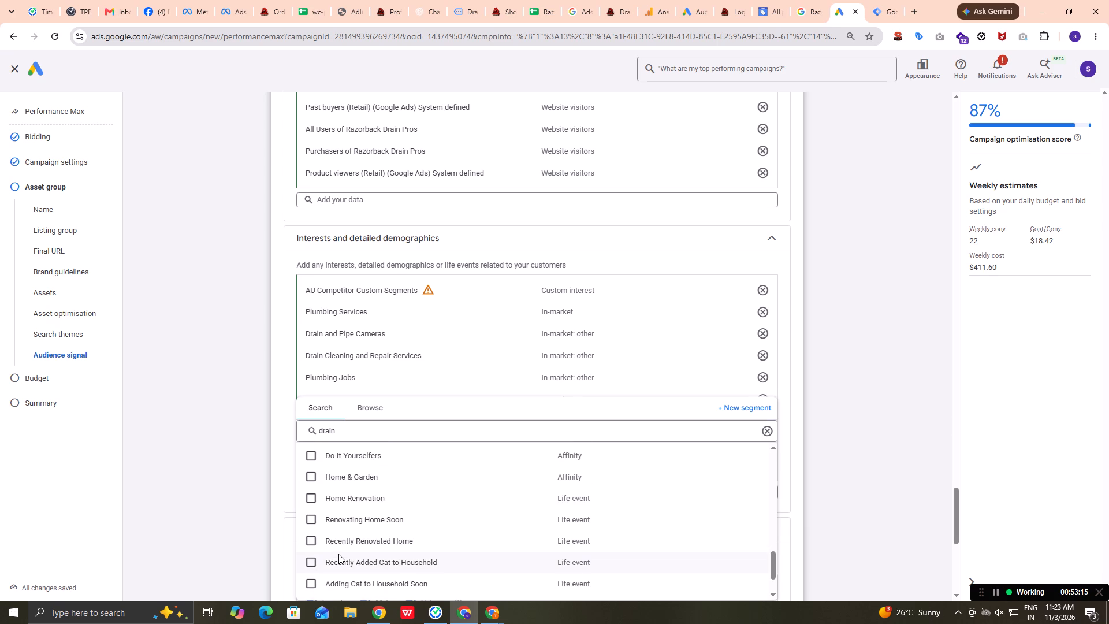
{"action": "scroll", "coordinate": [337, 554], "scroll_direction": "up", "scroll_amount": 5}
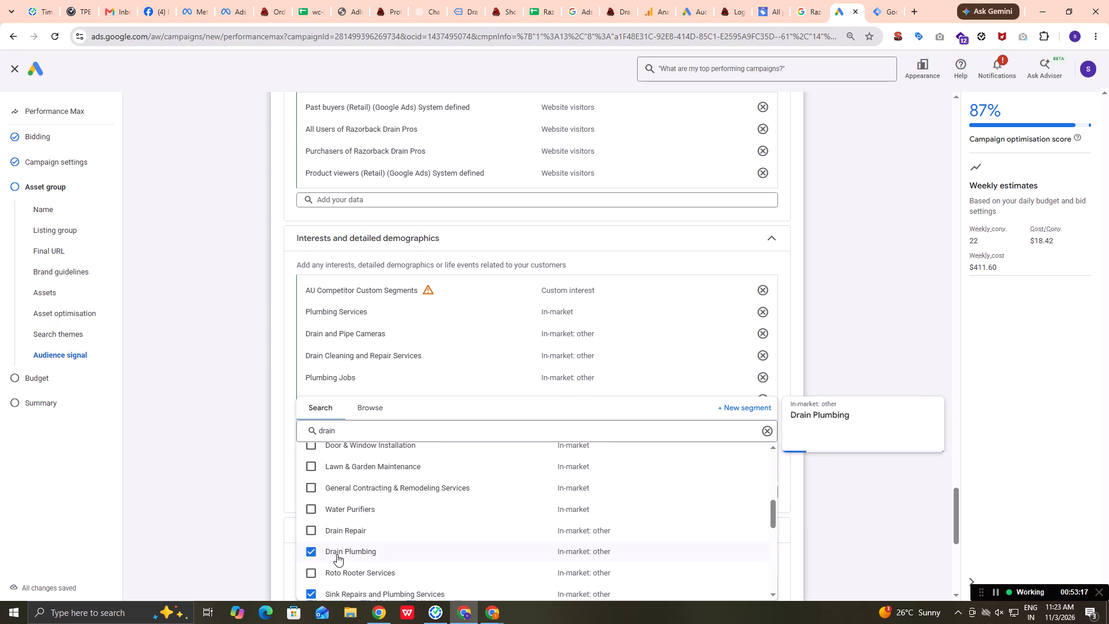
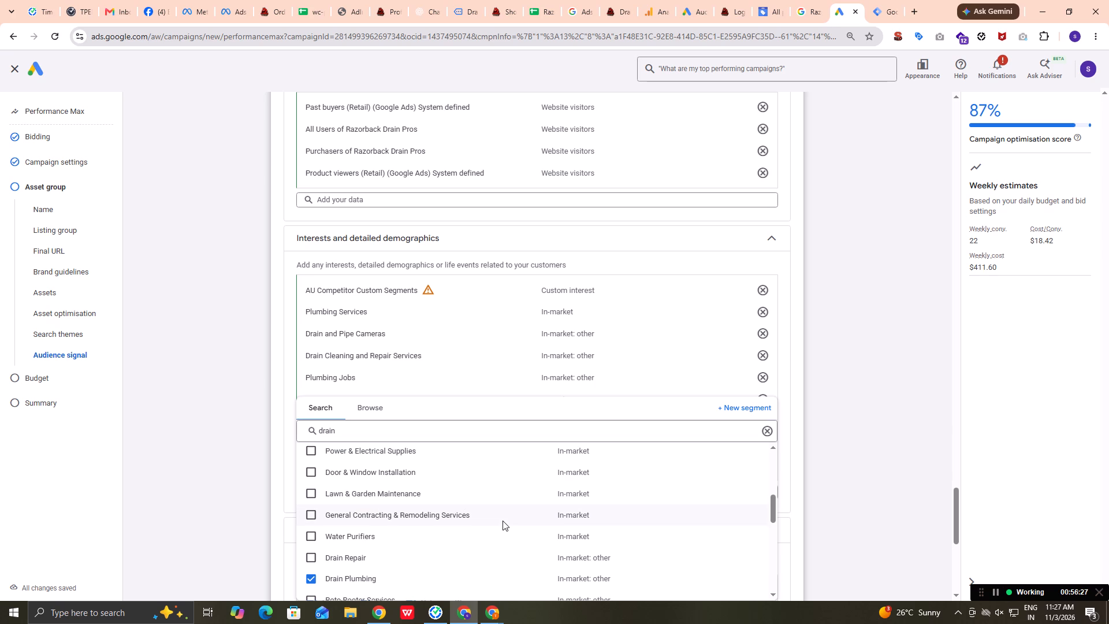
{"action": "scroll", "coordinate": [602, 318], "scroll_direction": "down", "scroll_amount": 2}
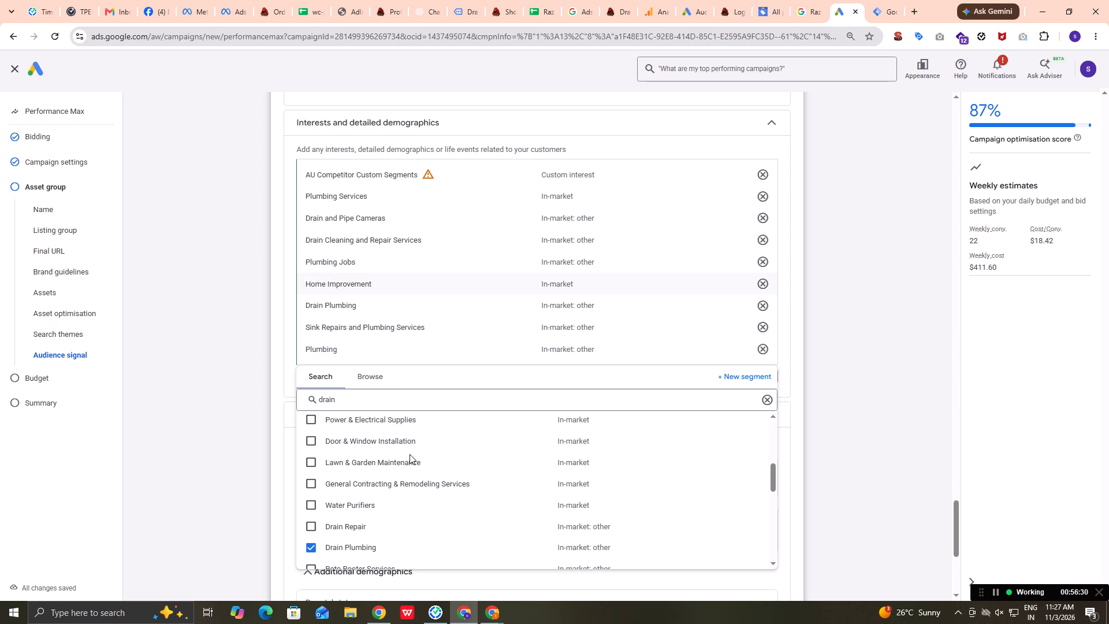
{"action": "scroll", "coordinate": [466, 540], "scroll_direction": "down", "scroll_amount": 2}
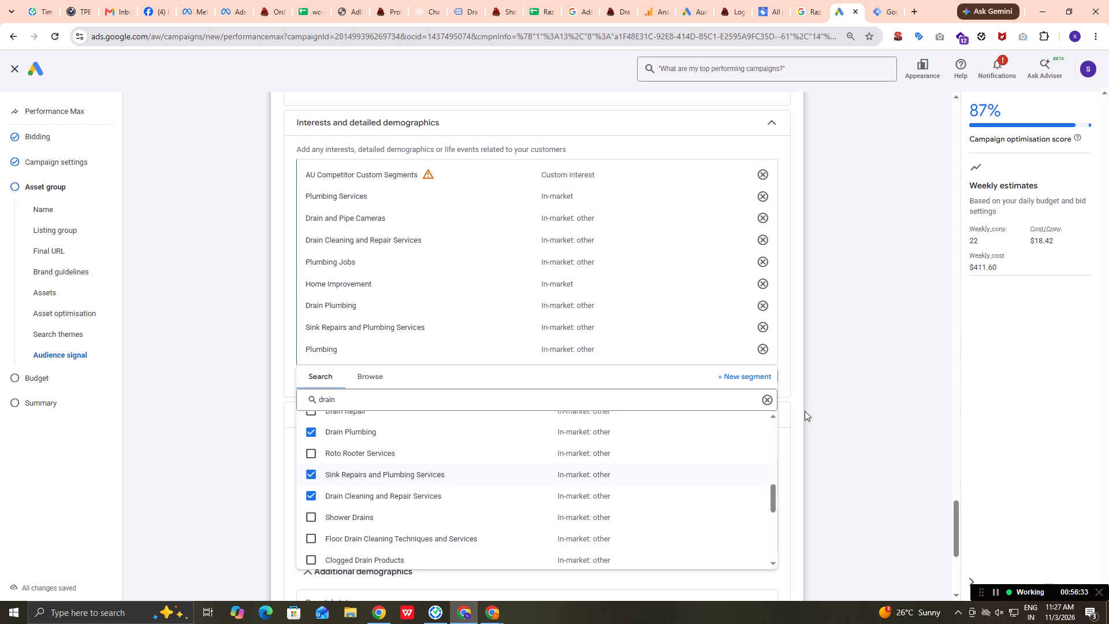
{"action": "left_click", "coordinate": [805, 402]}
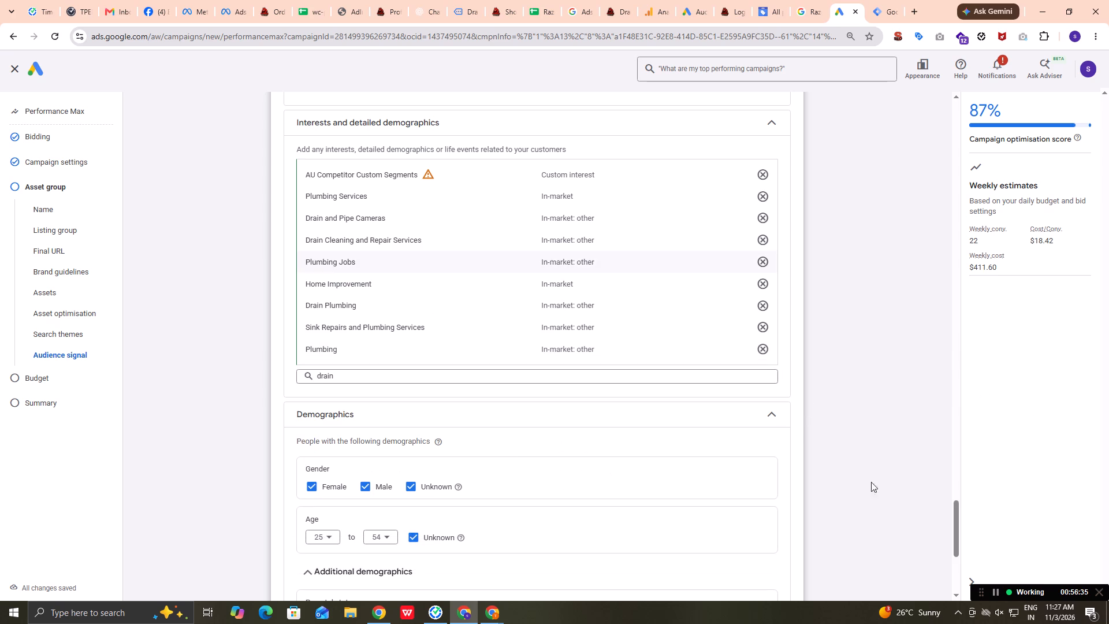
Name the audience "new AU audience" and continue to the budget settings.
{"action": "scroll", "coordinate": [517, 458], "scroll_direction": "down", "scroll_amount": 3}
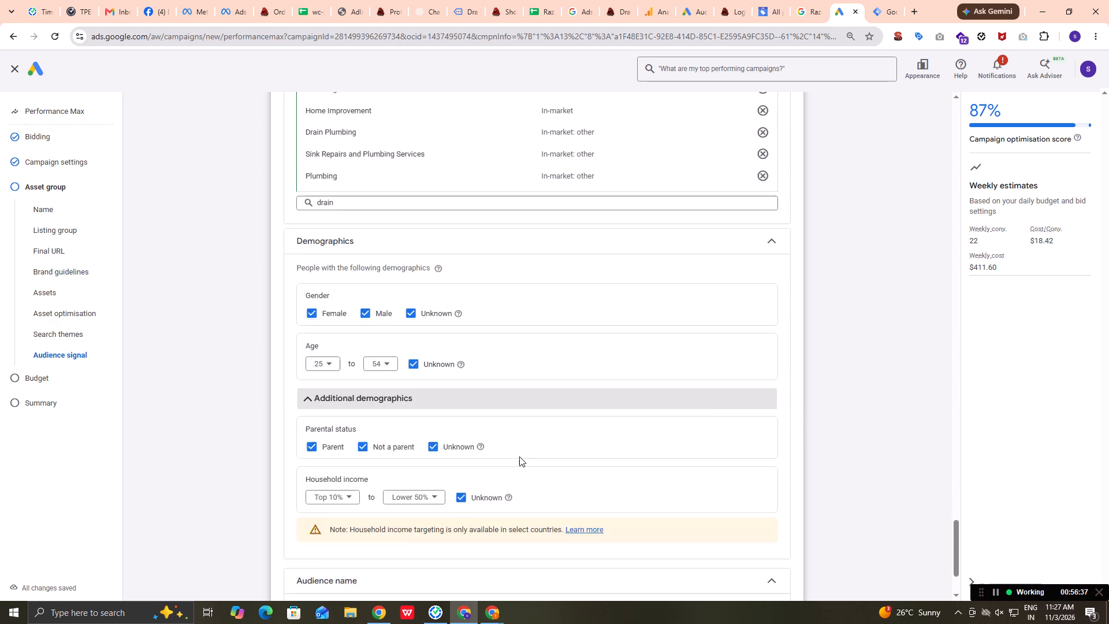
{"action": "scroll", "coordinate": [519, 456], "scroll_direction": "down", "scroll_amount": 1}
{"action": "scroll", "coordinate": [760, 406], "scroll_direction": "down", "scroll_amount": 2}
{"action": "left_click", "coordinate": [407, 502]}
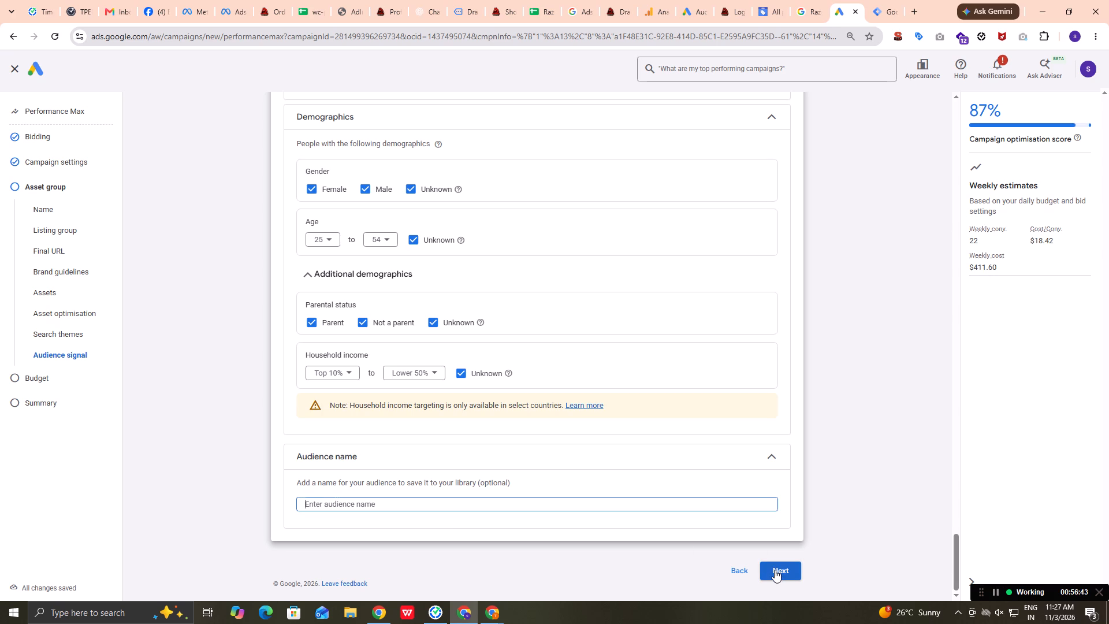
{"action": "type", "text": "new AU"}
{"action": "key", "text": "space"}
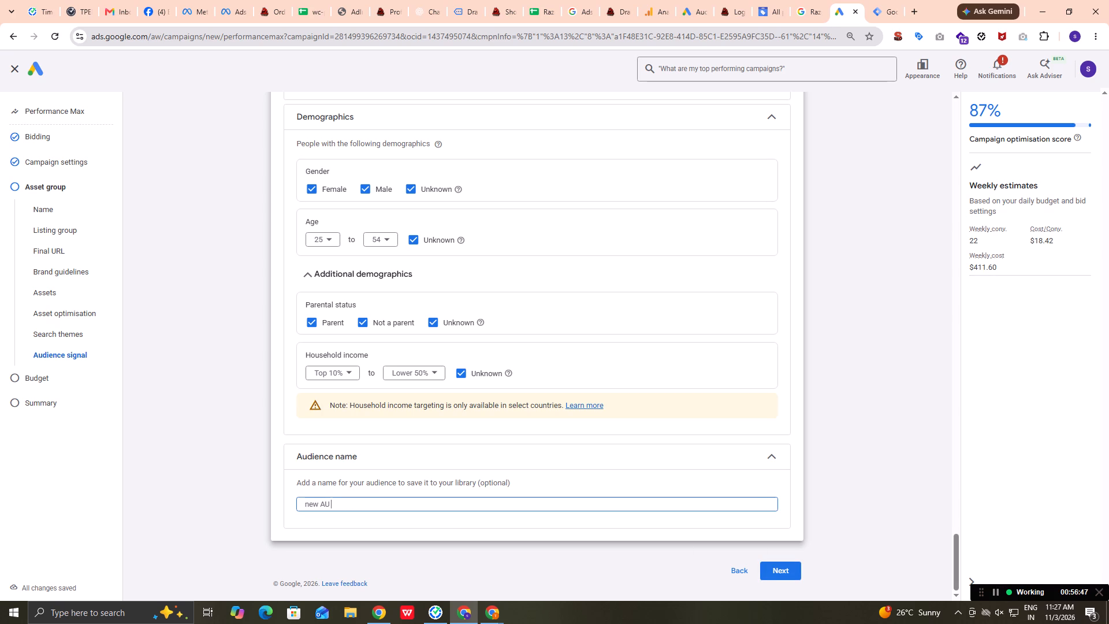
{"action": "type", "text": "audienc"}
{"action": "key", "text": "e"}
{"action": "left_click", "coordinate": [781, 570]}
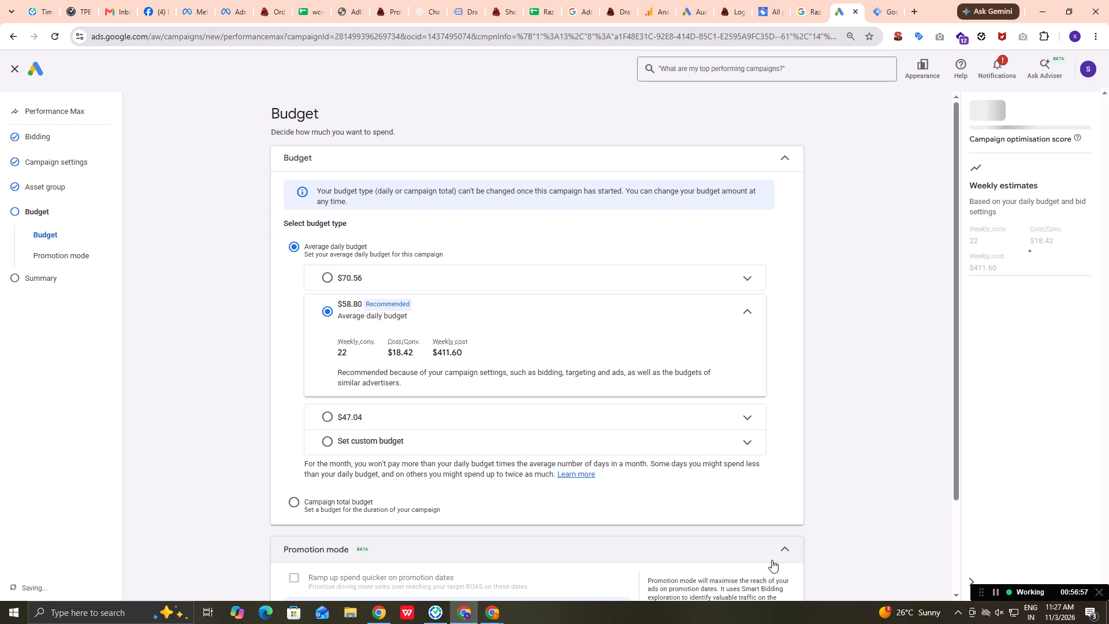
Set a custom average daily budget of $20 for the campaign.
{"action": "left_click", "coordinate": [408, 437]}
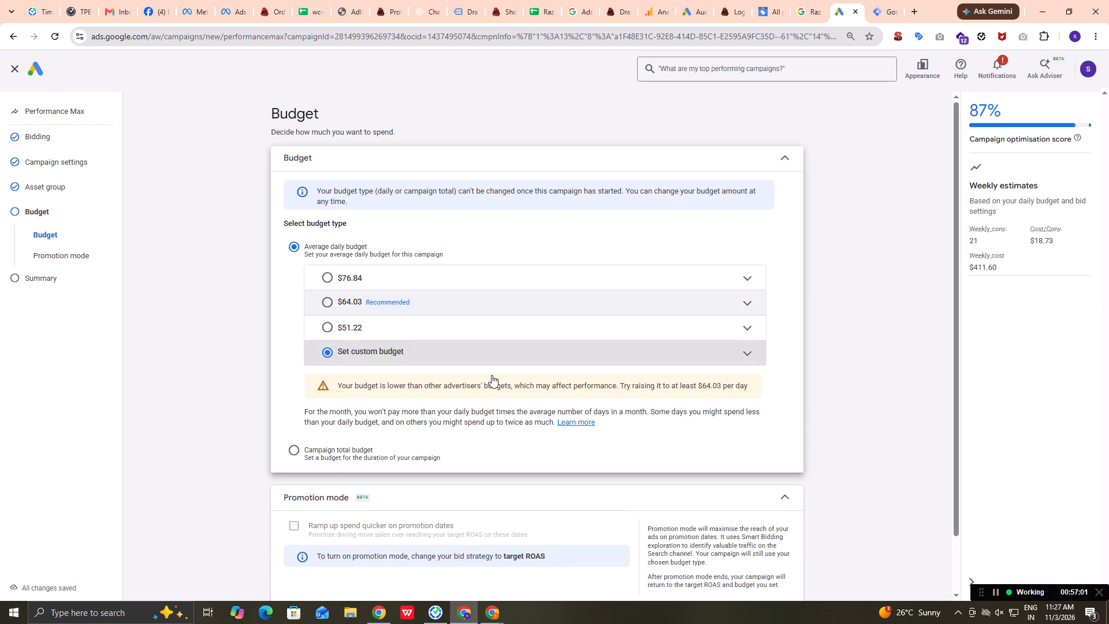
{"action": "left_click", "coordinate": [497, 355]}
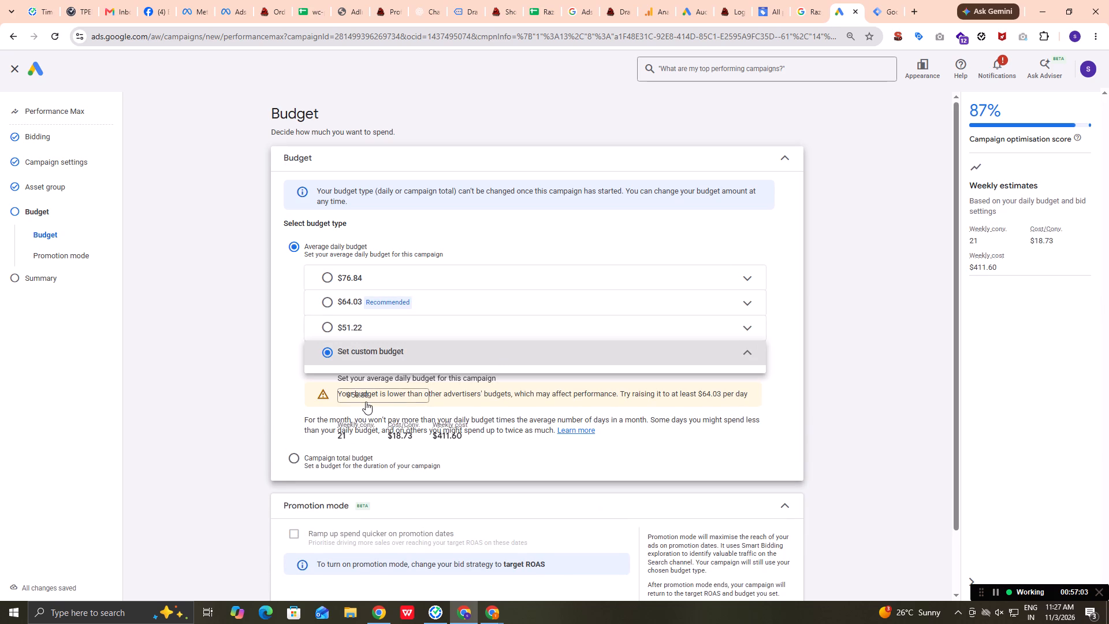
{"action": "left_click_drag", "start_coordinate": [374, 396], "coordinate": [293, 402]}
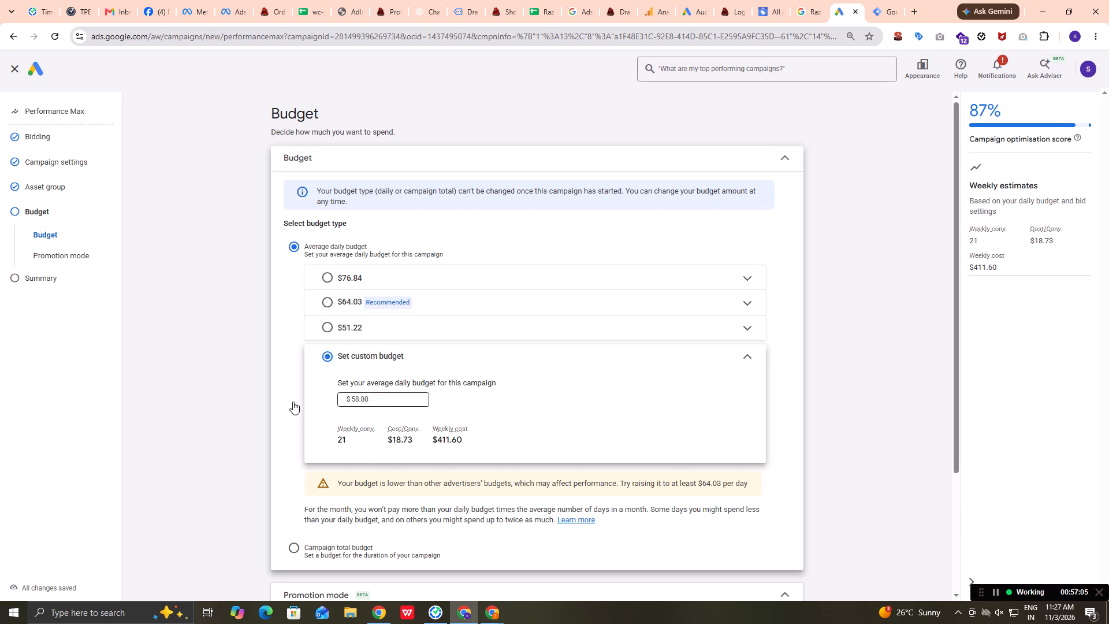
{"action": "key", "text": "BackSpace"}
{"action": "type", "text": "20"}
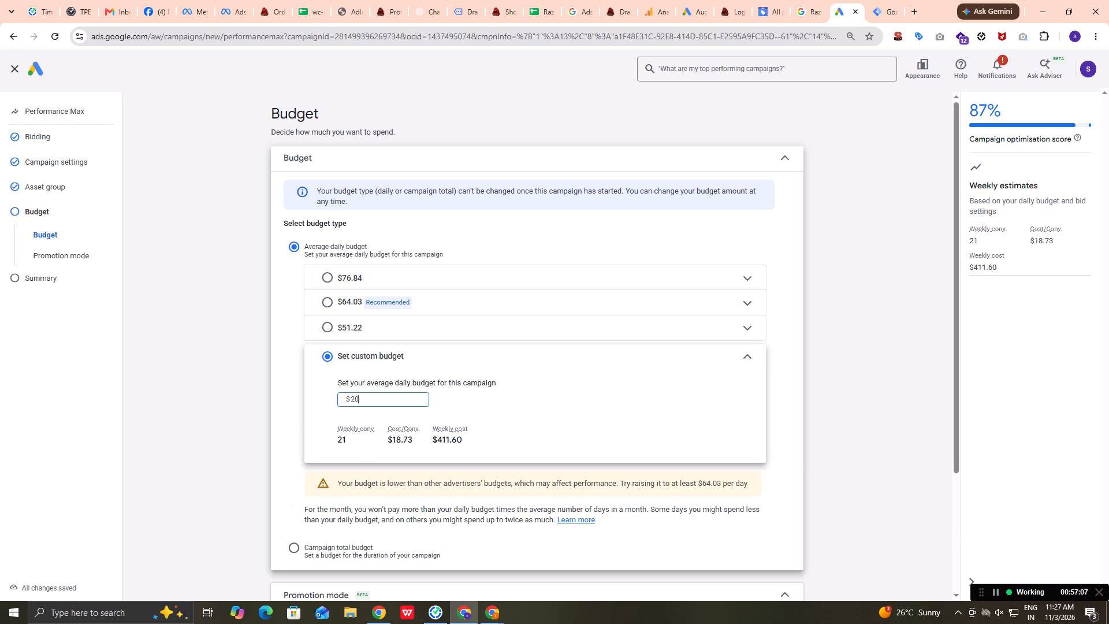
{"action": "left_click", "coordinate": [869, 428]}
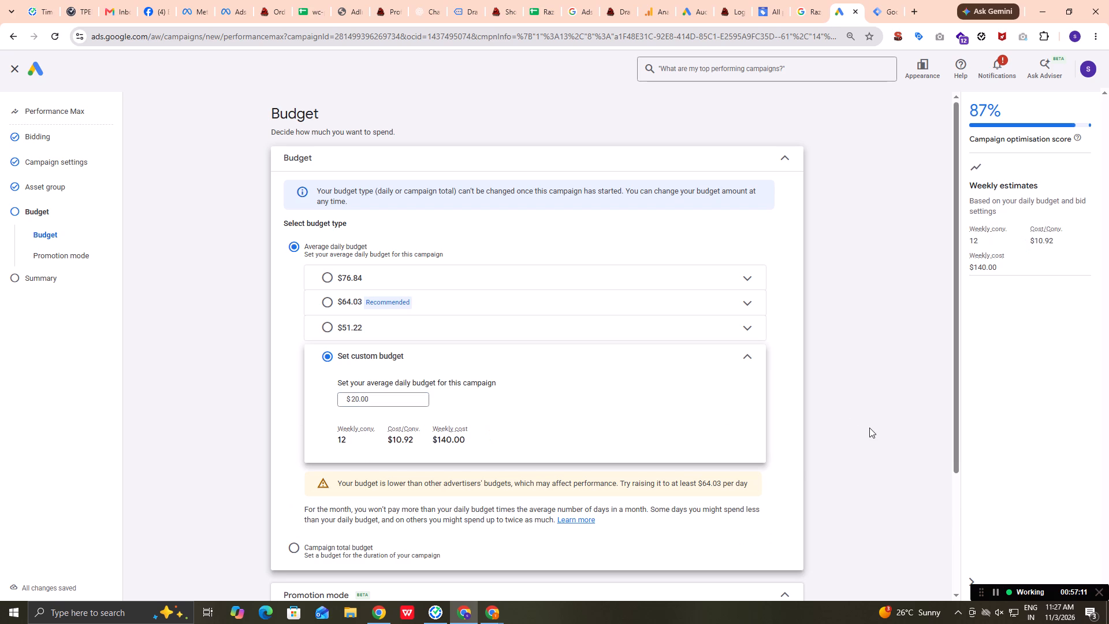
{"action": "scroll", "coordinate": [869, 428], "scroll_direction": "down", "scroll_amount": 1}
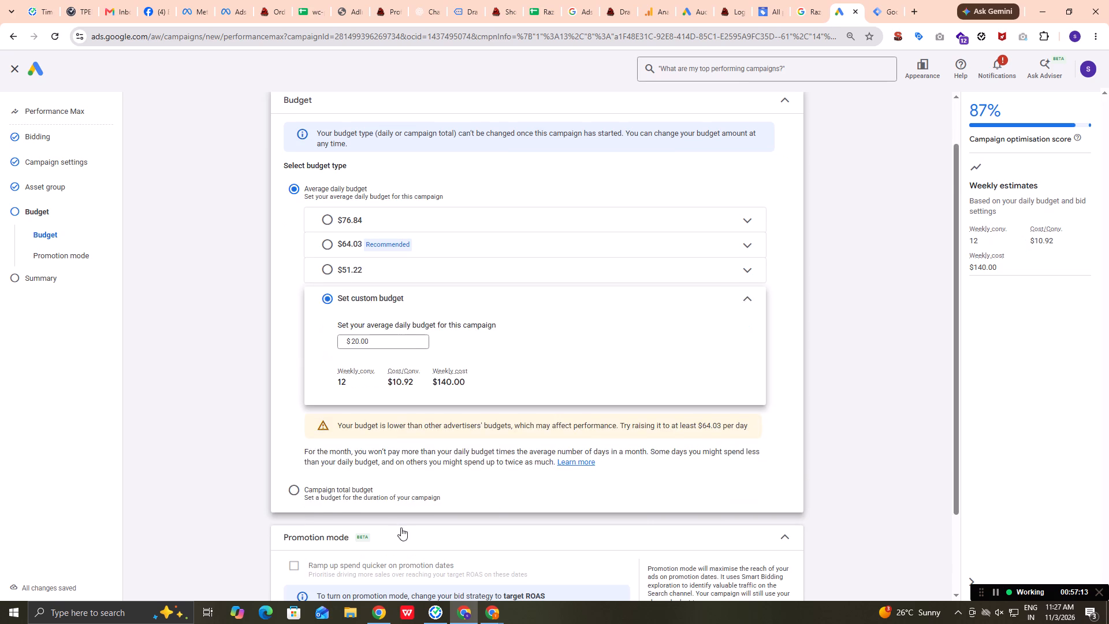
{"action": "scroll", "coordinate": [401, 528], "scroll_direction": "down", "scroll_amount": 3}
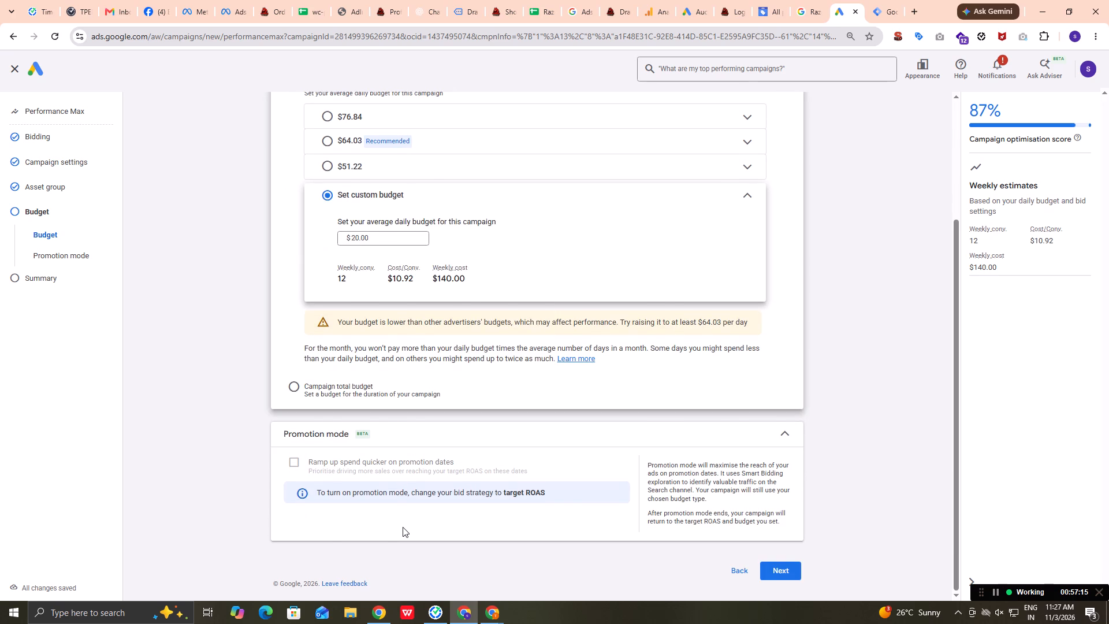
{"action": "scroll", "coordinate": [405, 524], "scroll_direction": "up", "scroll_amount": 3}
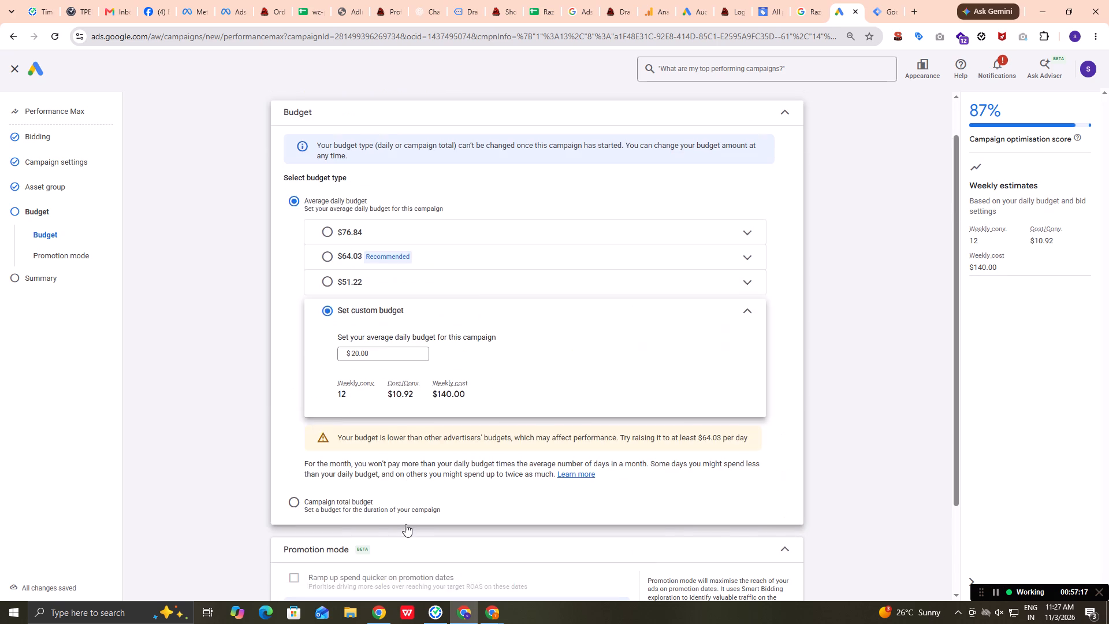
{"action": "scroll", "coordinate": [405, 524], "scroll_direction": "up", "scroll_amount": 3}
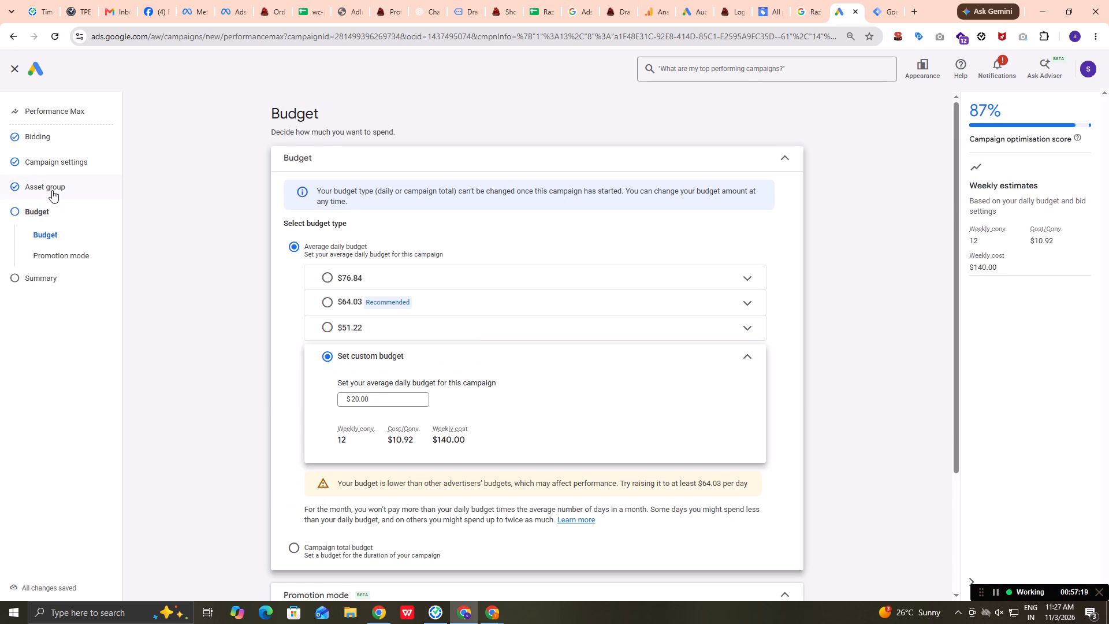
Return to the asset group and review its listing group, final URL, brand guidelines and headlines, dismissing the identity check.
{"action": "left_click", "coordinate": [52, 190]}
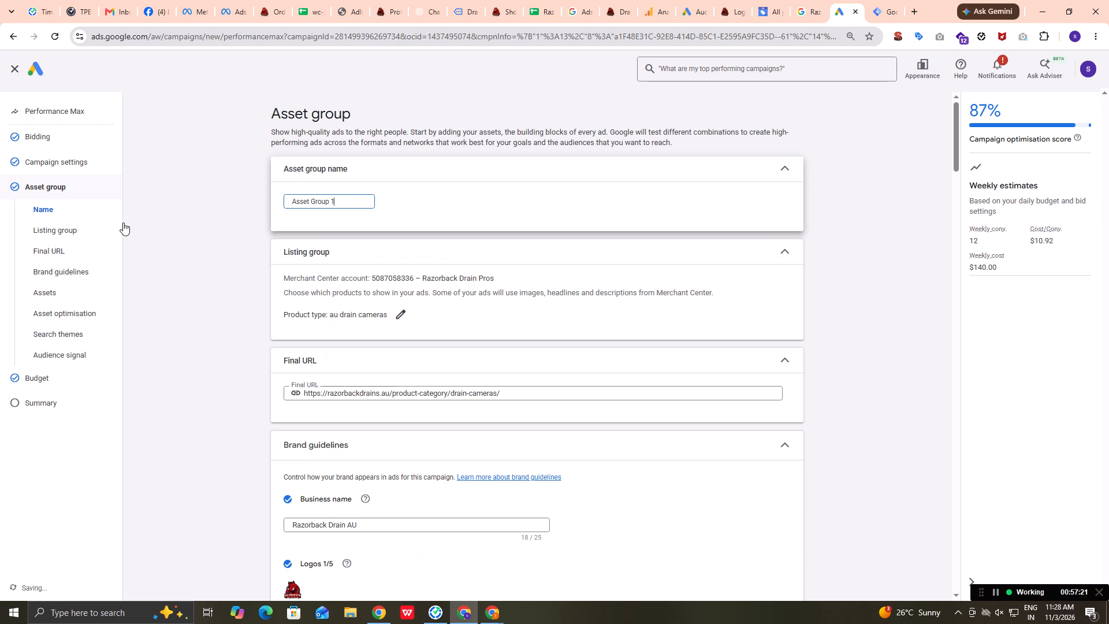
{"action": "scroll", "coordinate": [429, 460], "scroll_direction": "down", "scroll_amount": 2}
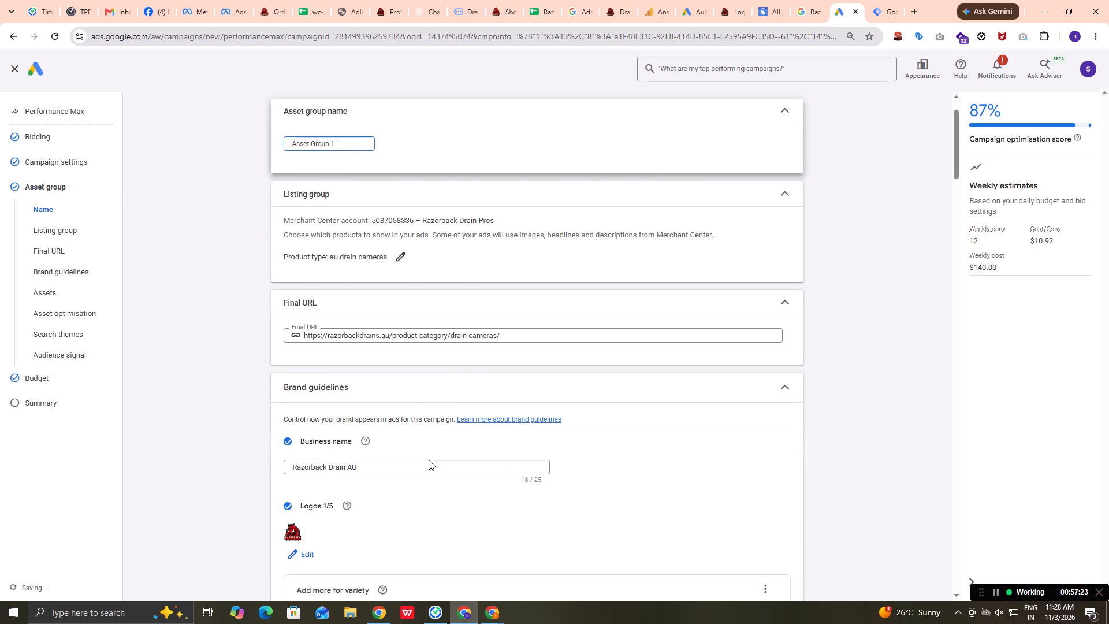
{"action": "scroll", "coordinate": [429, 460], "scroll_direction": "down", "scroll_amount": 3}
{"action": "scroll", "coordinate": [429, 460], "scroll_direction": "up", "scroll_amount": 1}
{"action": "scroll", "coordinate": [429, 460], "scroll_direction": "down", "scroll_amount": 8}
{"action": "scroll", "coordinate": [429, 460], "scroll_direction": "up", "scroll_amount": 1}
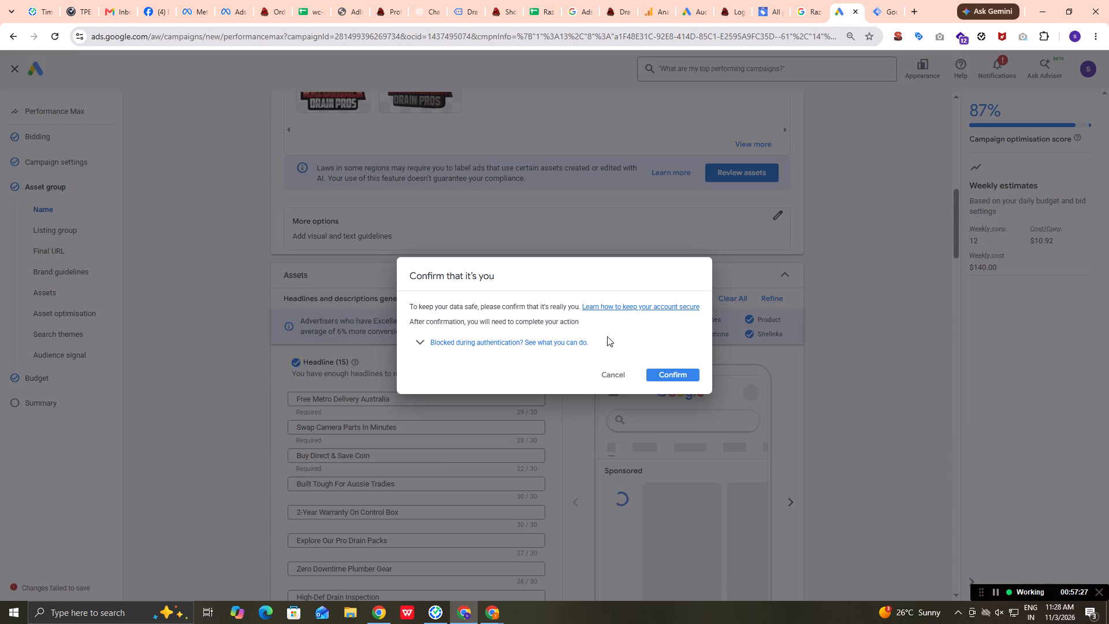
{"action": "left_click", "coordinate": [615, 373]}
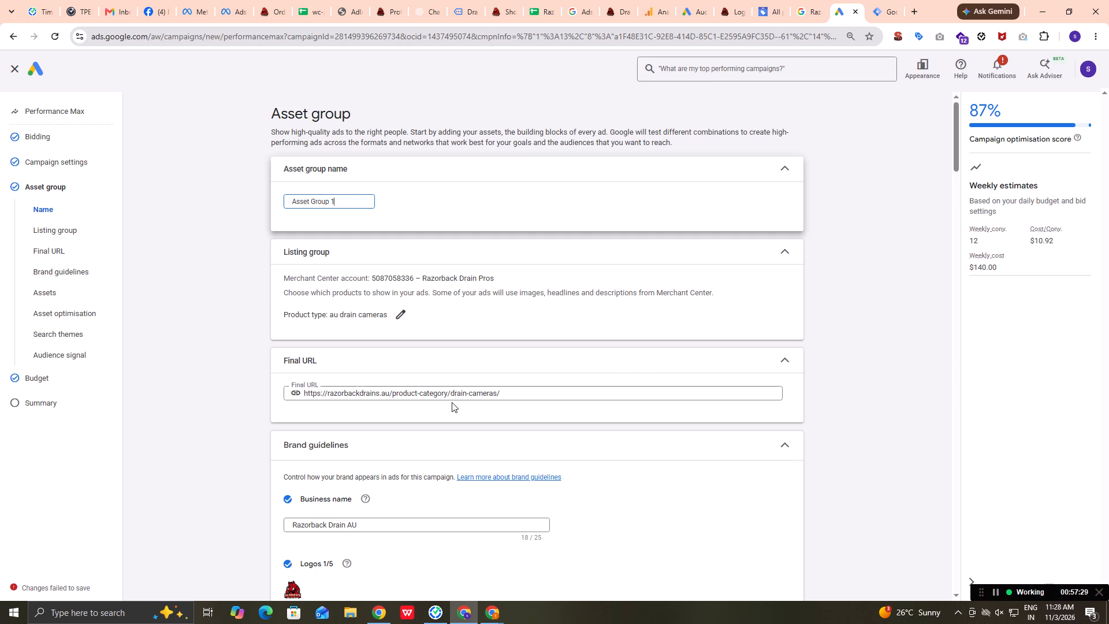
{"action": "scroll", "coordinate": [445, 404], "scroll_direction": "down", "scroll_amount": 2}
{"action": "scroll", "coordinate": [364, 486], "scroll_direction": "down", "scroll_amount": 2}
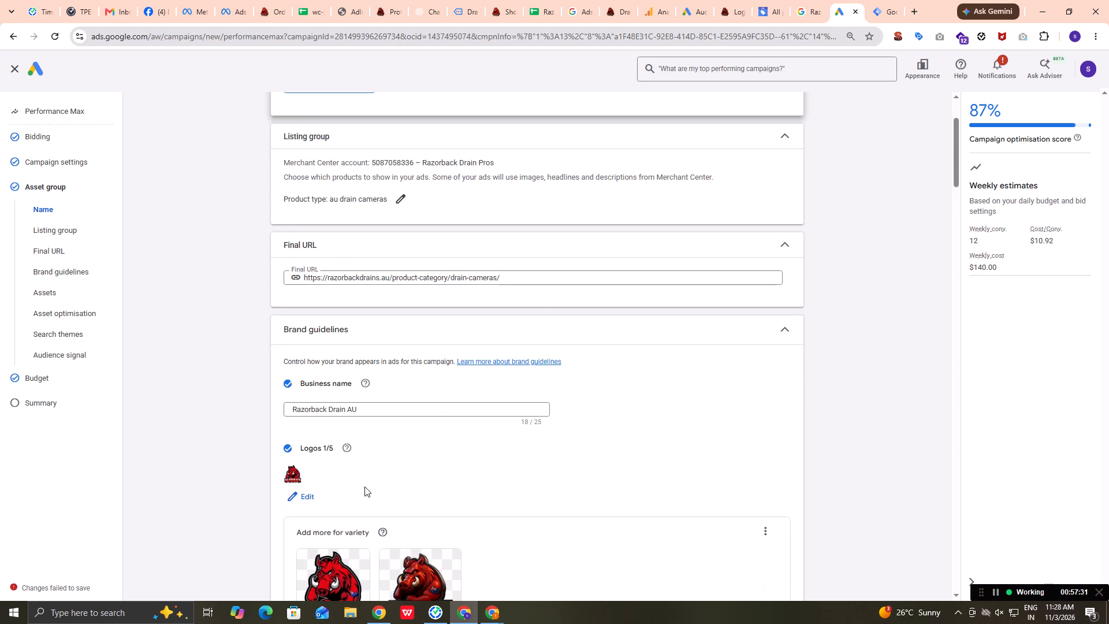